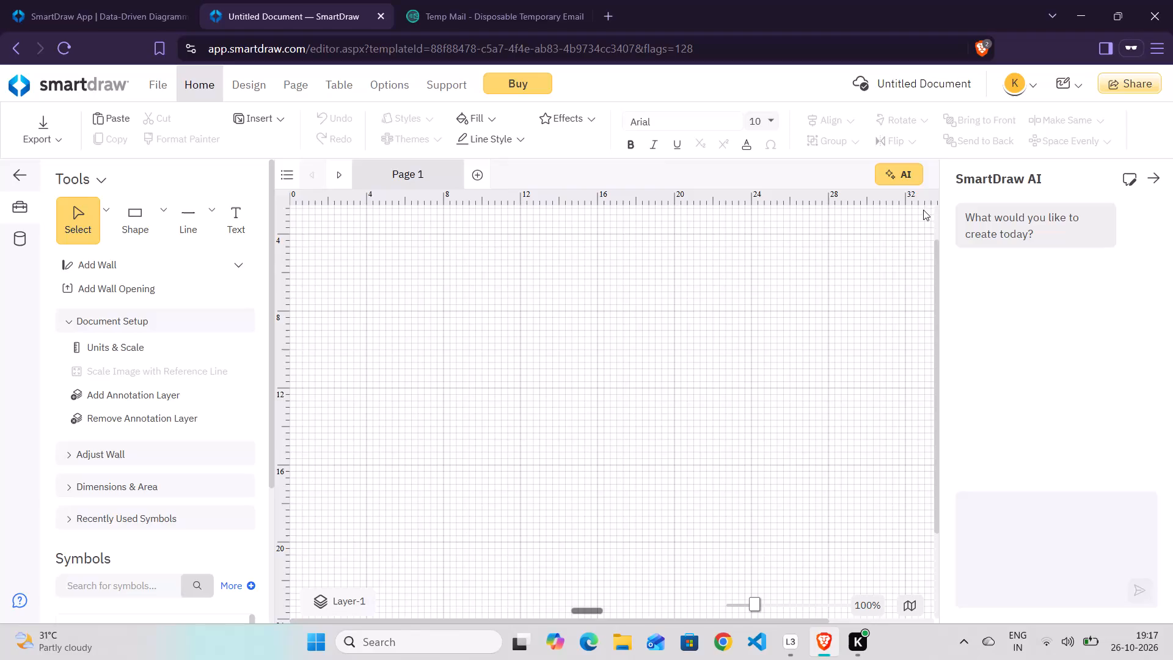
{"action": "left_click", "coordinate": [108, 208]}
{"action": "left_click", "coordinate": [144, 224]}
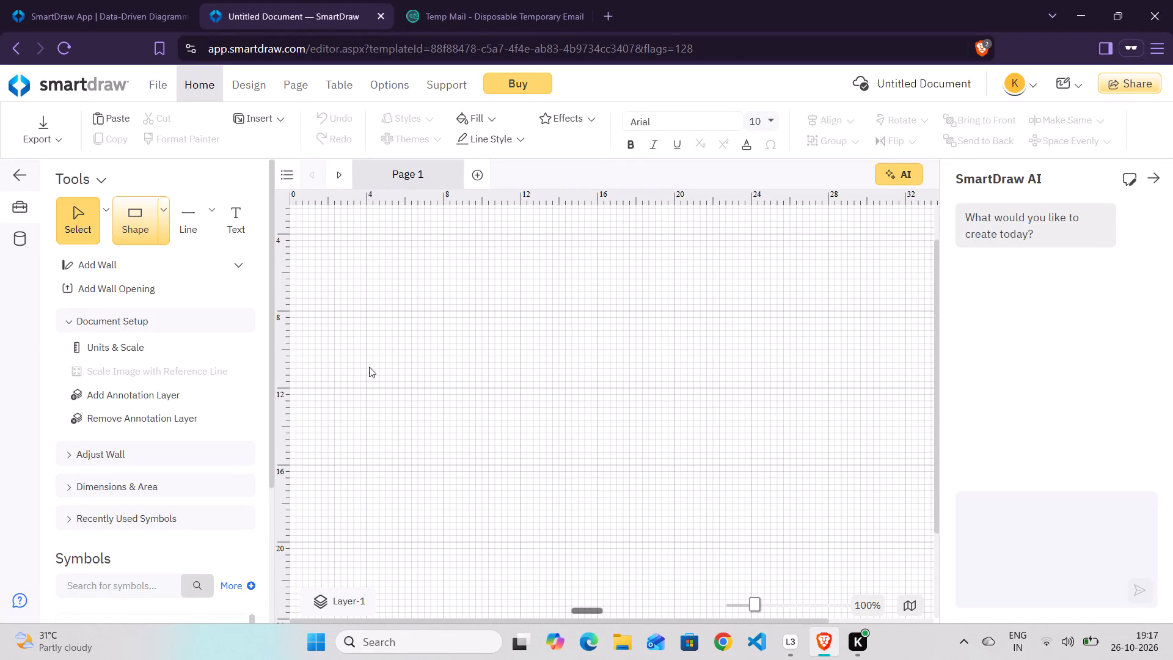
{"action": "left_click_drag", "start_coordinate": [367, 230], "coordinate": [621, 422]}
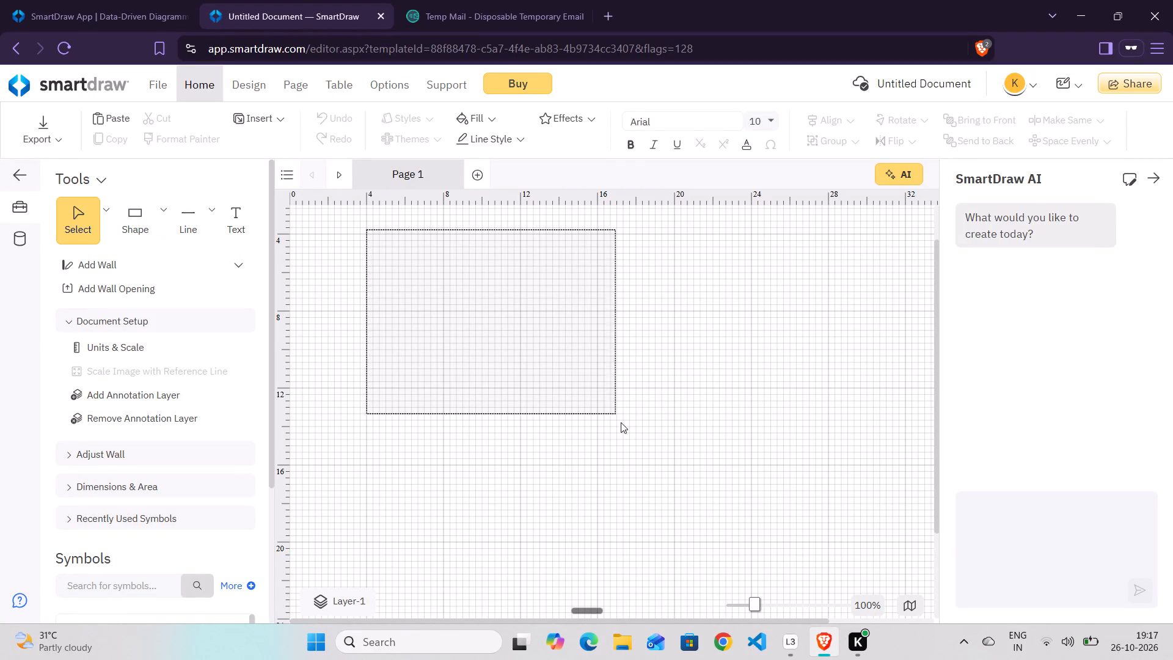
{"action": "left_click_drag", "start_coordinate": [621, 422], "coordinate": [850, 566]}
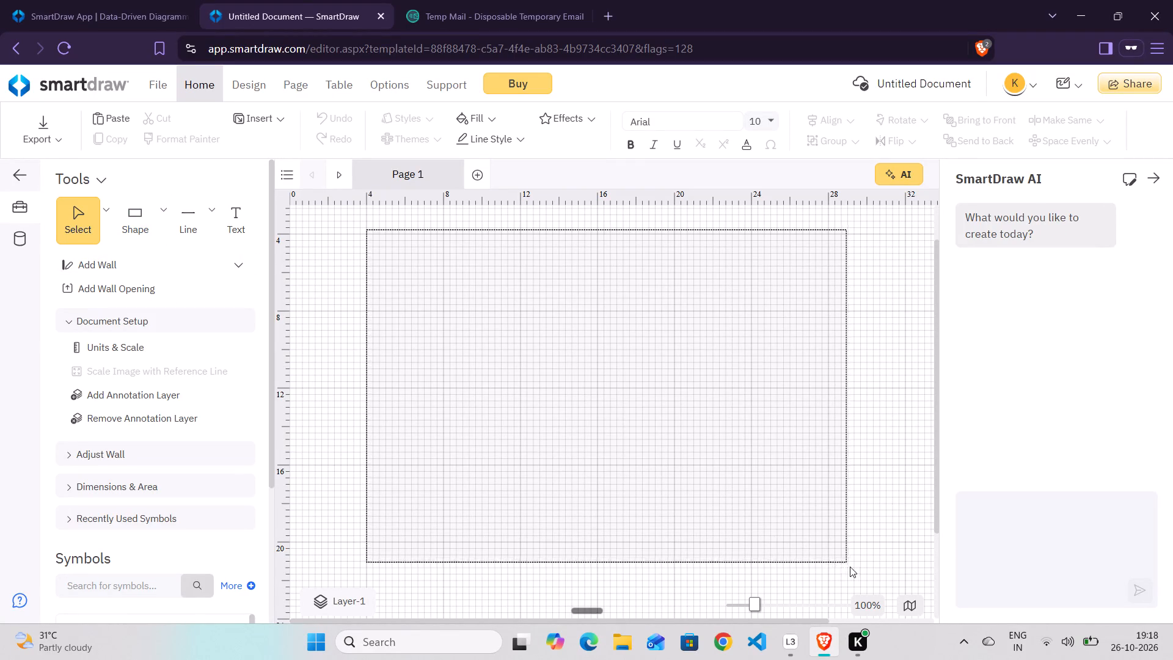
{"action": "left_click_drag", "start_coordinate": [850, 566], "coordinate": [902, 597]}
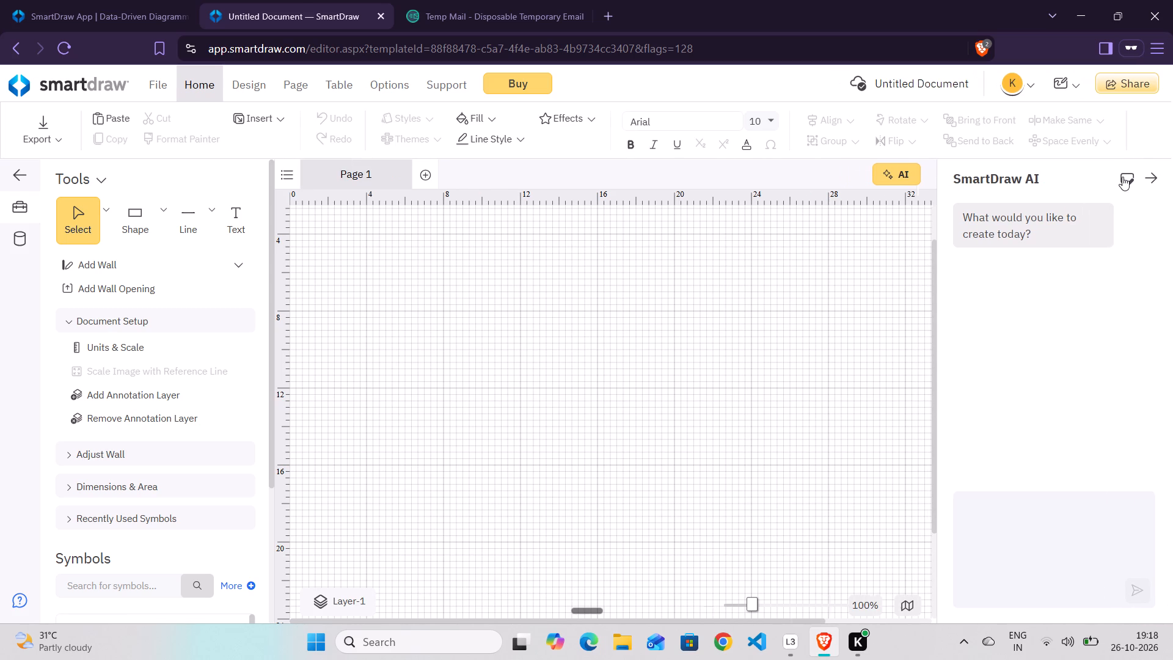
Close the SmartDraw AI chat pane to widen the drawing area.
{"action": "left_click", "coordinate": [1153, 176]}
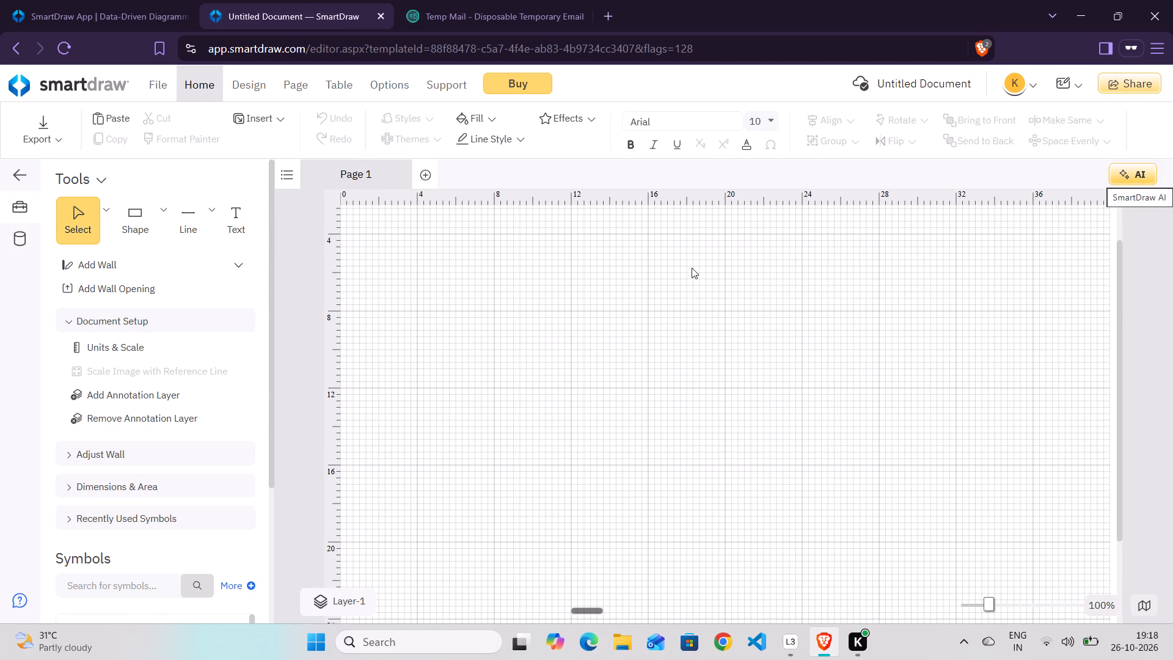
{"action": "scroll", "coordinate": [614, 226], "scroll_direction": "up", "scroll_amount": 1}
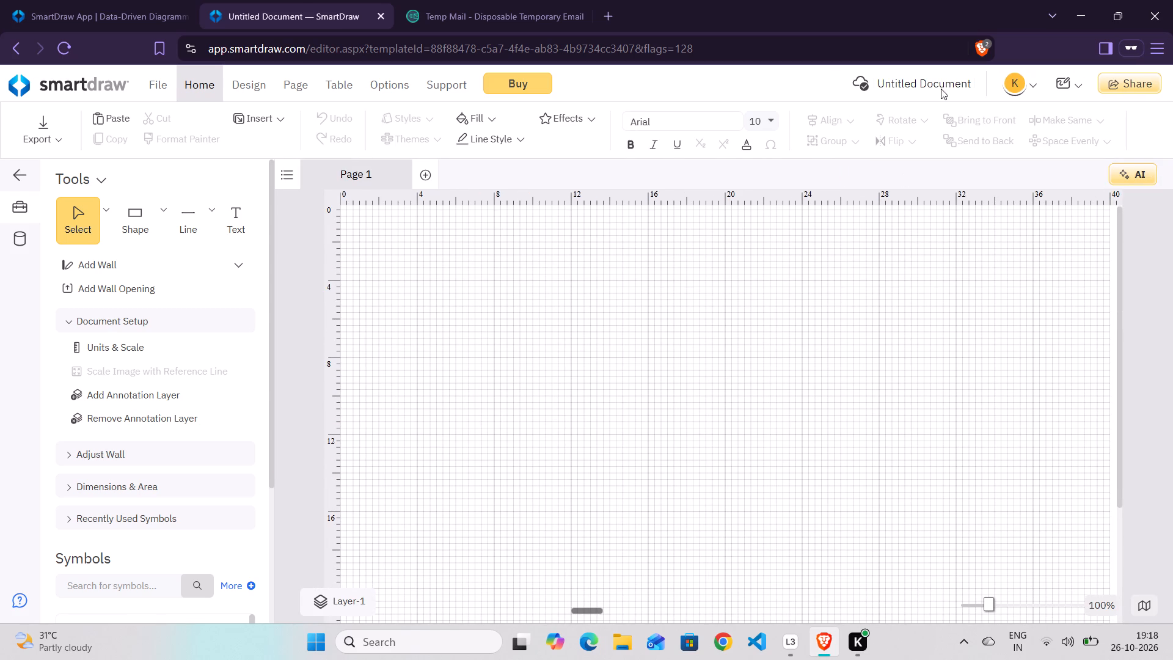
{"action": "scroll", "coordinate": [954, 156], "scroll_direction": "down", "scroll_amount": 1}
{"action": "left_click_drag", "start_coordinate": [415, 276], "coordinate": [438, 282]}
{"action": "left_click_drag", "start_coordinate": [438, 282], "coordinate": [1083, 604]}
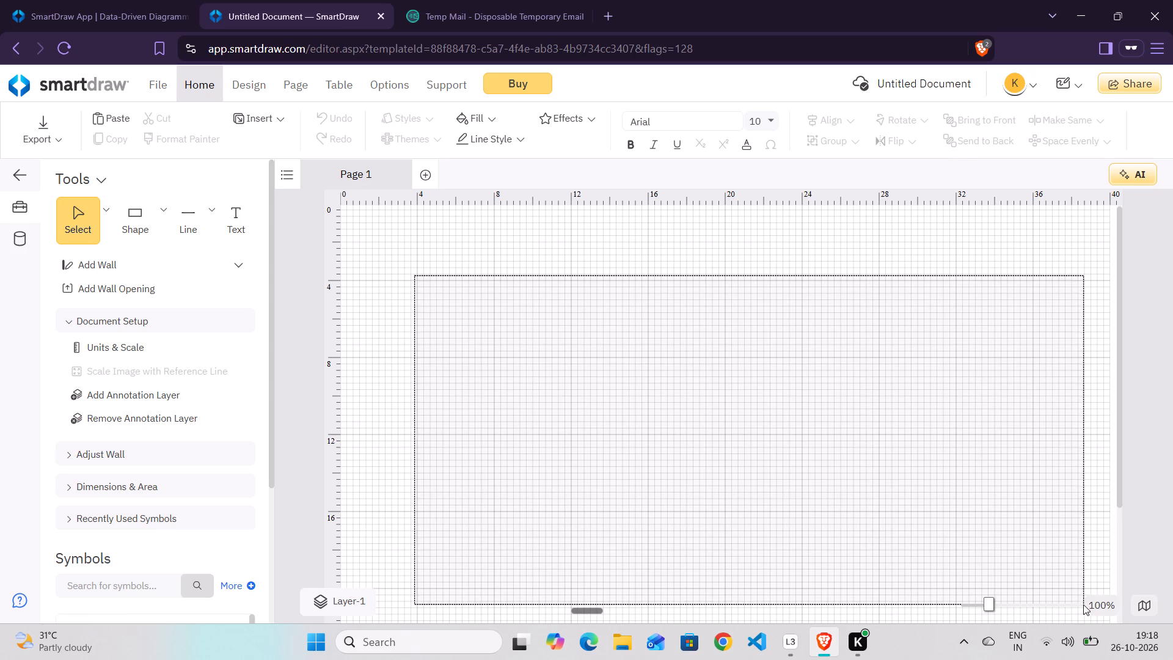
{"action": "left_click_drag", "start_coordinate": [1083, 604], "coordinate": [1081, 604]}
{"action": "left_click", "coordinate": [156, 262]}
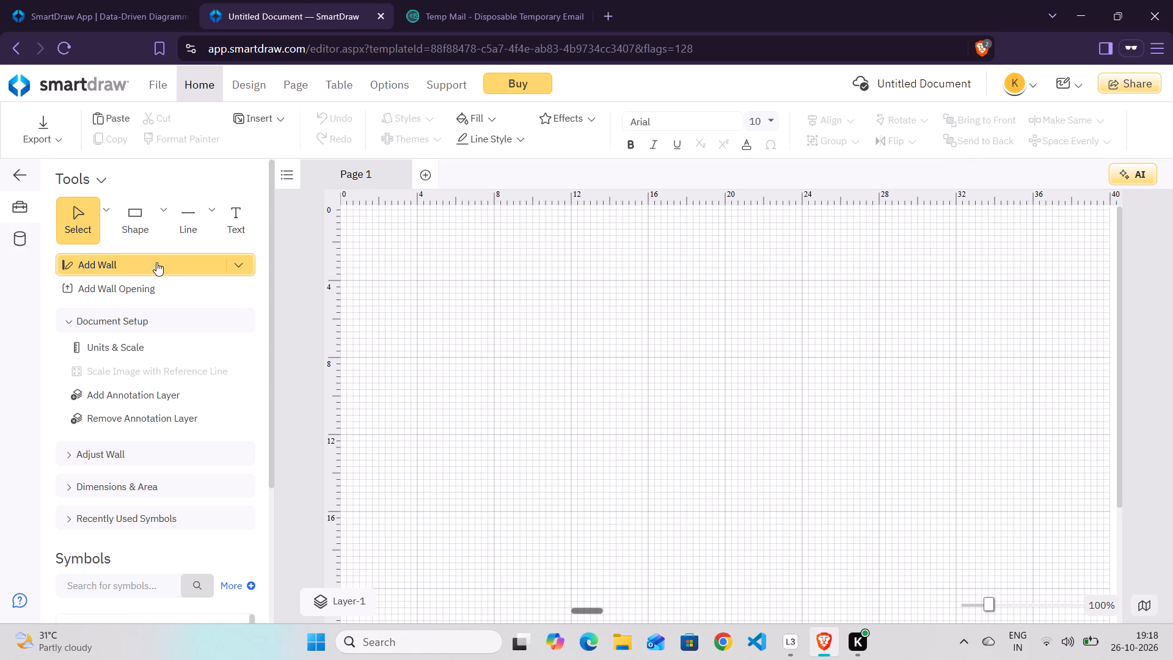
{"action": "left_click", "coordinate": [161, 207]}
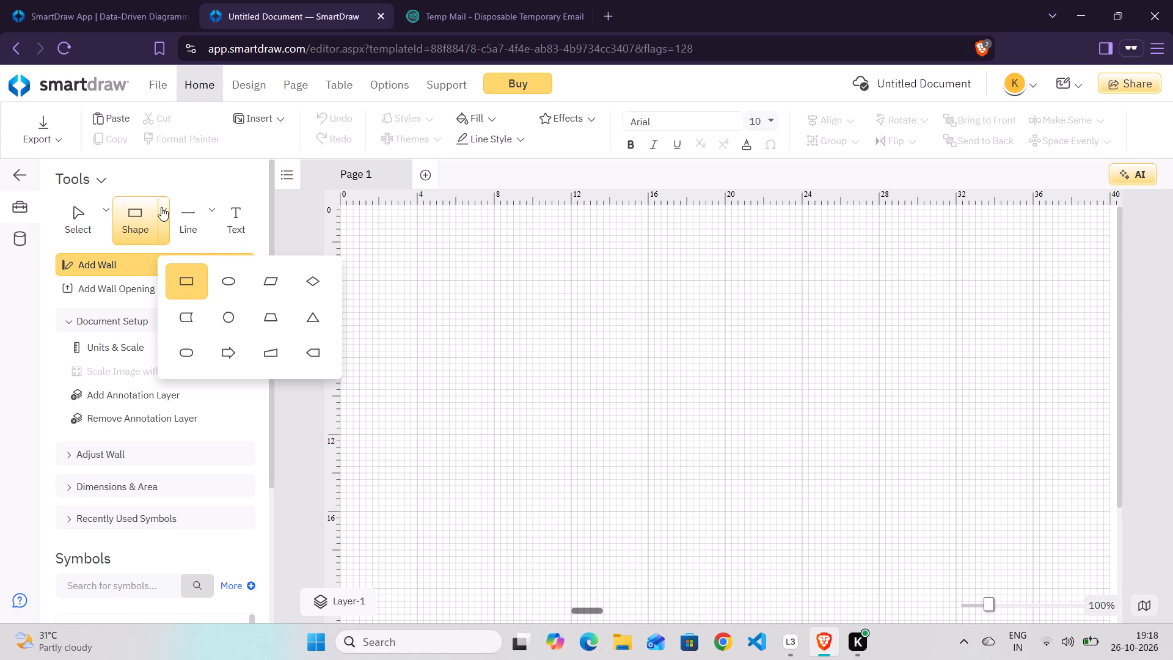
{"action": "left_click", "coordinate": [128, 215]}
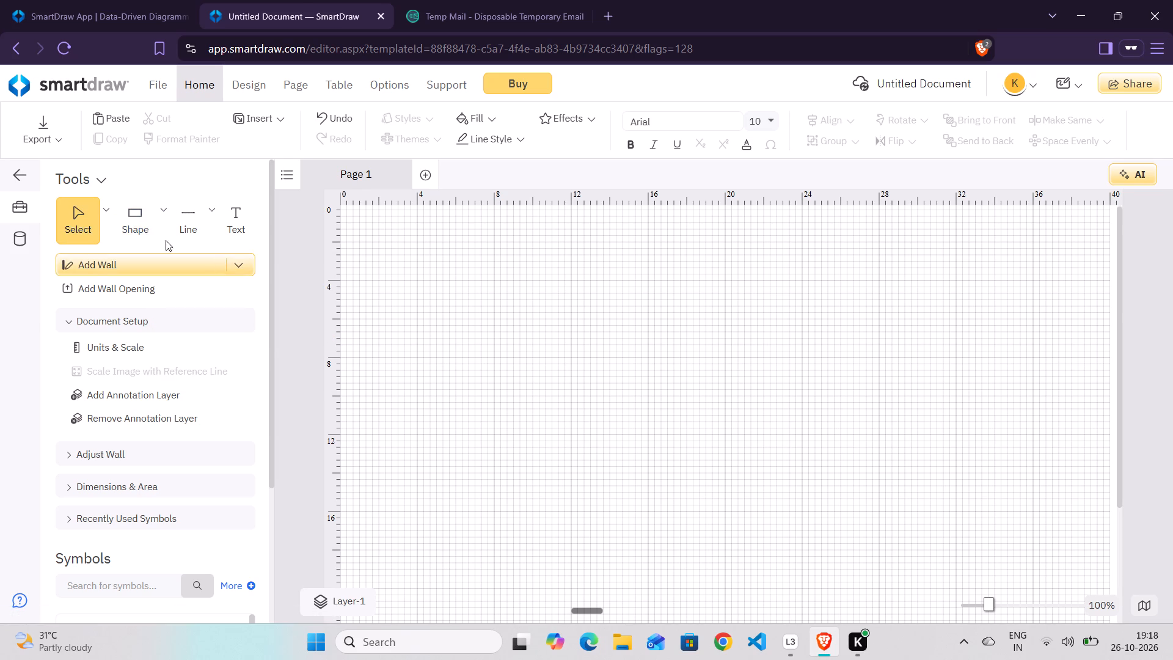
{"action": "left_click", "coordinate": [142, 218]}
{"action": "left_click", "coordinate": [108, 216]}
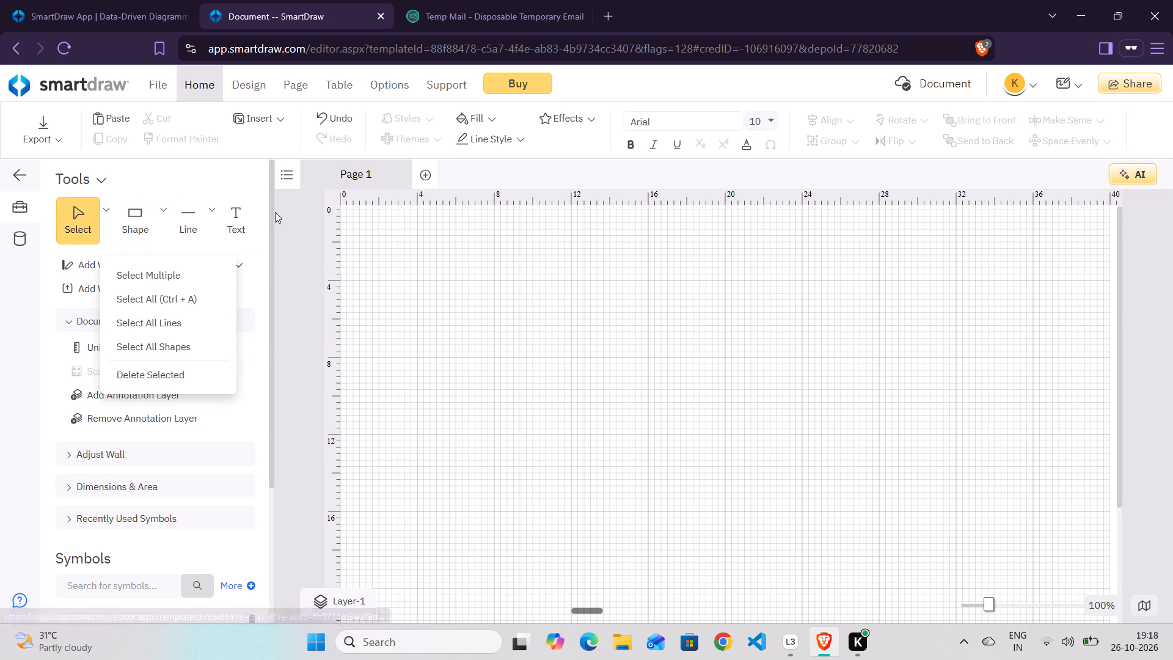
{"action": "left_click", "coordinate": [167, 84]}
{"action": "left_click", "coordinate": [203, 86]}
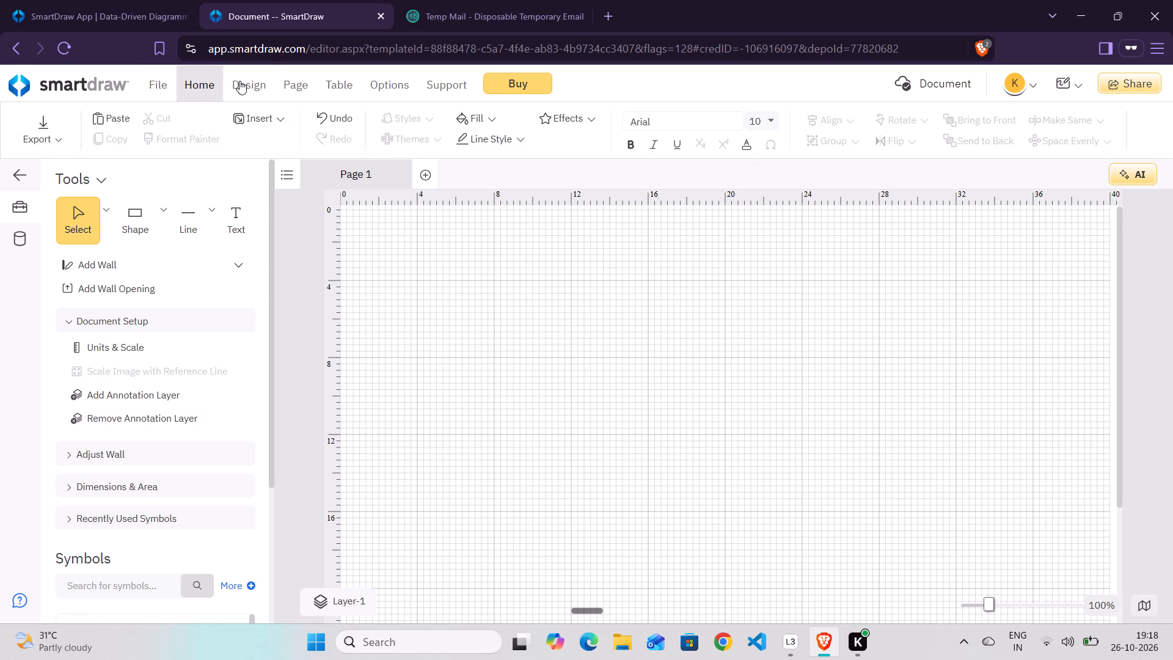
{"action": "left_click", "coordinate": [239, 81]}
Draw a 28' horizontal straight line near the top of the page, starting at 8' across and about 3' 8" down.
{"action": "left_click", "coordinate": [212, 221]}
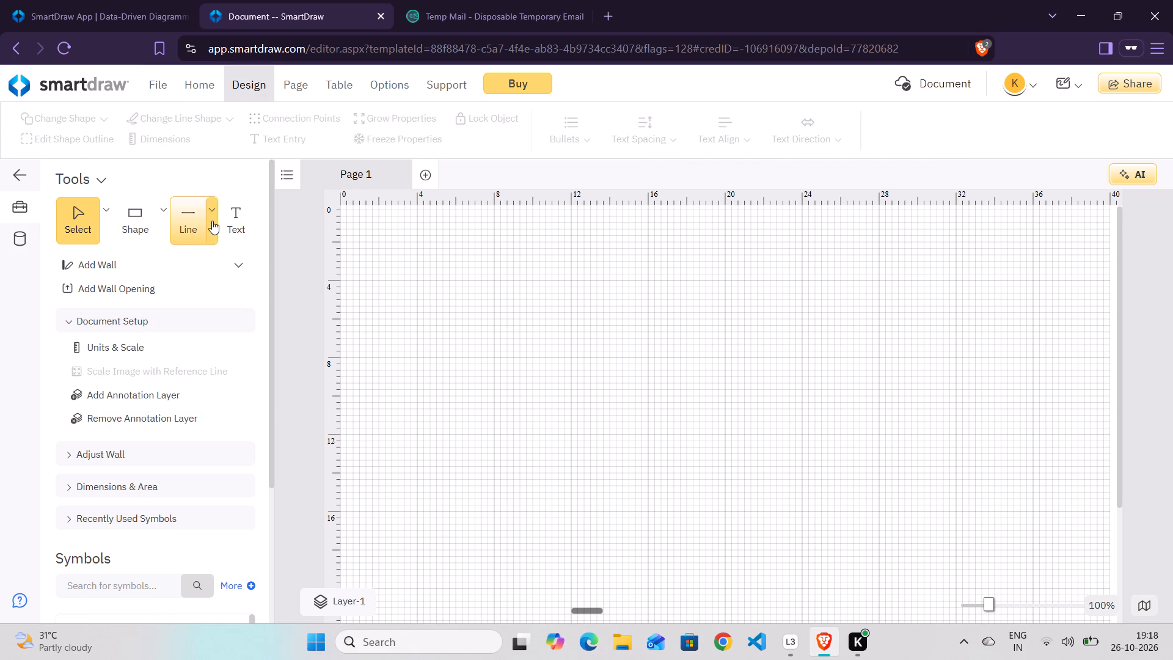
{"action": "left_click", "coordinate": [194, 222]}
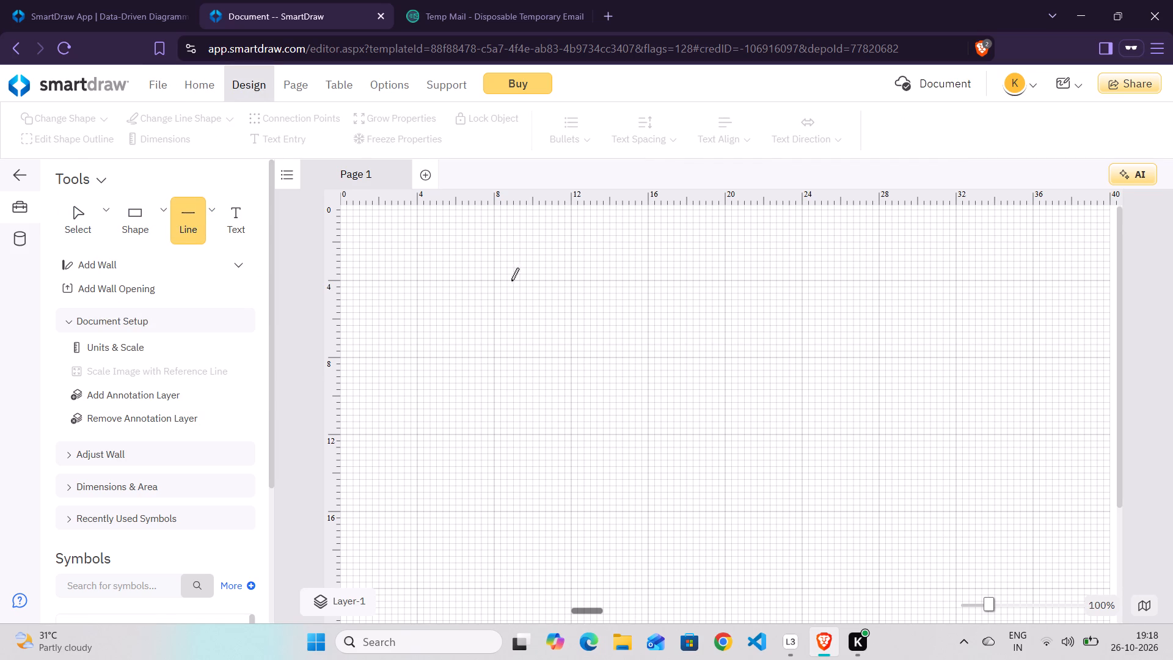
{"action": "left_click_drag", "start_coordinate": [495, 275], "coordinate": [811, 276]}
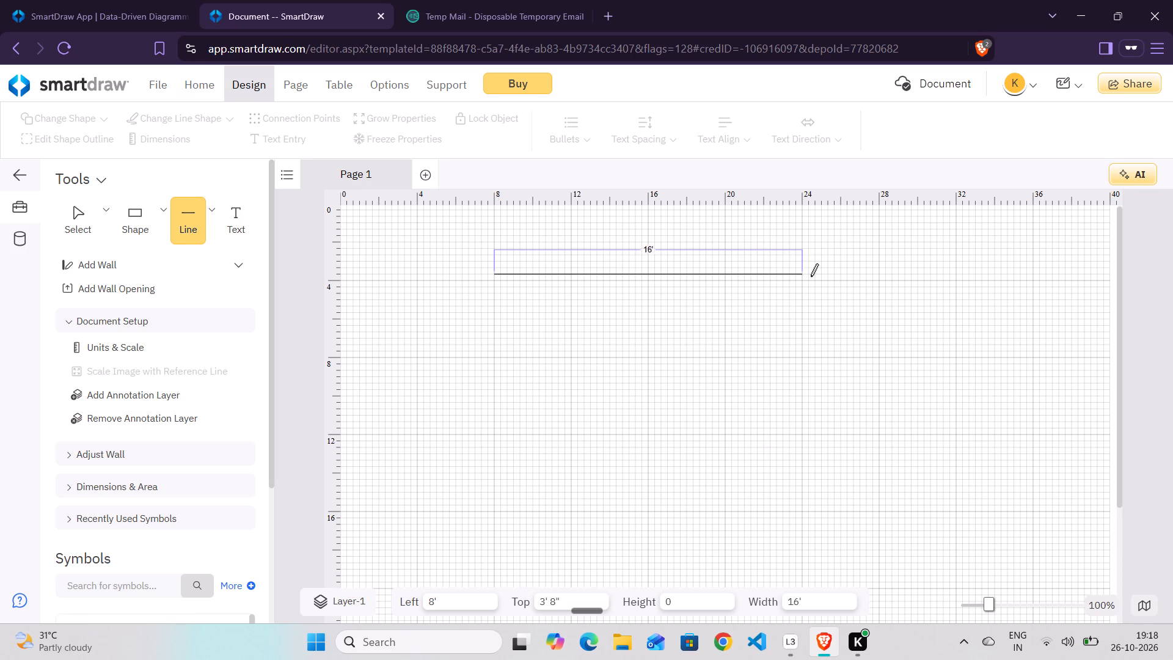
{"action": "left_click_drag", "start_coordinate": [811, 276], "coordinate": [888, 277]}
{"action": "left_click_drag", "start_coordinate": [885, 274], "coordinate": [919, 272]}
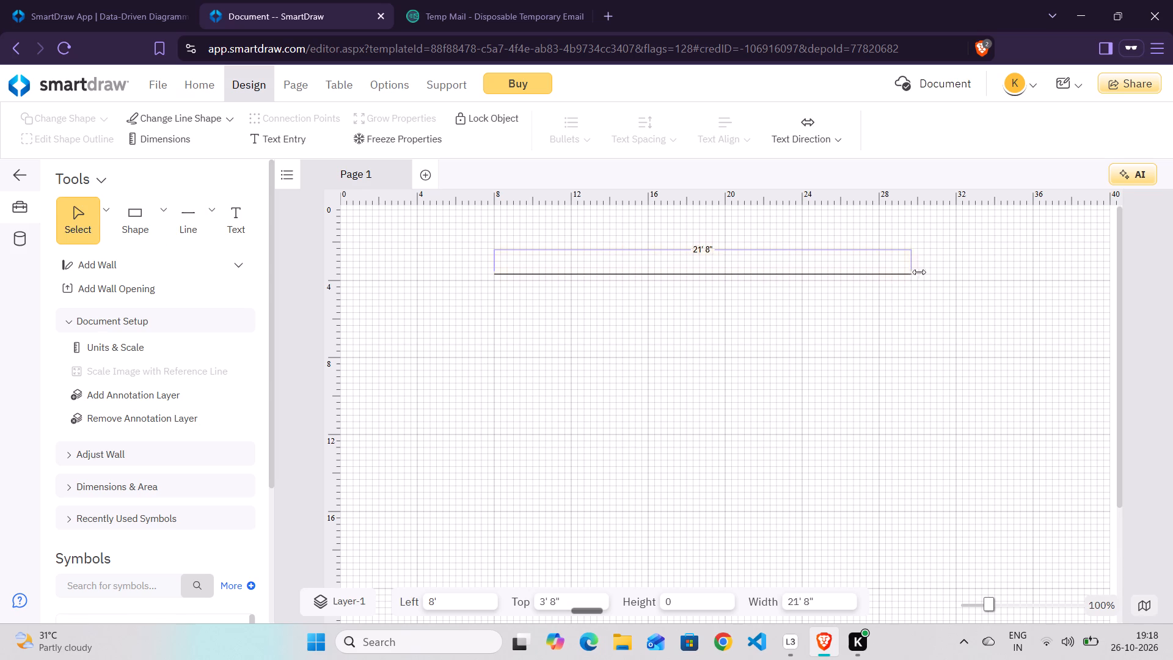
{"action": "left_click_drag", "start_coordinate": [919, 272], "coordinate": [1034, 281]}
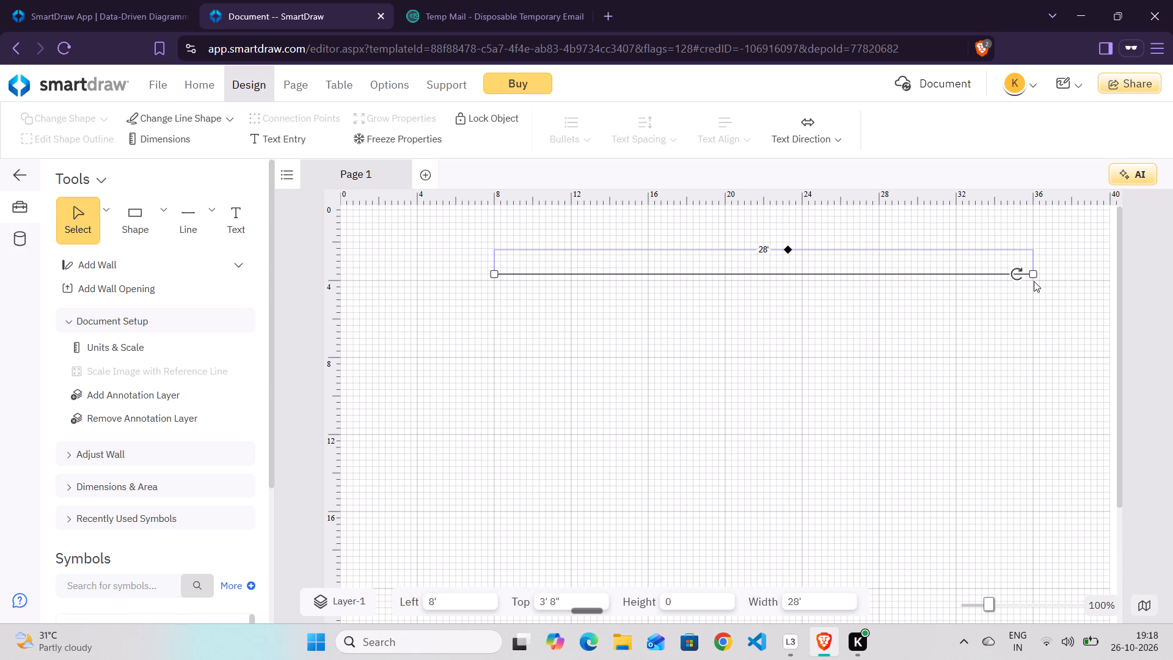
Draw a curved line about 9' 3" long from the horizontal line's left end down to 4' across and 12' down.
{"action": "left_click", "coordinate": [211, 210]}
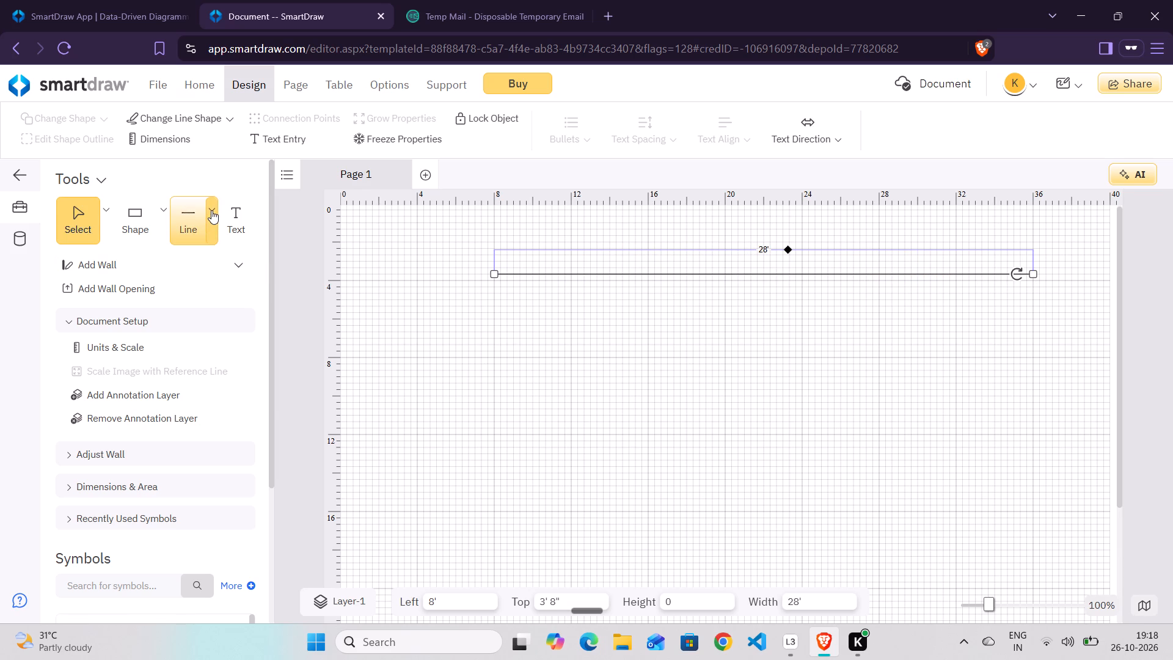
{"action": "left_click", "coordinate": [279, 299]}
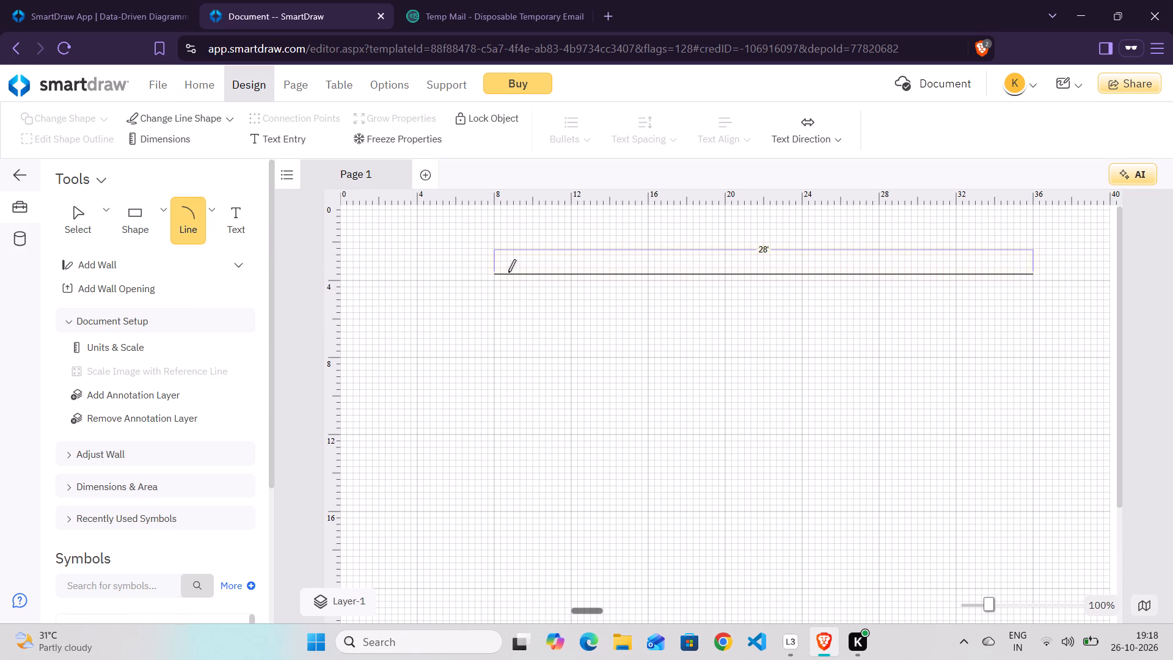
{"action": "left_click_drag", "start_coordinate": [495, 273], "coordinate": [404, 402]}
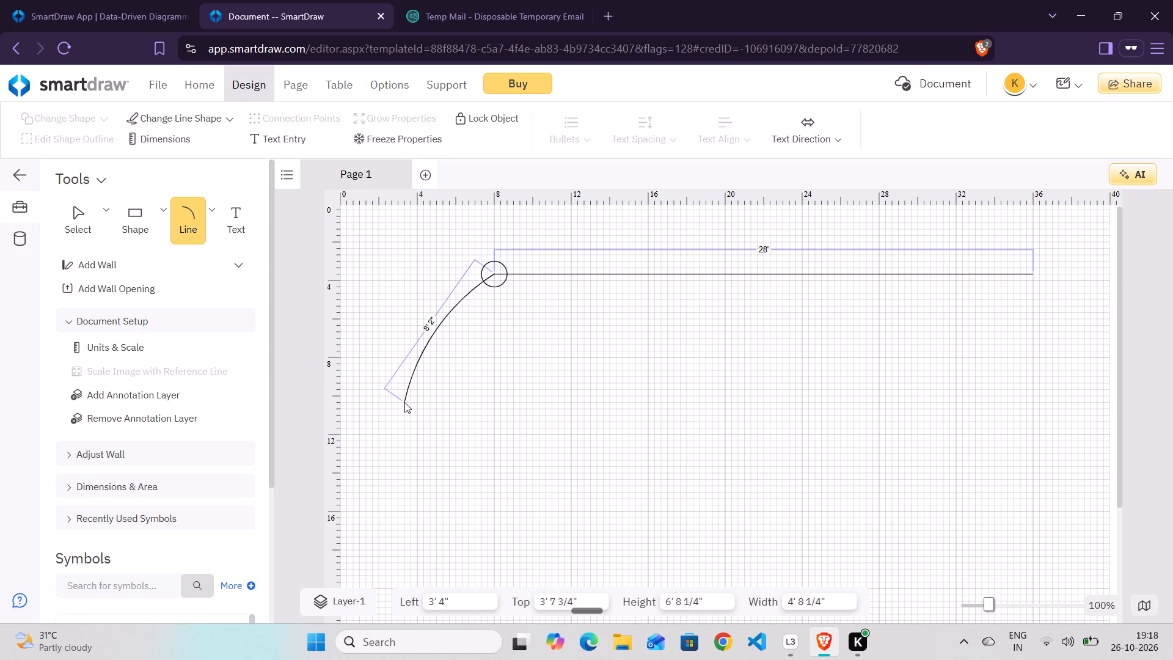
{"action": "left_click_drag", "start_coordinate": [404, 402], "coordinate": [419, 432]}
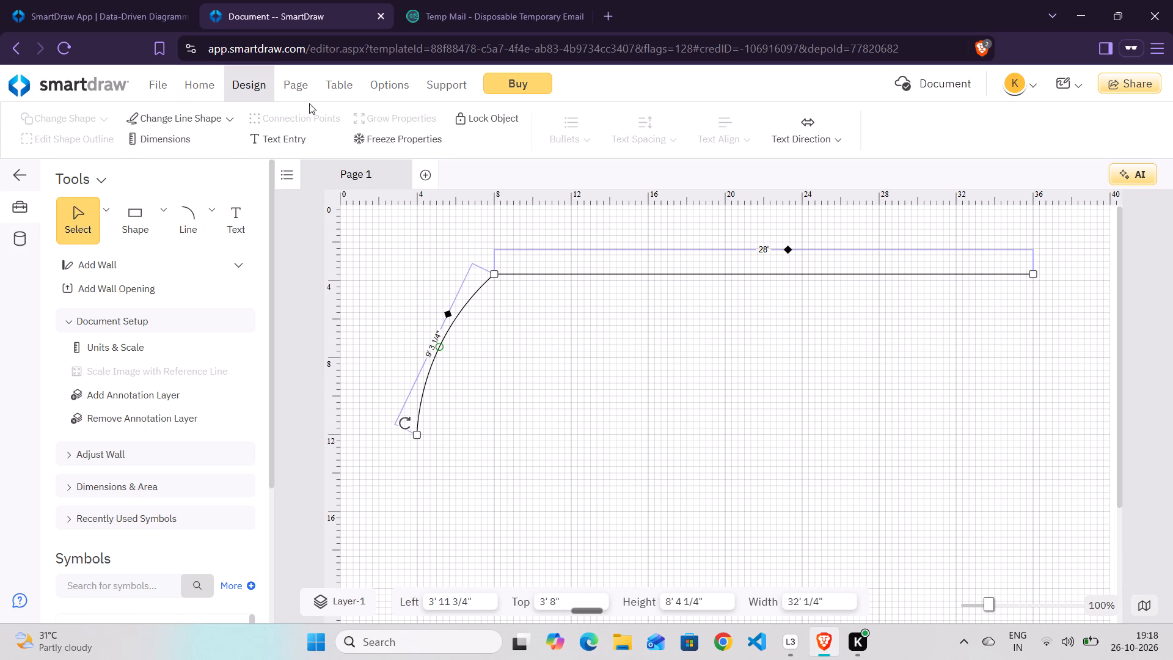
Draw a 12' vertical straight line downward from the lower end of the curve.
{"action": "left_click", "coordinate": [213, 219]}
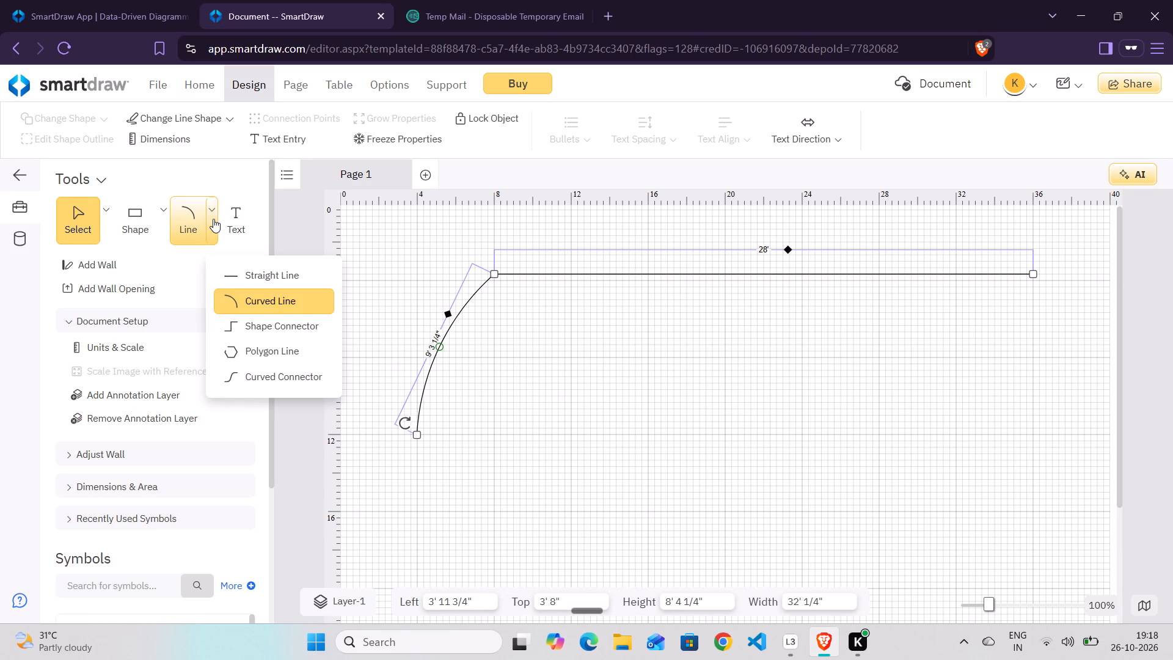
{"action": "left_click", "coordinate": [243, 279]}
{"action": "scroll", "coordinate": [442, 475], "scroll_direction": "down", "scroll_amount": 1}
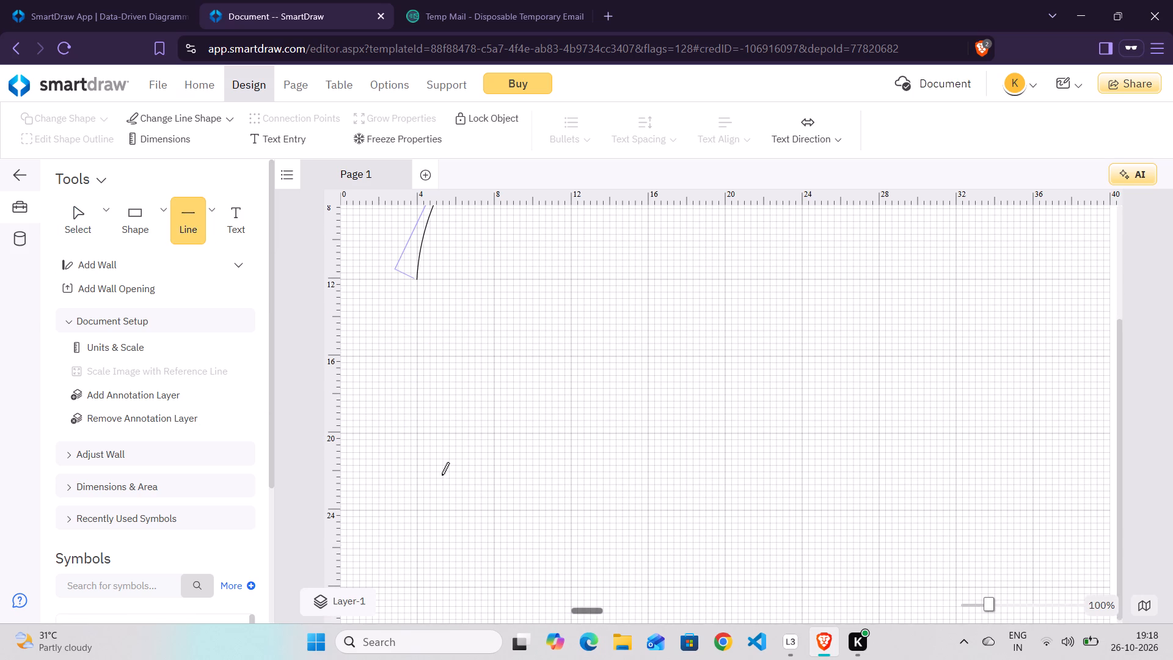
{"action": "scroll", "coordinate": [442, 475], "scroll_direction": "down", "scroll_amount": 1}
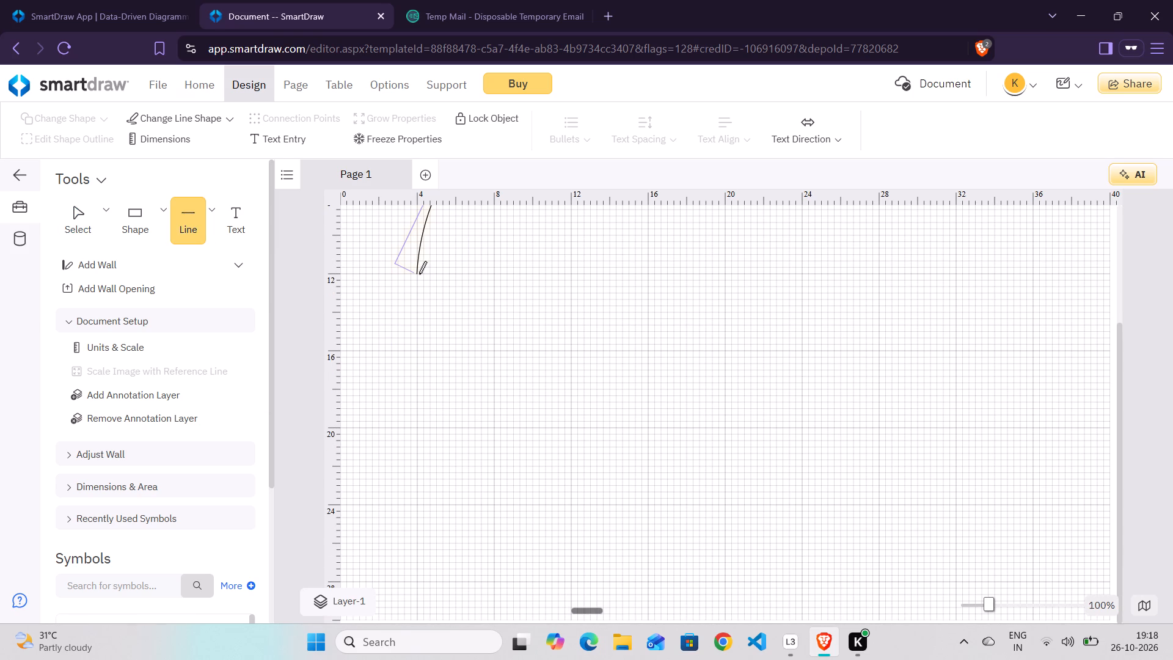
{"action": "left_click_drag", "start_coordinate": [417, 274], "coordinate": [412, 508]}
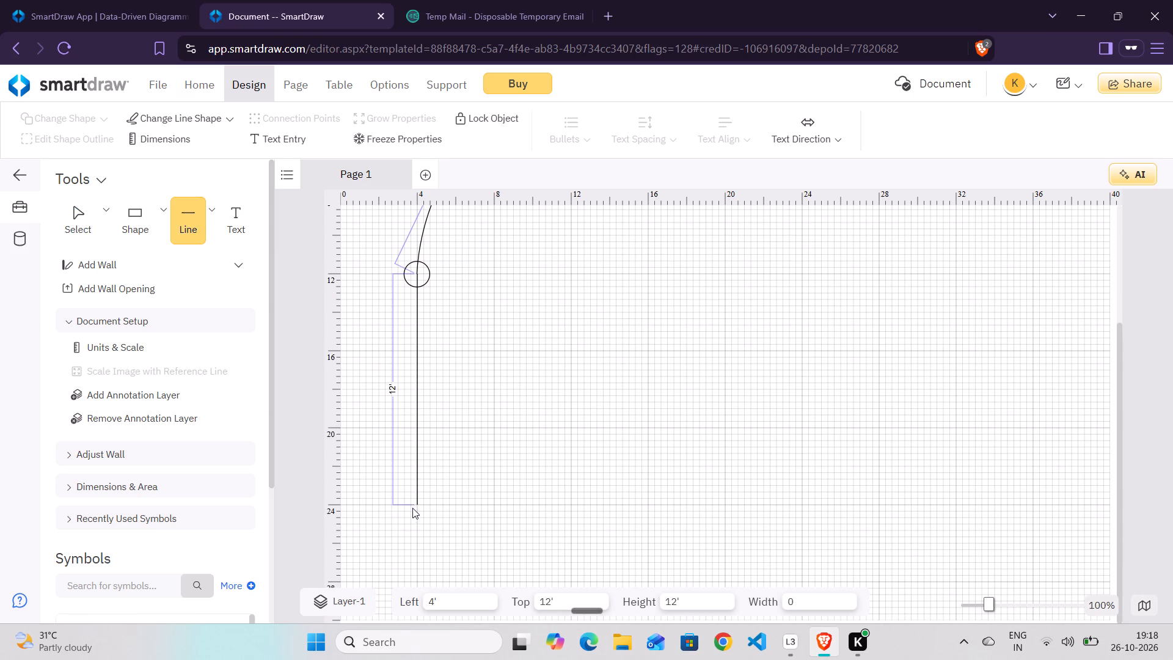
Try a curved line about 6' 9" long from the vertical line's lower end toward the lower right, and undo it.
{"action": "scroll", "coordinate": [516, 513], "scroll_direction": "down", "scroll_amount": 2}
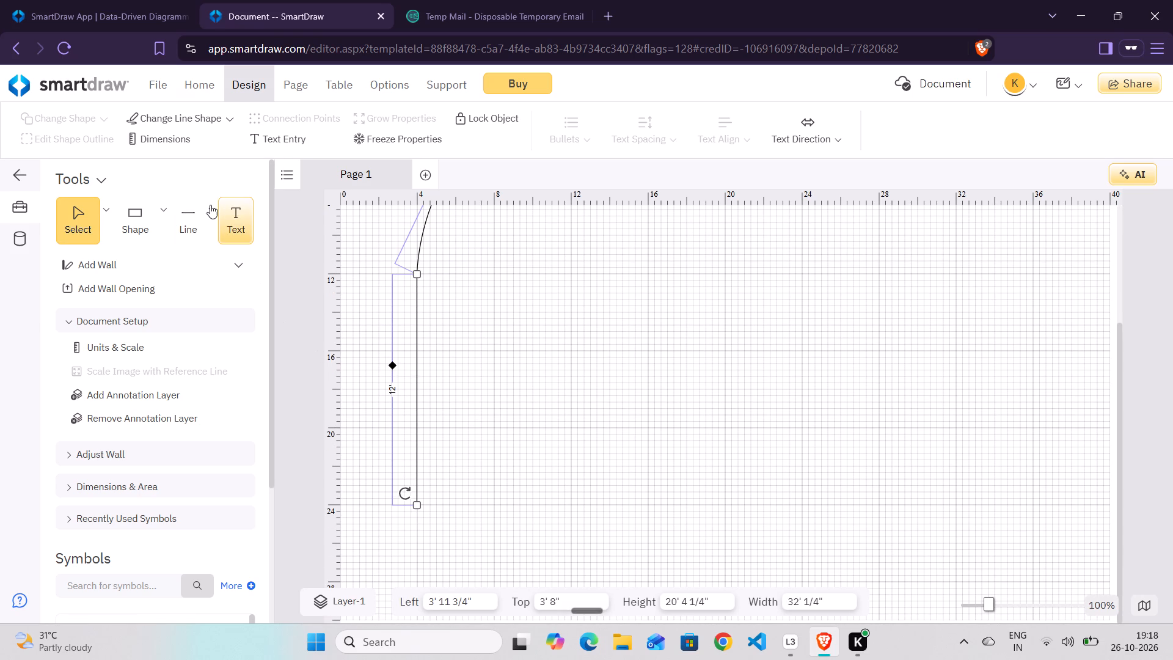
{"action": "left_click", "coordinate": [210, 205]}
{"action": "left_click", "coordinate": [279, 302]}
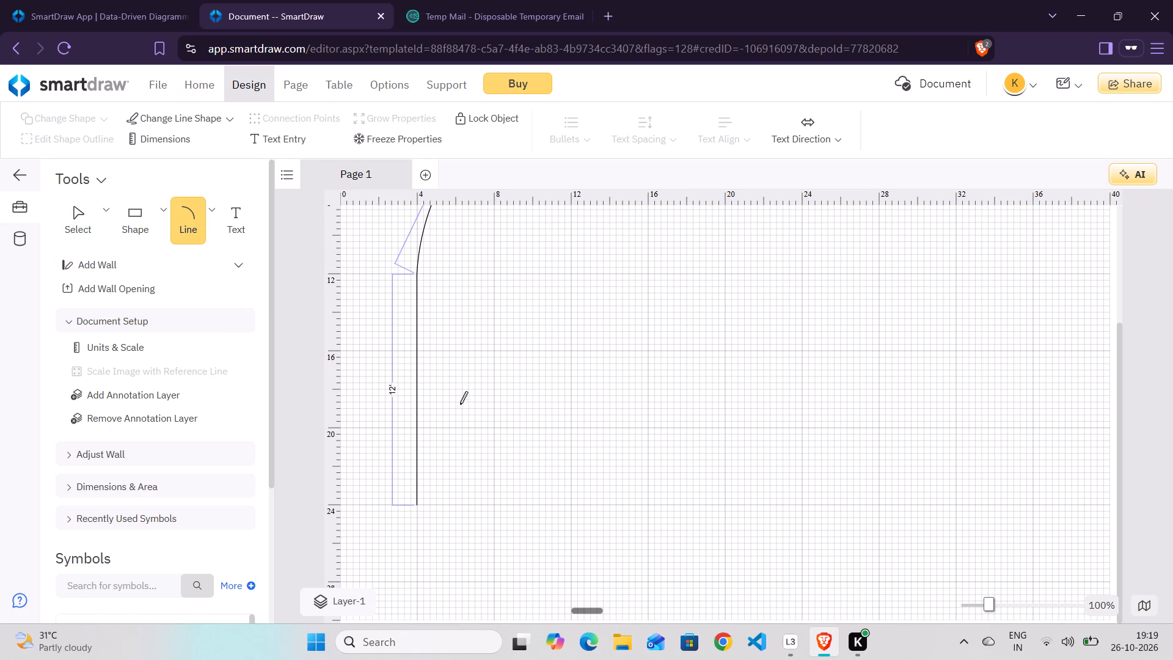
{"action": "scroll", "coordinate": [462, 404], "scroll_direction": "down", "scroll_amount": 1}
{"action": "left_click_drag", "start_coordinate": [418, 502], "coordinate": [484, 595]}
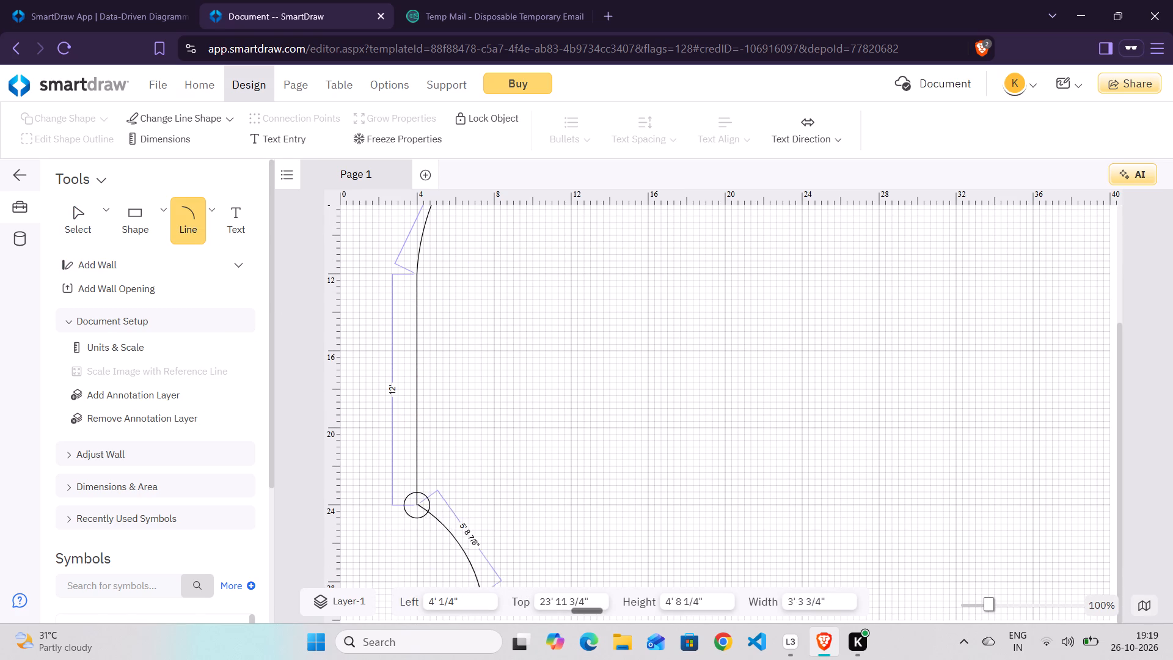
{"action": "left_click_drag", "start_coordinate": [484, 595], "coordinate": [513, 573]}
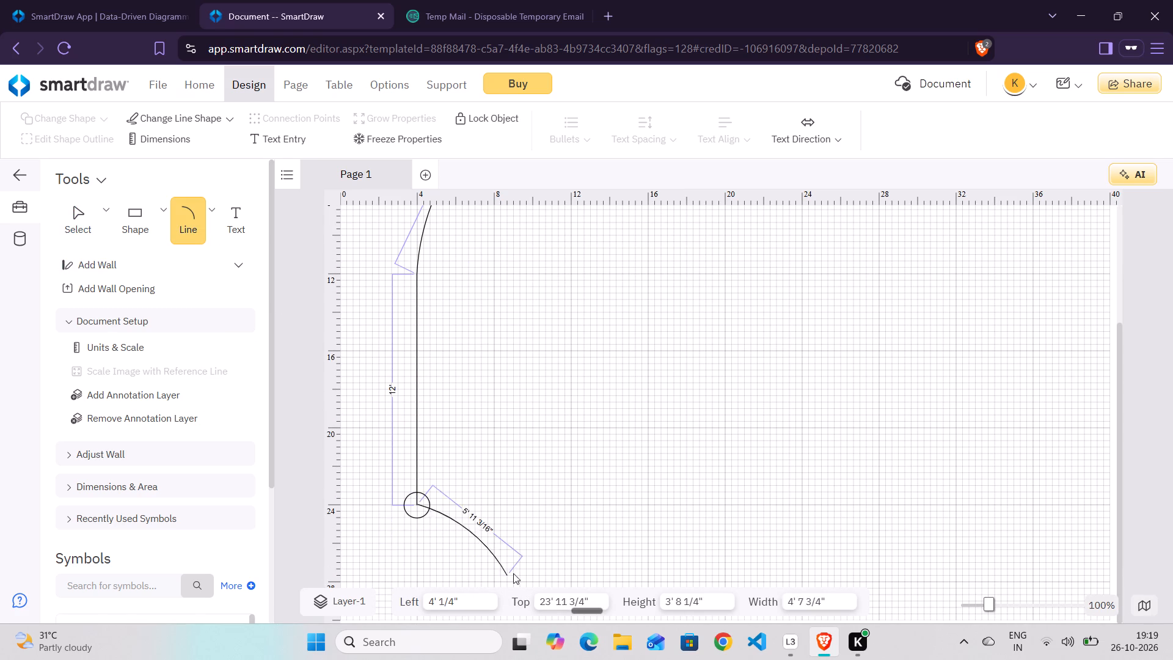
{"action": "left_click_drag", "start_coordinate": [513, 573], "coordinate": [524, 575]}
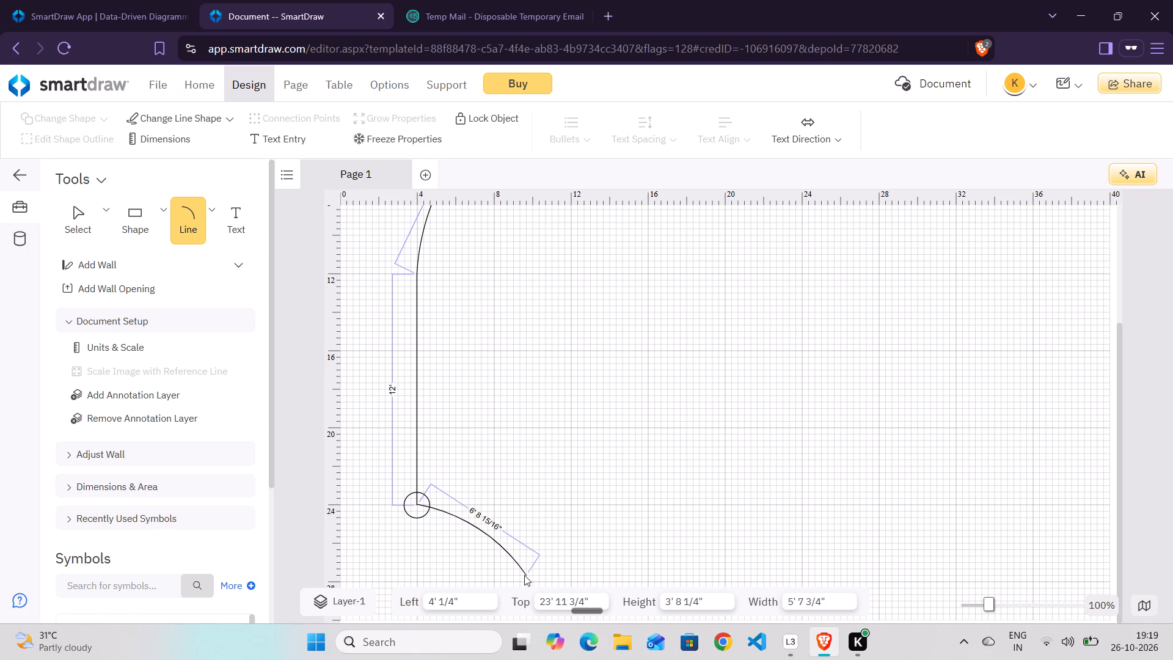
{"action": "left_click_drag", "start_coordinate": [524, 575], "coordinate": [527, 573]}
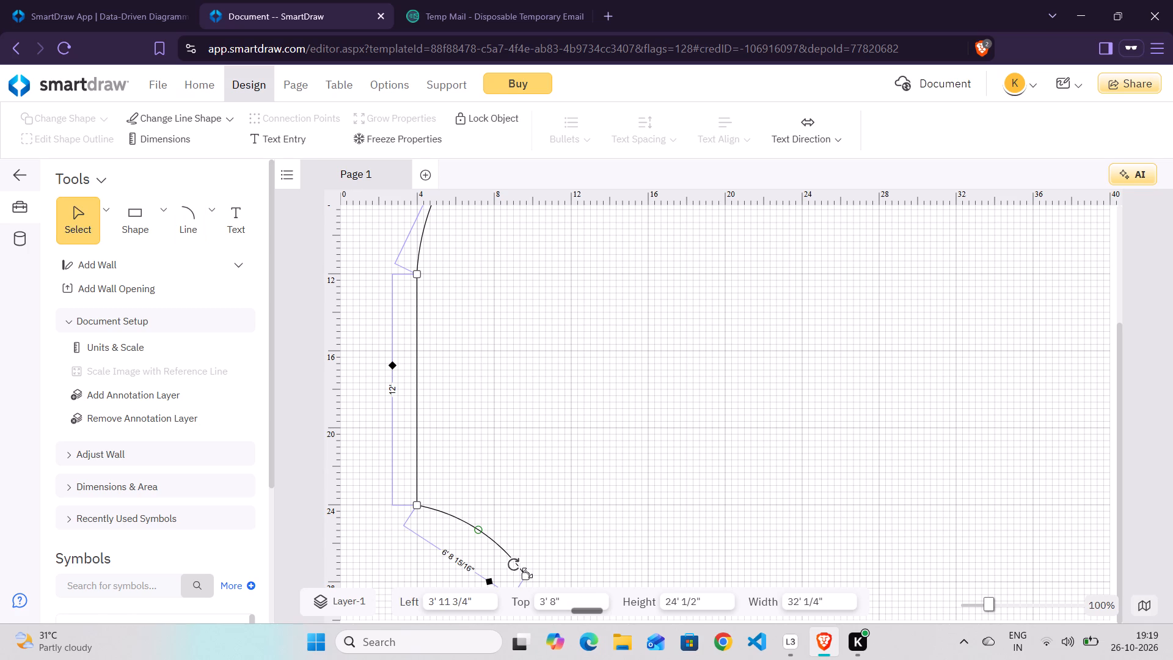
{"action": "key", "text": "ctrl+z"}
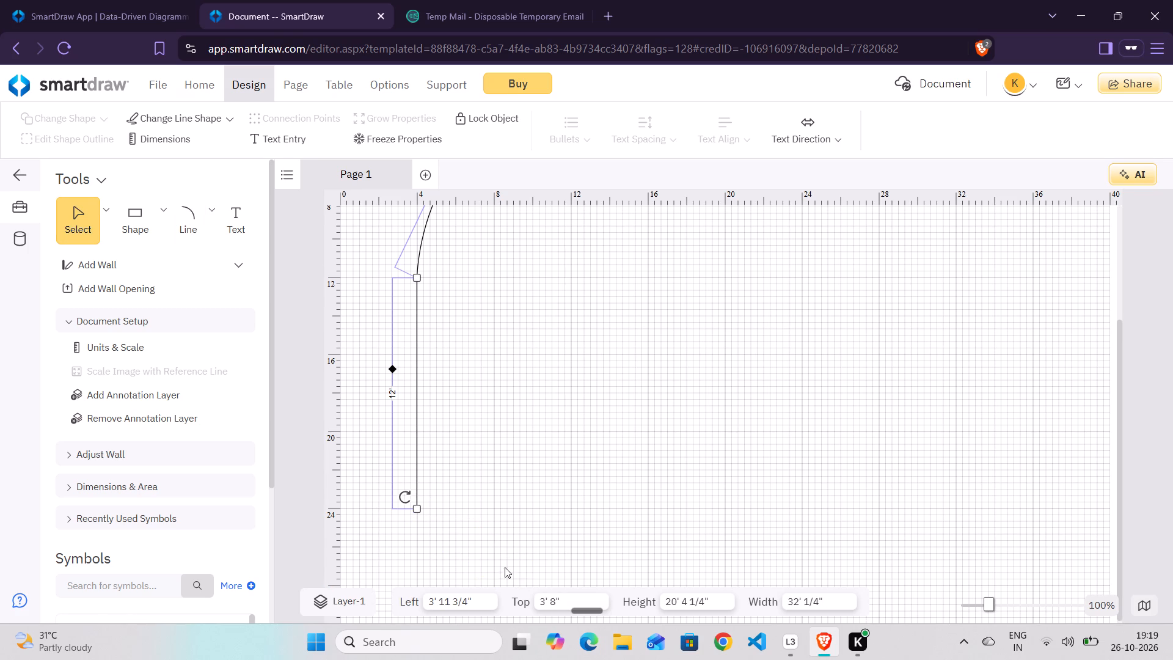
Draw a horizontal straight line about 27' 8" long at 28' down the page, from about 8' 4" to 36' across.
{"action": "left_click", "coordinate": [212, 212]}
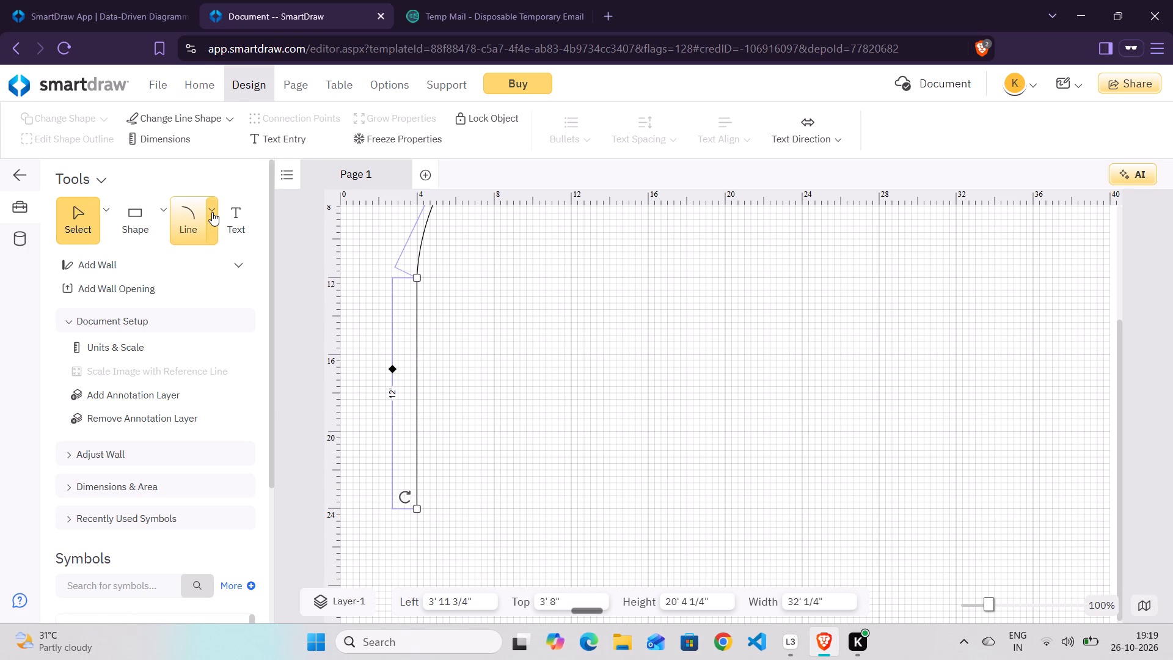
{"action": "left_click", "coordinate": [254, 283]}
{"action": "scroll", "coordinate": [599, 403], "scroll_direction": "down", "scroll_amount": 1}
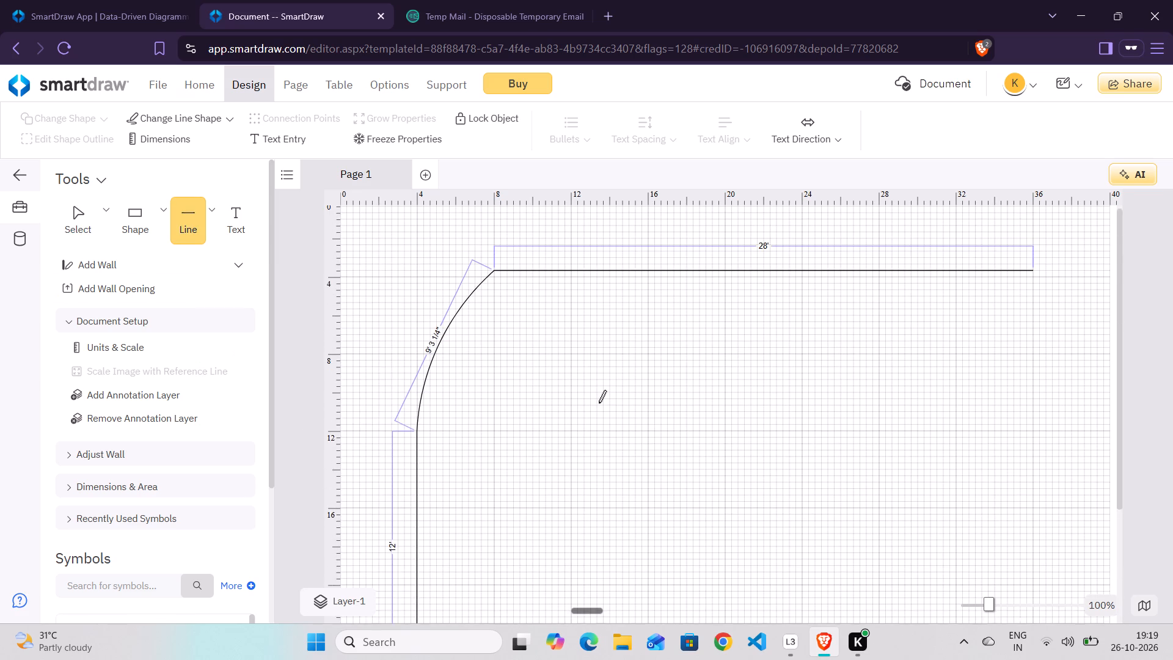
{"action": "scroll", "coordinate": [599, 403], "scroll_direction": "down", "scroll_amount": 2}
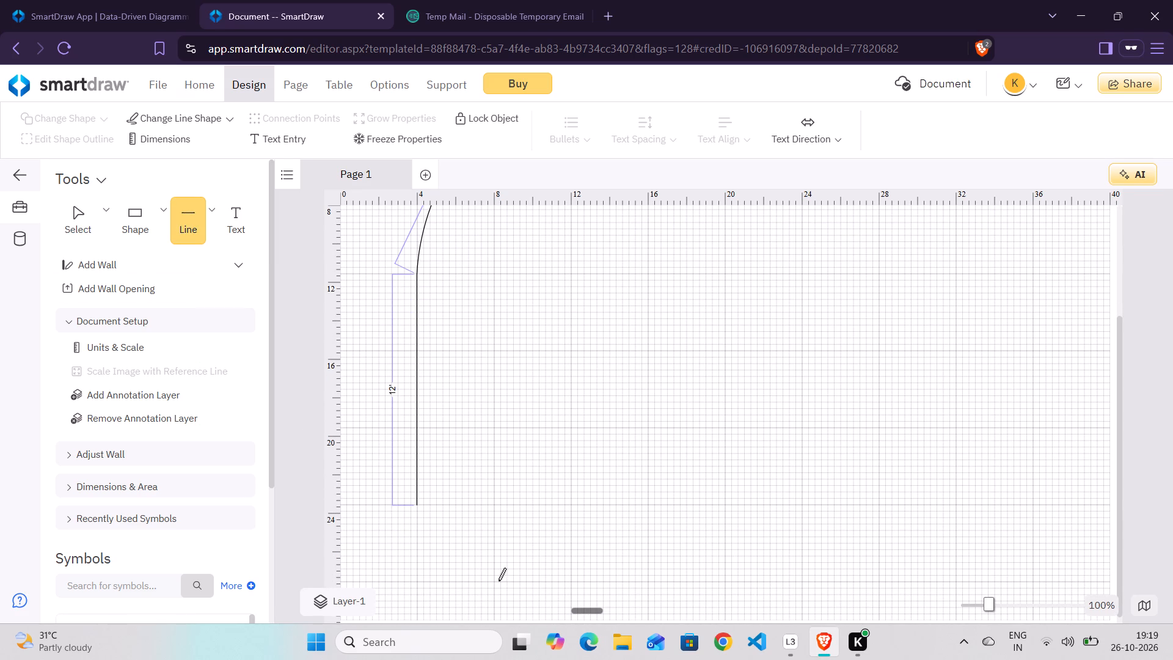
{"action": "left_click_drag", "start_coordinate": [499, 581], "coordinate": [1035, 577]}
{"action": "scroll", "coordinate": [918, 451], "scroll_direction": "up", "scroll_amount": 3}
{"action": "scroll", "coordinate": [918, 451], "scroll_direction": "down", "scroll_amount": 3}
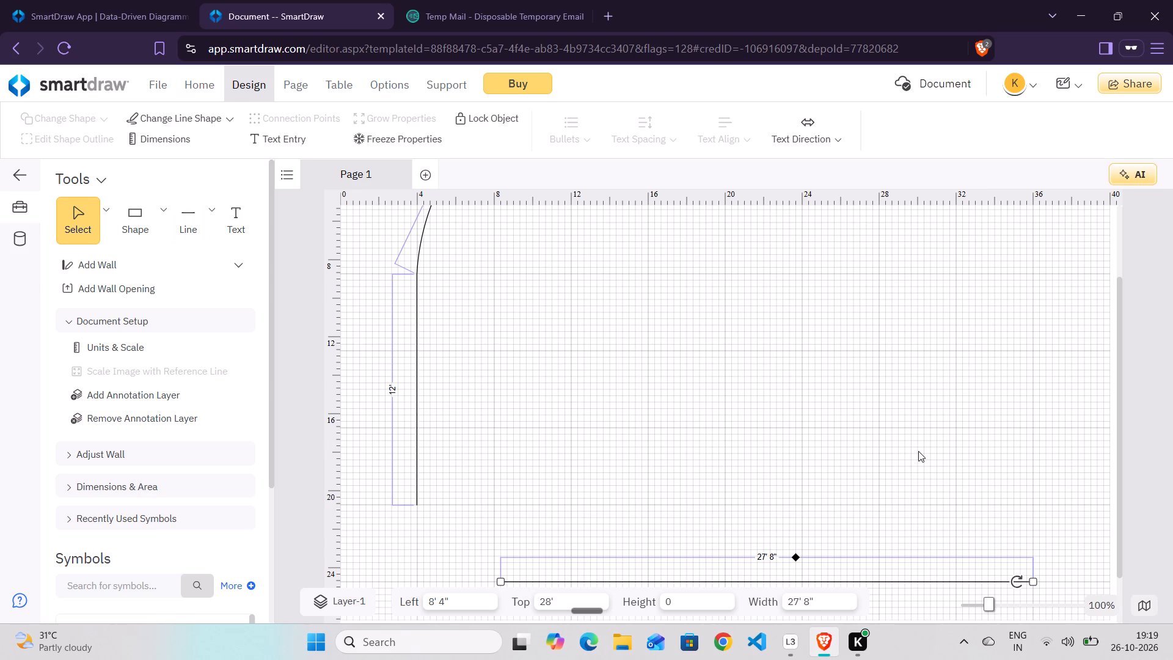
Draw a curved line about 5' 11" long joining the vertical line's lower end to the bottom line's left end, bowed outward.
{"action": "left_click", "coordinate": [210, 205]}
{"action": "left_click", "coordinate": [257, 290]}
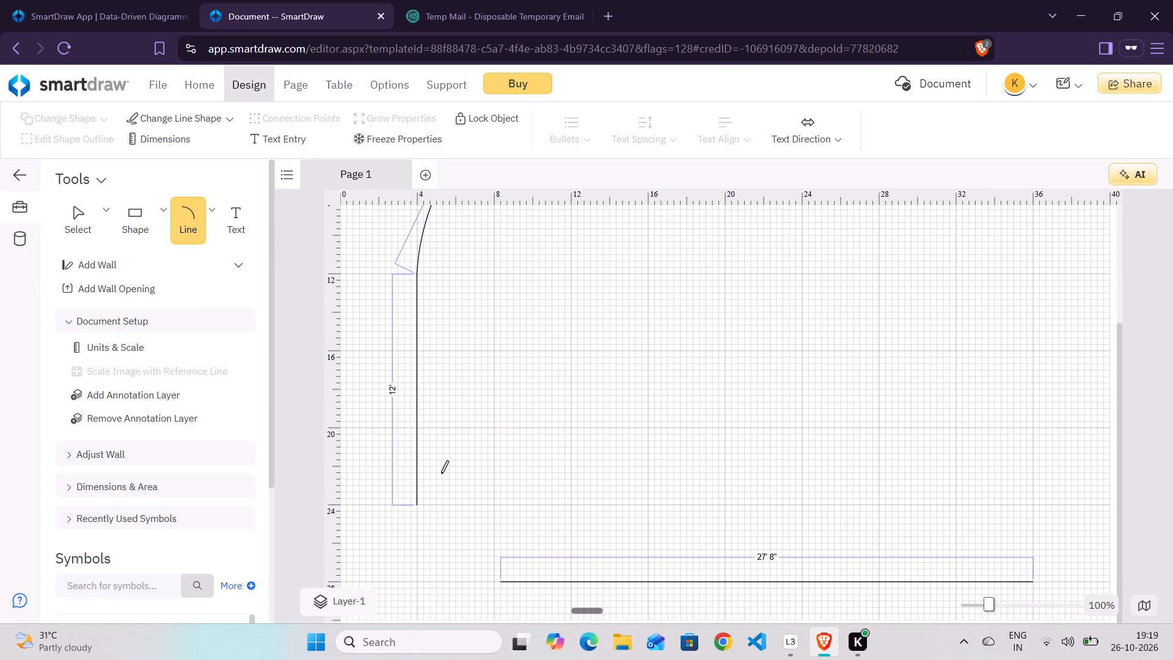
{"action": "left_click_drag", "start_coordinate": [415, 499], "coordinate": [495, 585]}
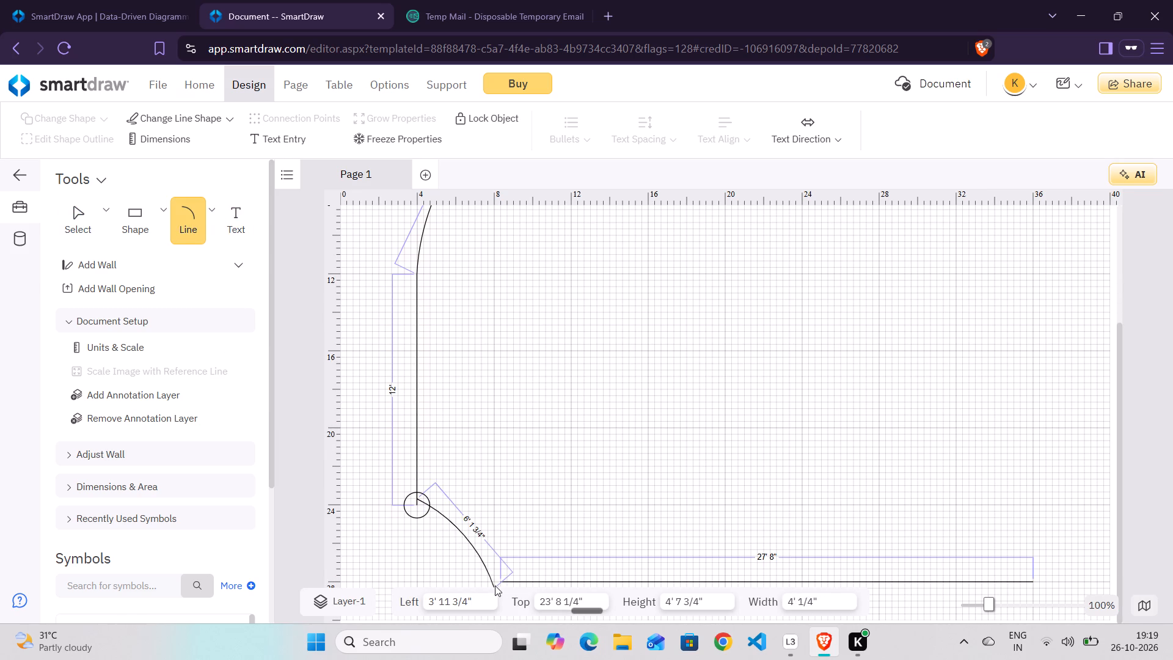
{"action": "left_click_drag", "start_coordinate": [495, 585], "coordinate": [504, 572]}
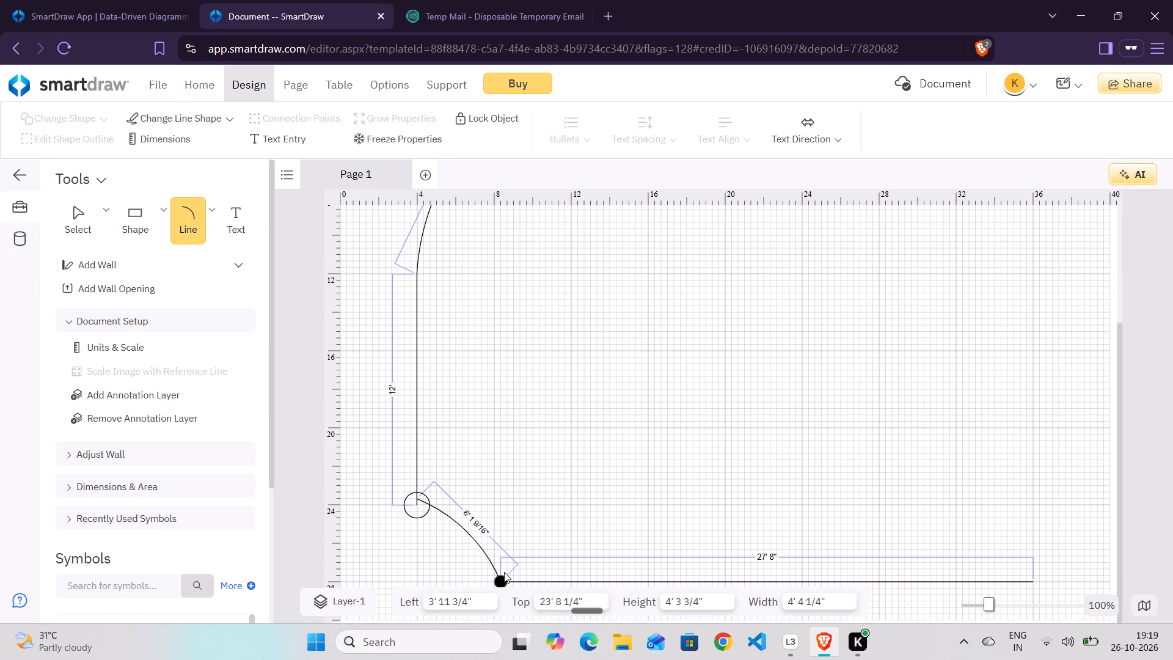
{"action": "left_click_drag", "start_coordinate": [504, 572], "coordinate": [500, 577]}
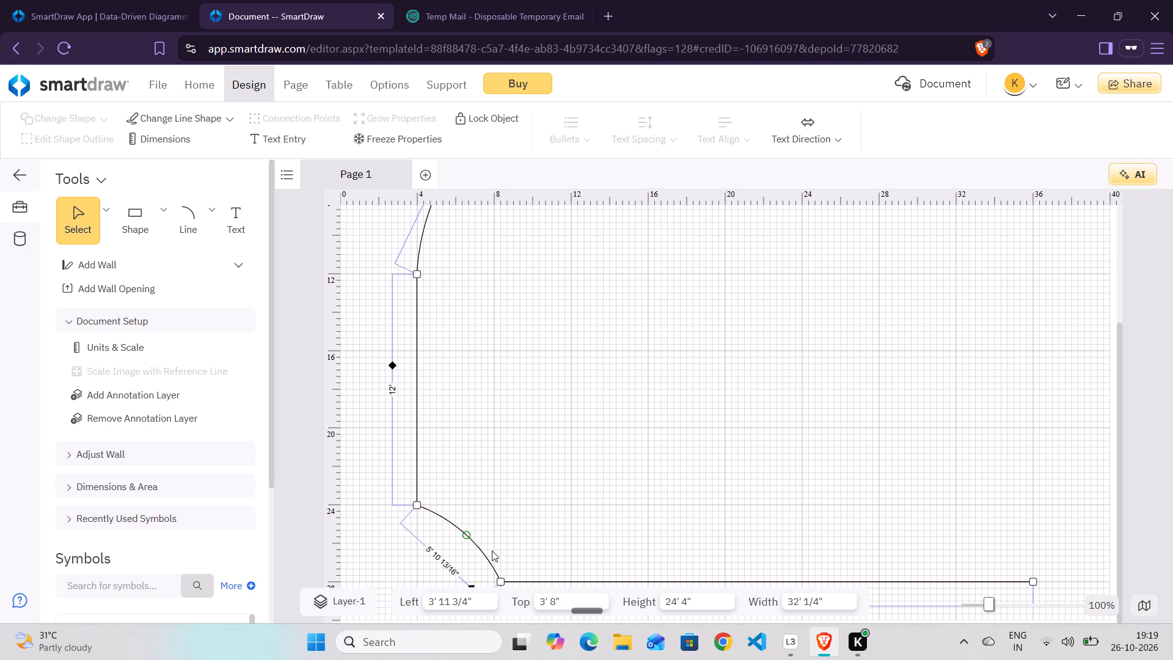
{"action": "left_click_drag", "start_coordinate": [467, 536], "coordinate": [434, 565]}
Move the joint between the upper-left curve and the vertical line upward, making the curve about 6' 5" and the line about 15' 4".
{"action": "scroll", "coordinate": [527, 436], "scroll_direction": "right", "scroll_amount": 1}
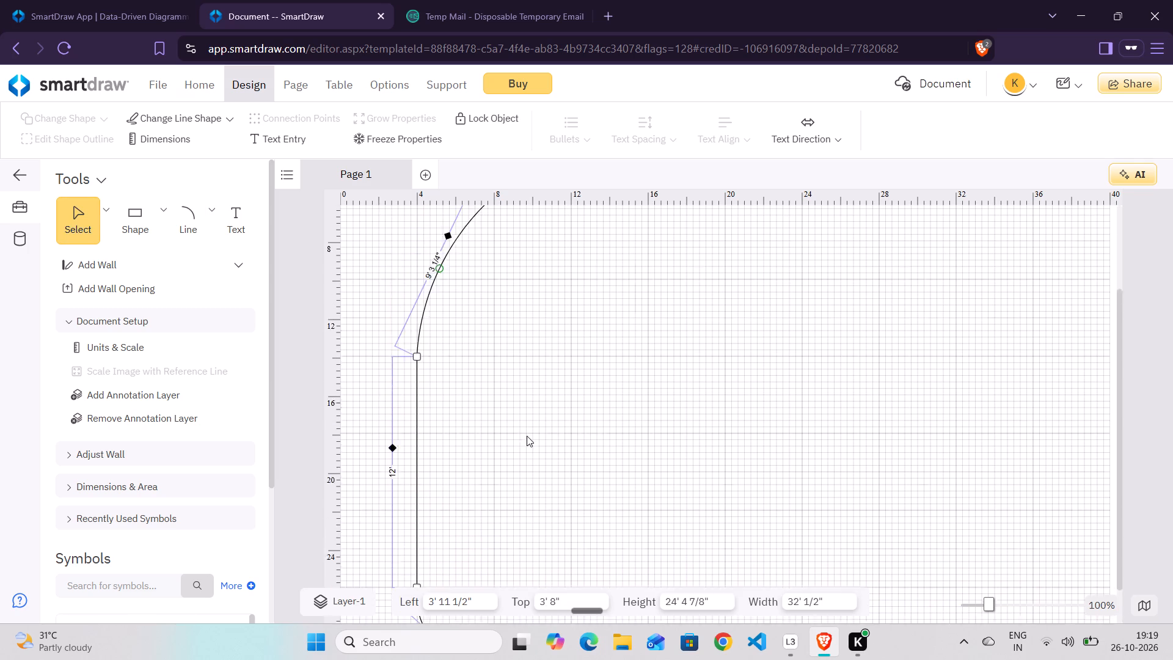
{"action": "scroll", "coordinate": [527, 436], "scroll_direction": "right", "scroll_amount": 1}
{"action": "scroll", "coordinate": [469, 436], "scroll_direction": "up", "scroll_amount": 1}
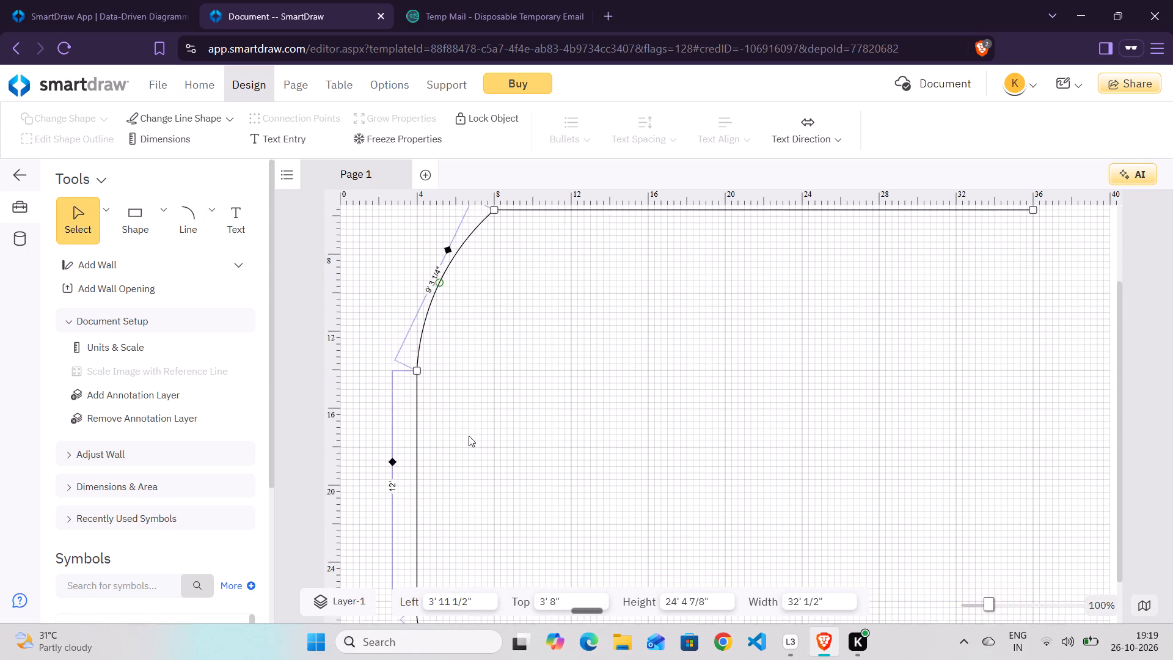
{"action": "scroll", "coordinate": [469, 436], "scroll_direction": "up", "scroll_amount": 1}
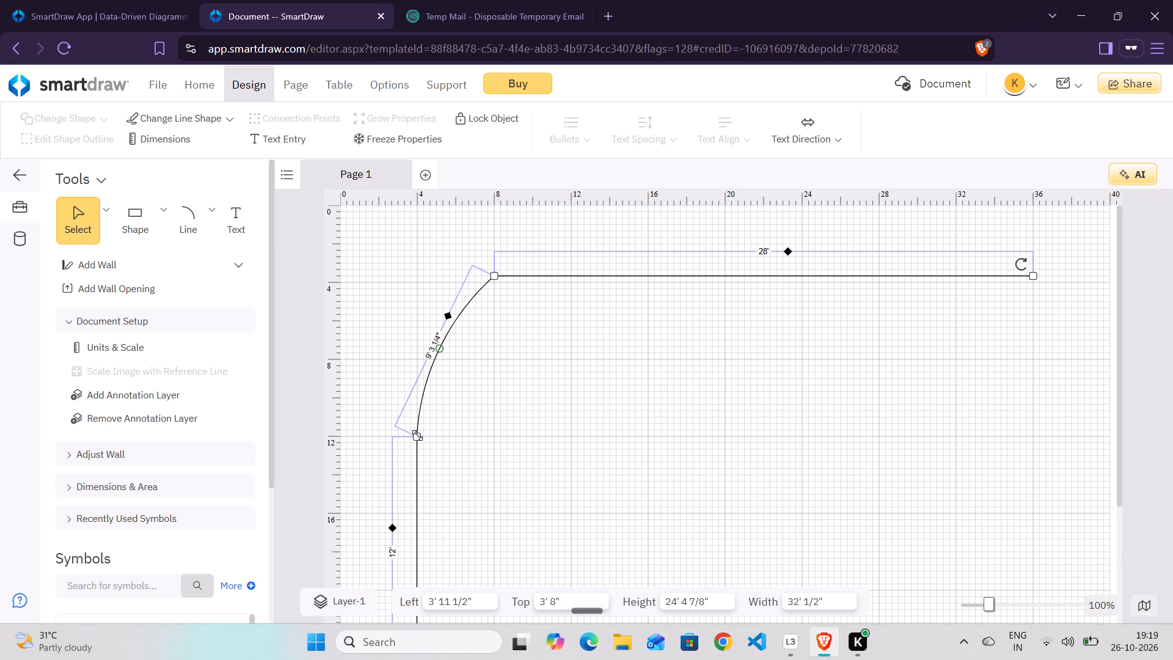
{"action": "left_click_drag", "start_coordinate": [417, 435], "coordinate": [420, 373]}
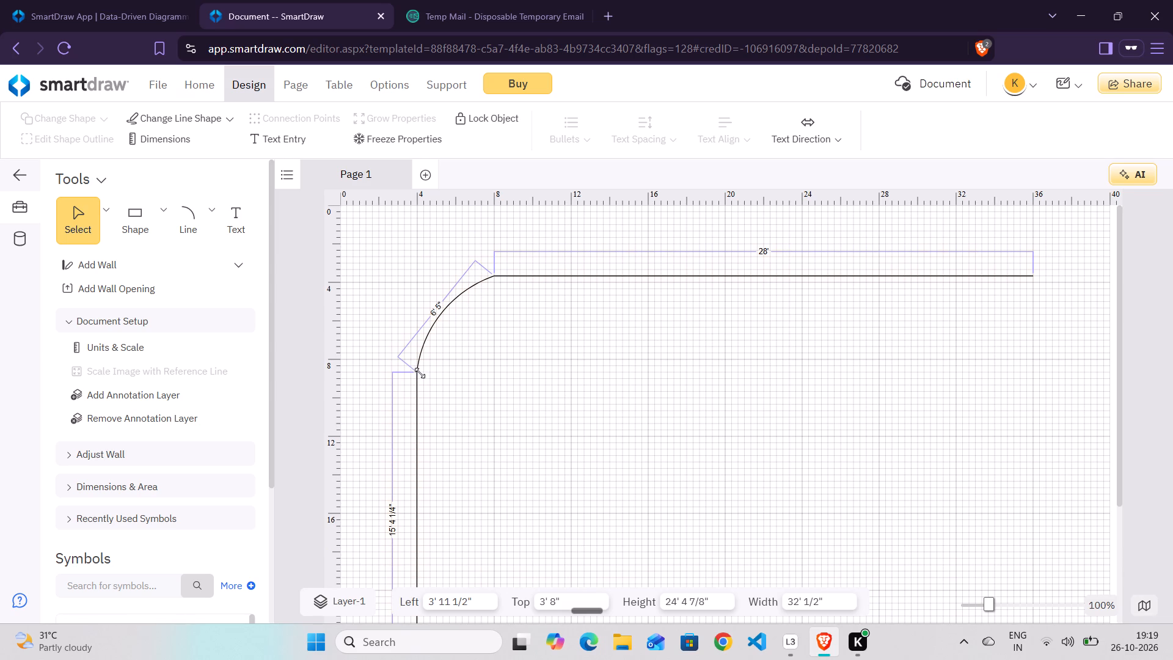
{"action": "left_click_drag", "start_coordinate": [420, 373], "coordinate": [420, 371]}
Move the joint between the vertical line and the lower-left curve upward, making the line 14' 8" and the curve about 6' 5".
{"action": "scroll", "coordinate": [596, 463], "scroll_direction": "down", "scroll_amount": 4}
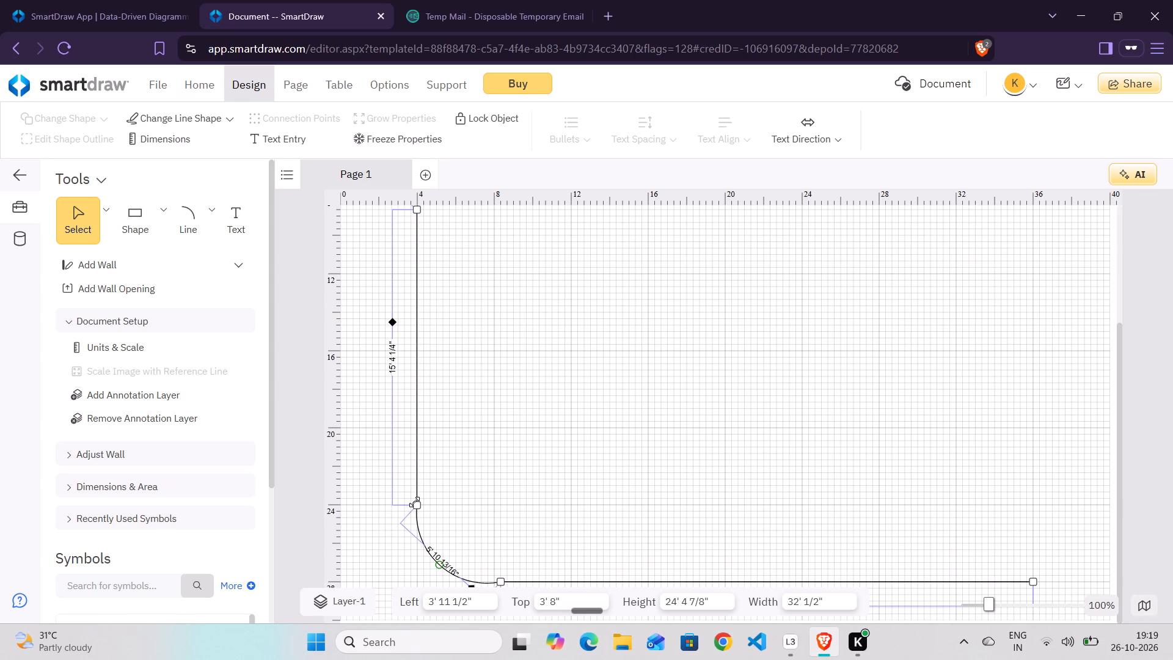
{"action": "left_click_drag", "start_coordinate": [418, 502], "coordinate": [412, 507]}
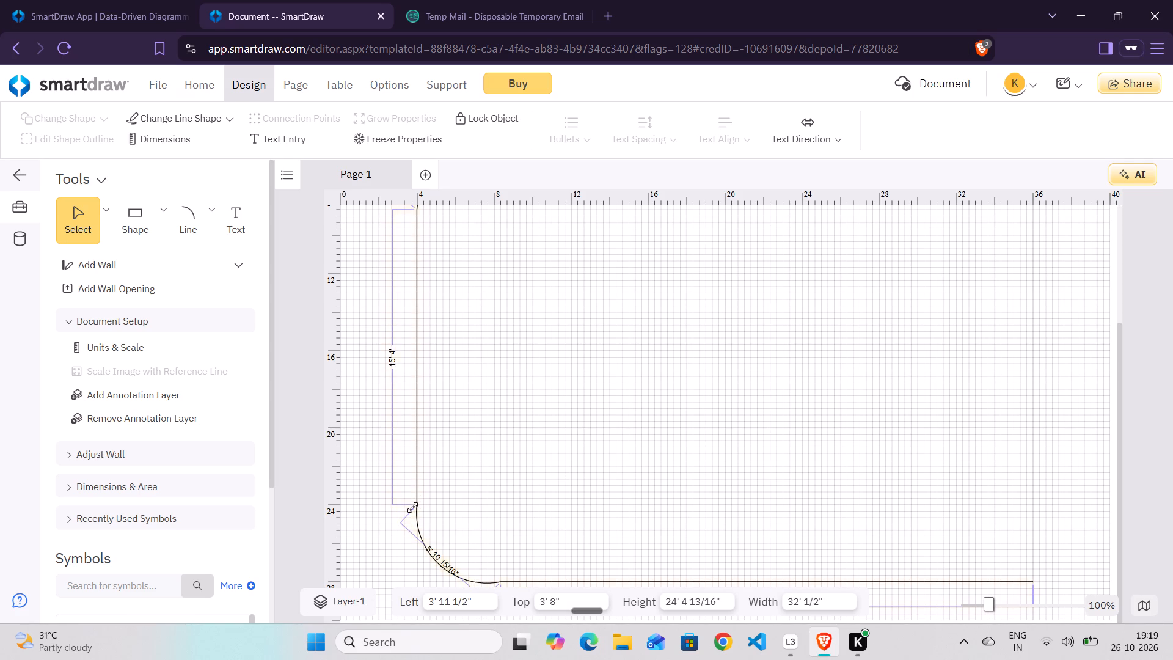
{"action": "left_click_drag", "start_coordinate": [412, 507], "coordinate": [412, 492]}
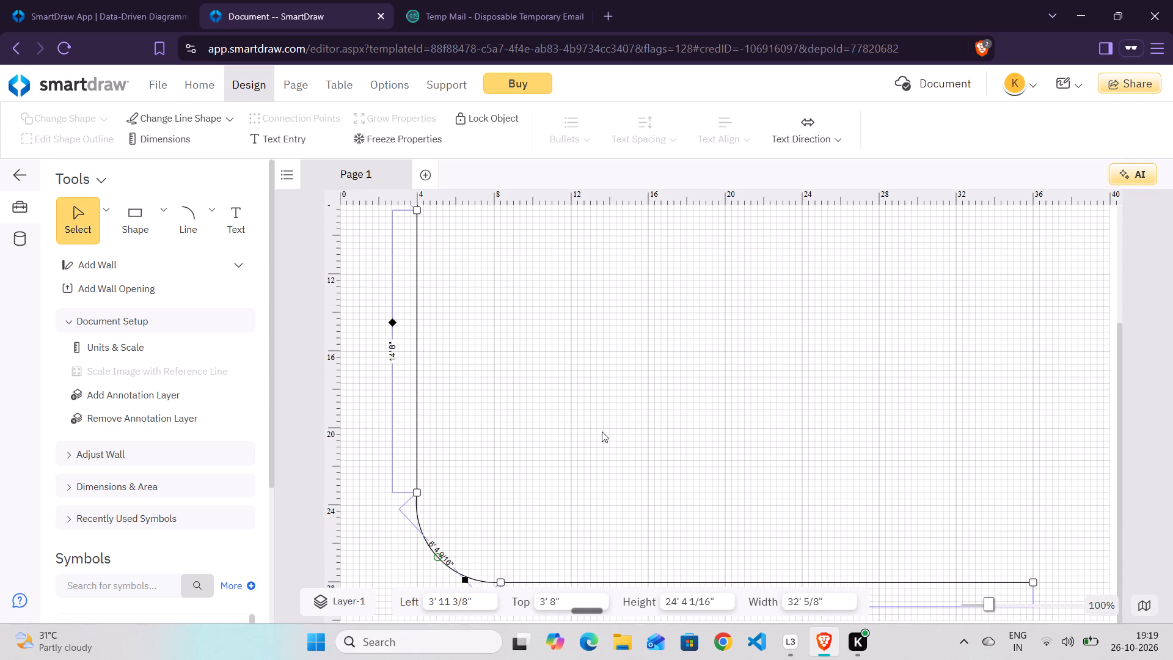
{"action": "left_click", "coordinate": [712, 521]}
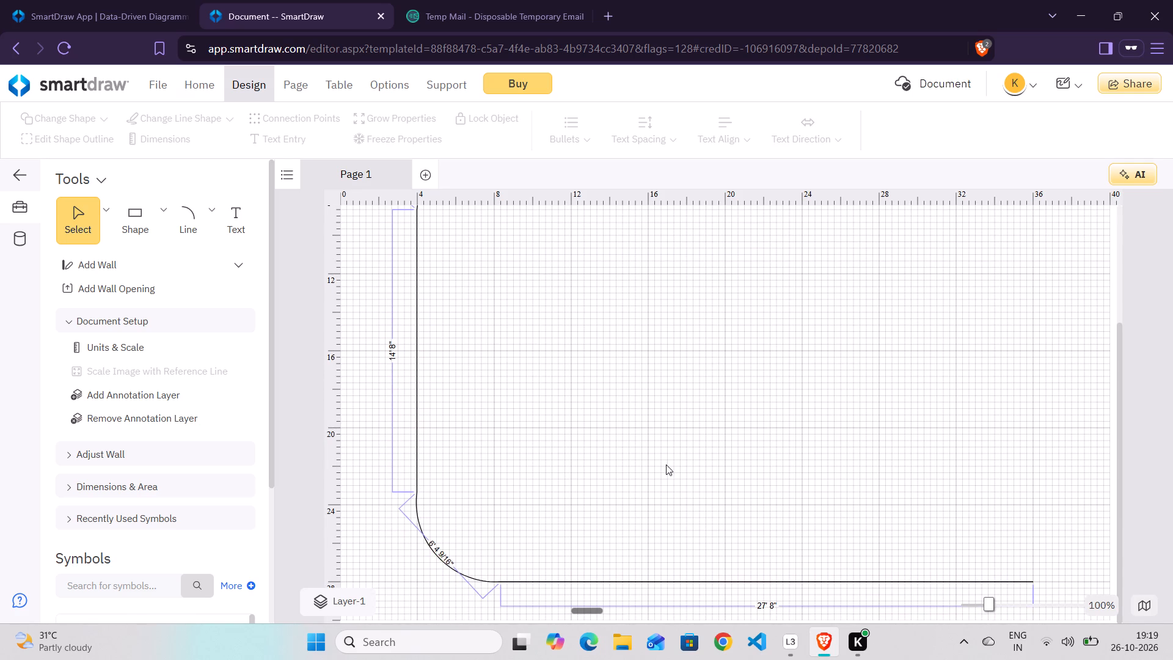
Draw a curved connector from the top line's right end, extending about 12' down and 2' 4" to the right.
{"action": "scroll", "coordinate": [666, 464], "scroll_direction": "up", "scroll_amount": 3}
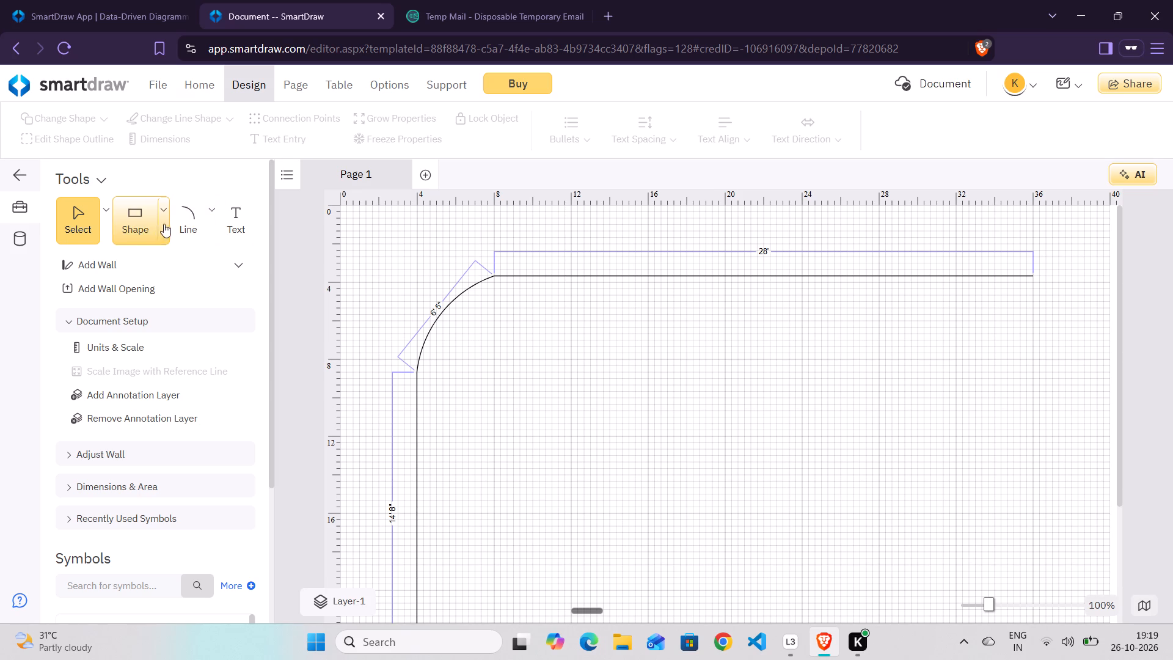
{"action": "left_click", "coordinate": [213, 209]}
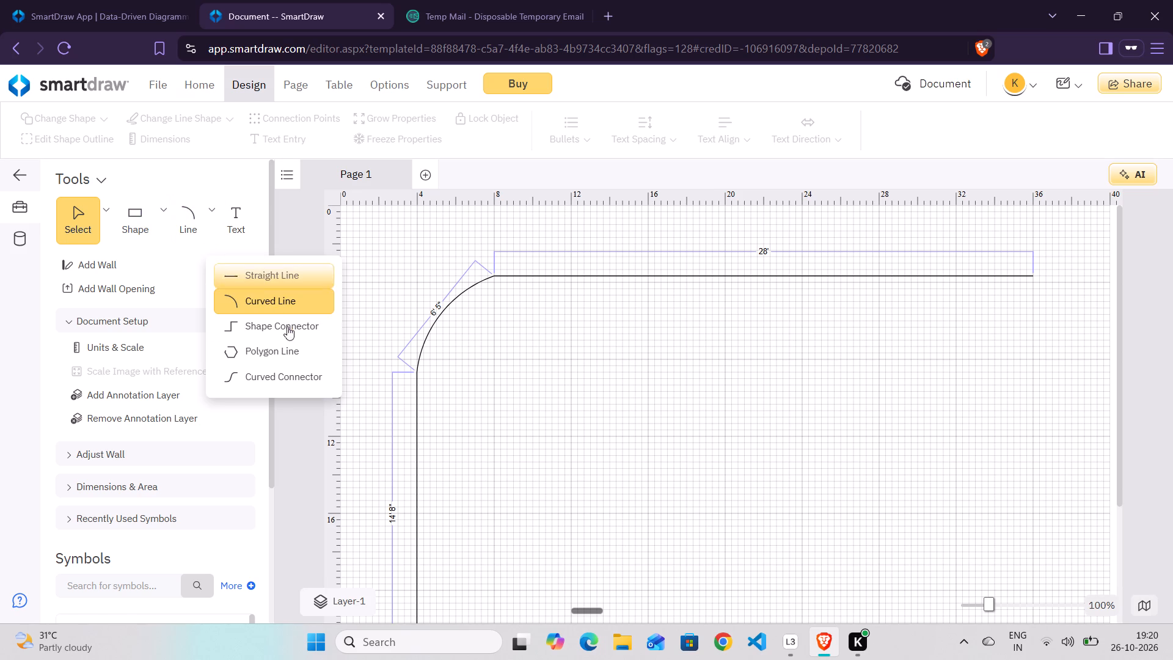
{"action": "left_click", "coordinate": [321, 384]}
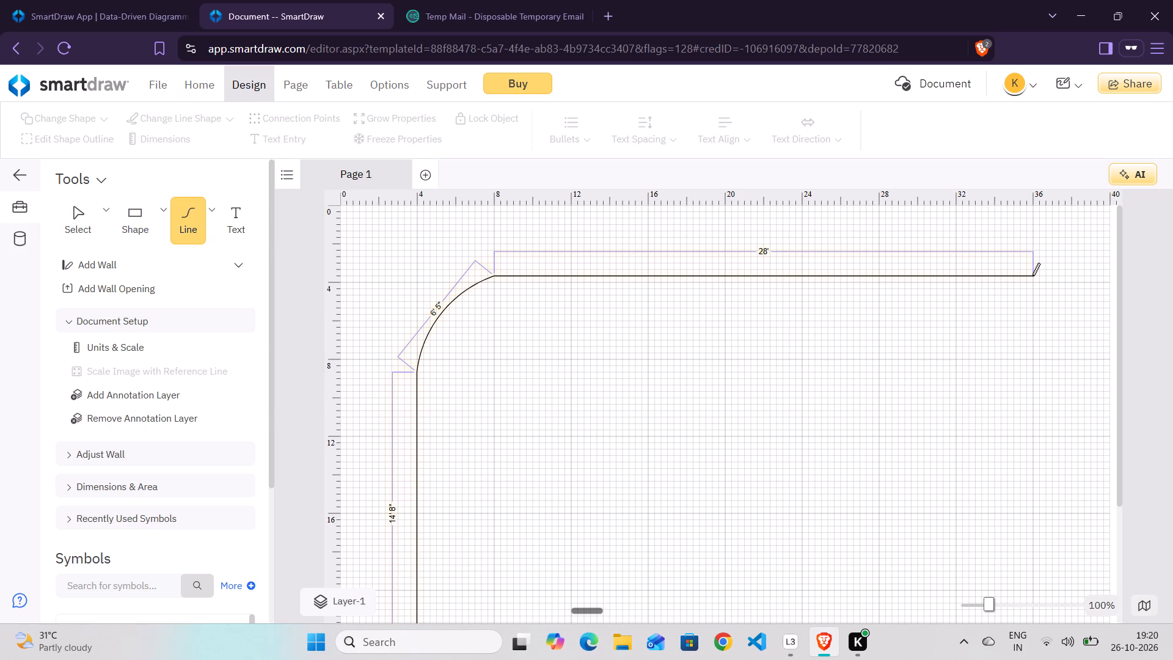
{"action": "left_click_drag", "start_coordinate": [1032, 276], "coordinate": [1094, 389]}
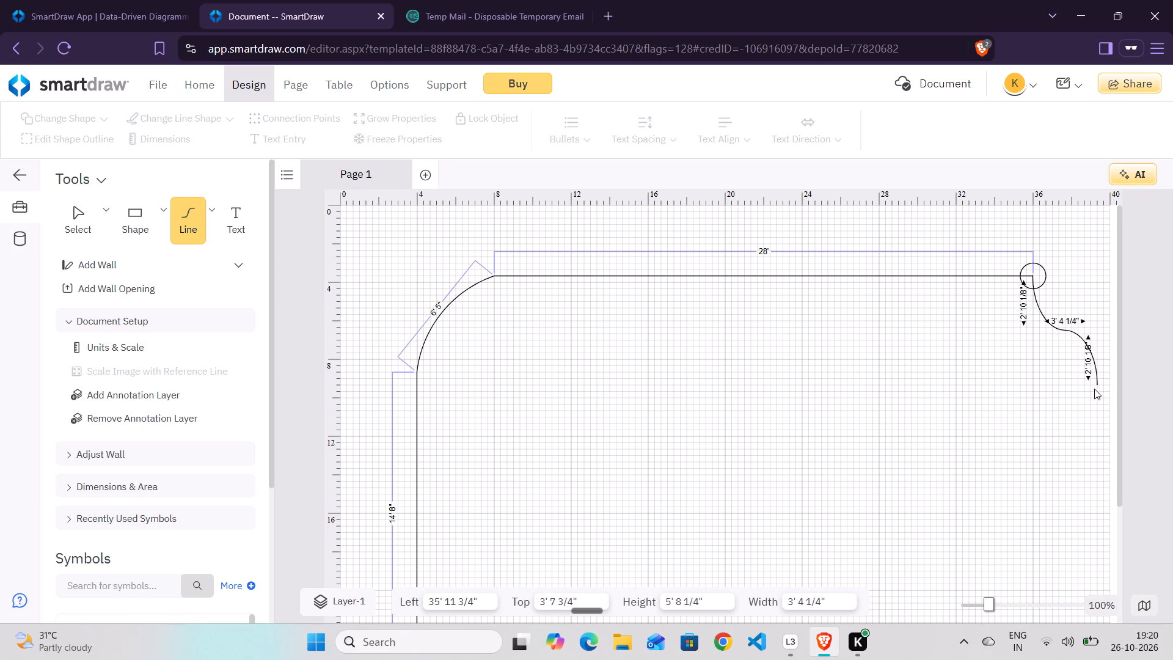
{"action": "left_click_drag", "start_coordinate": [1094, 389], "coordinate": [1095, 483]}
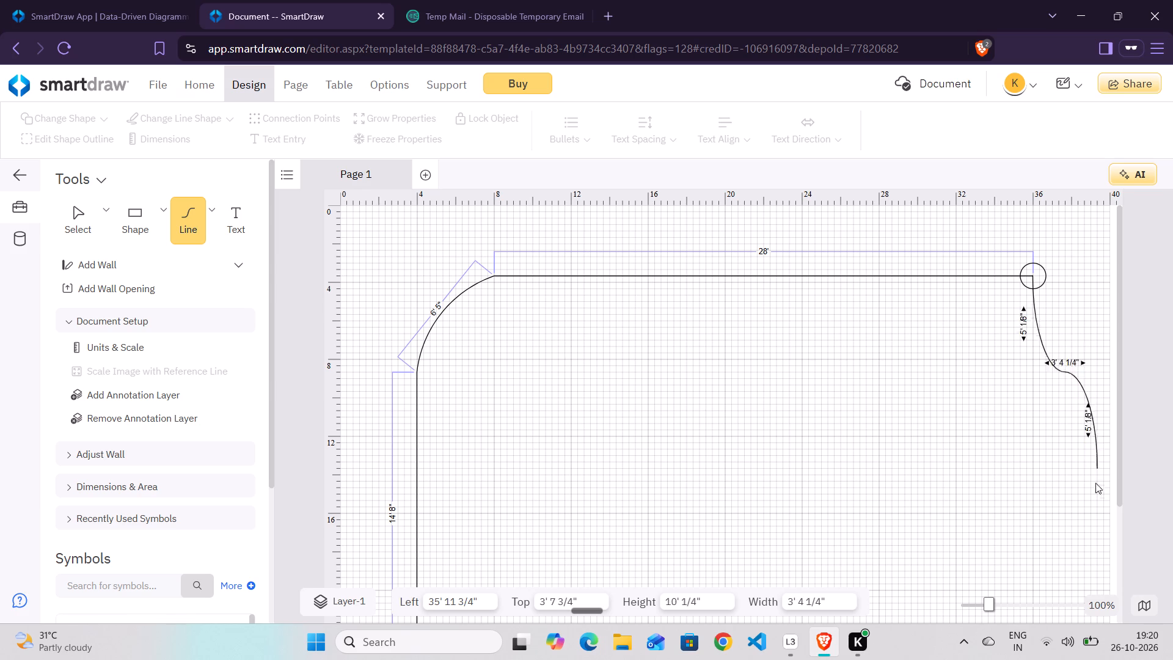
{"action": "left_click_drag", "start_coordinate": [1095, 483], "coordinate": [1077, 504]}
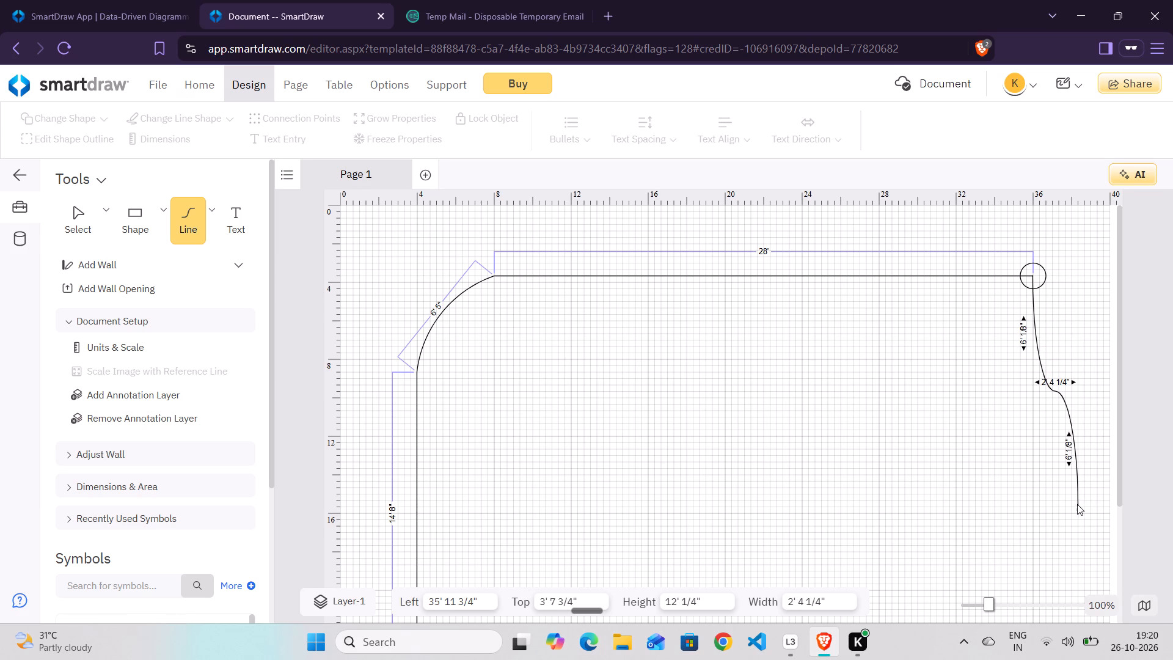
{"action": "left_click_drag", "start_coordinate": [1077, 504], "coordinate": [1076, 504]}
Start a polygon line at the curved connector's lower end with a segment about 6' 6" long toward the lower left.
{"action": "scroll", "coordinate": [1076, 504], "scroll_direction": "down", "scroll_amount": 6}
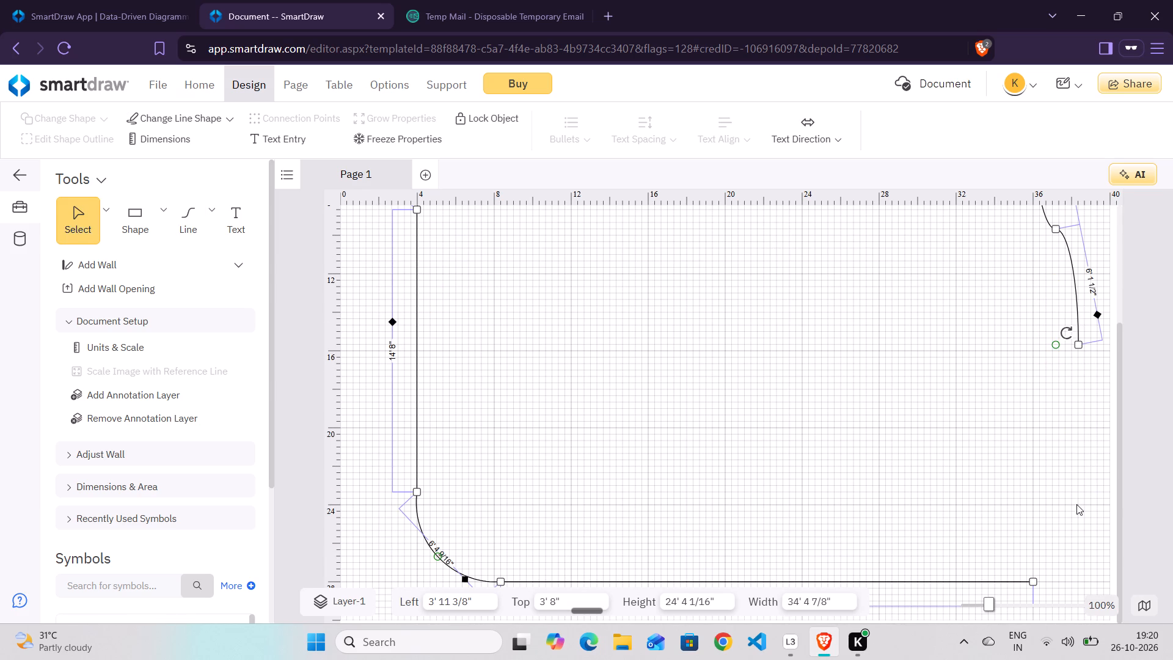
{"action": "scroll", "coordinate": [1037, 425], "scroll_direction": "down", "scroll_amount": 1}
{"action": "left_click", "coordinate": [210, 210]}
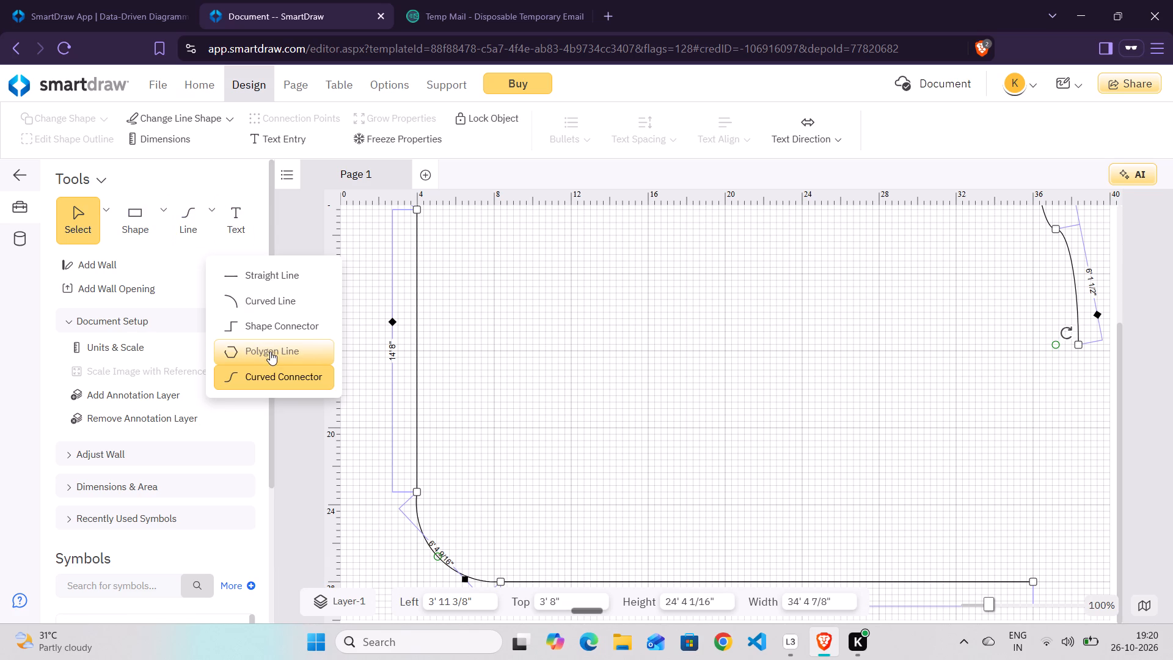
{"action": "left_click", "coordinate": [270, 351]}
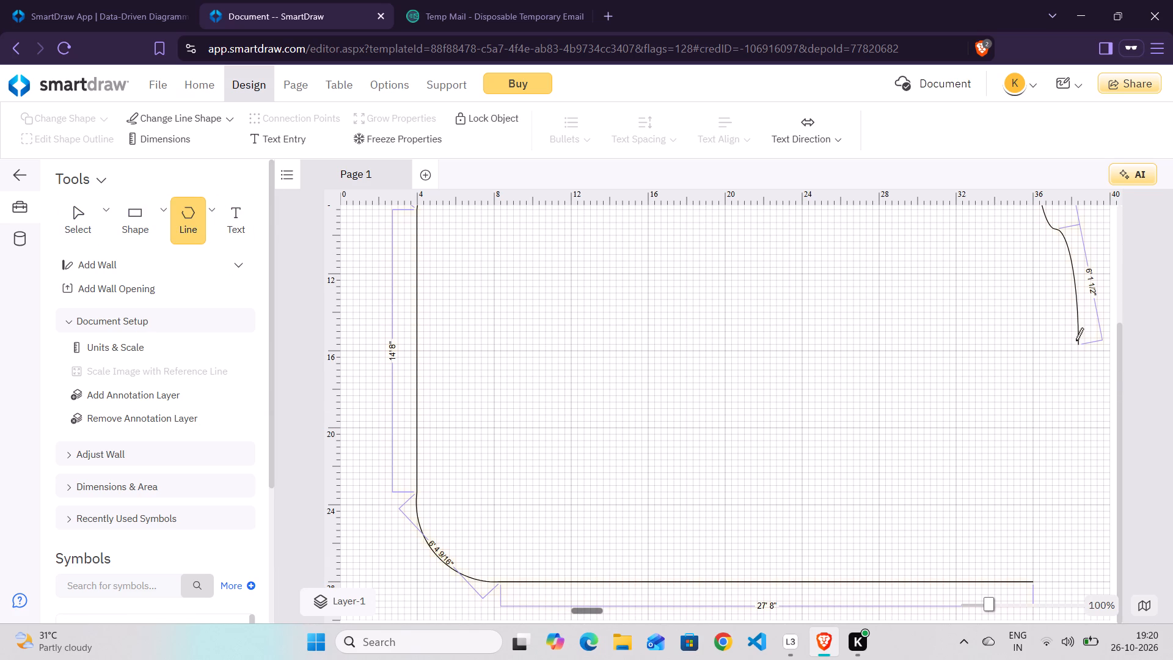
{"action": "left_click_drag", "start_coordinate": [1075, 342], "coordinate": [1015, 433]}
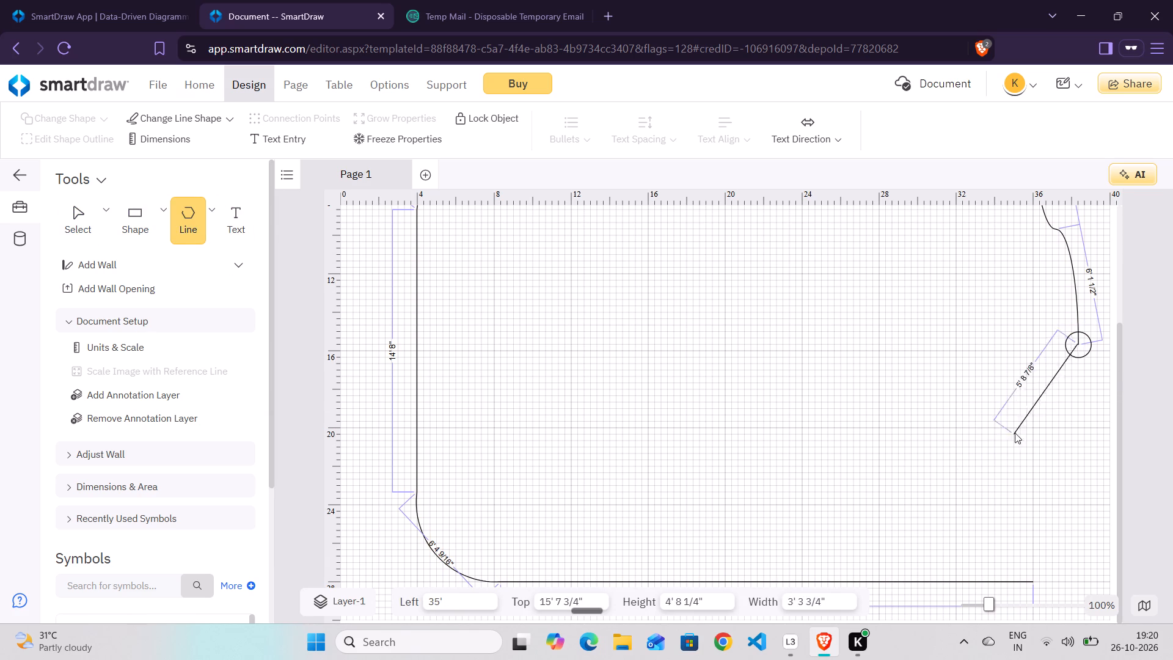
{"action": "left_click_drag", "start_coordinate": [1015, 433], "coordinate": [987, 416]}
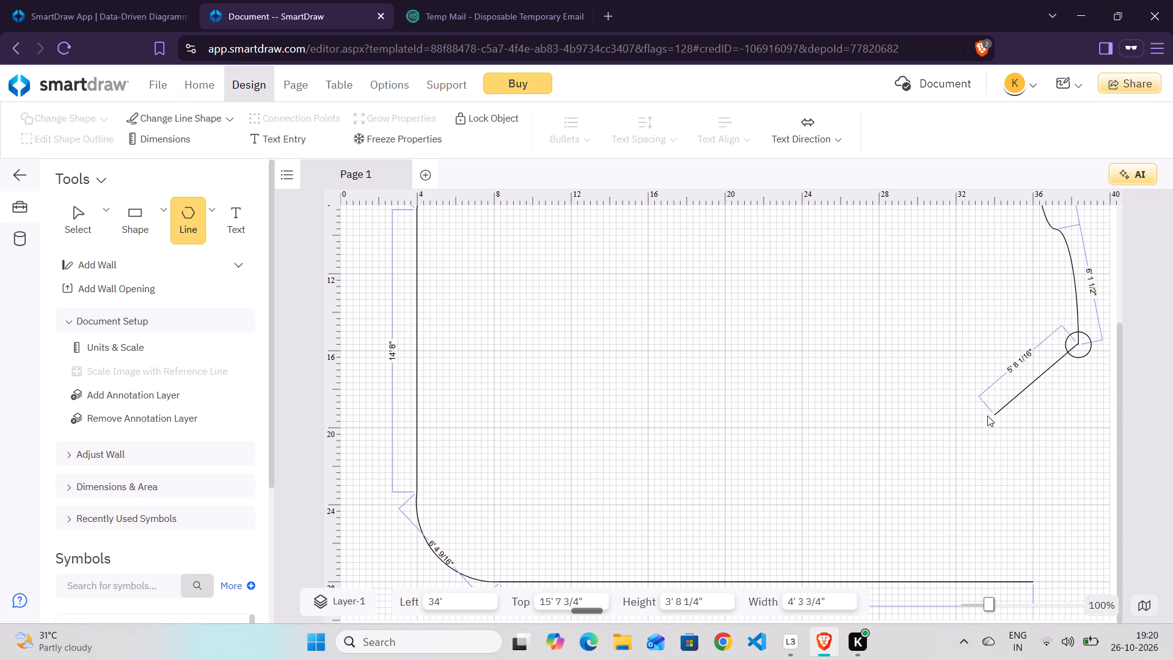
{"action": "left_click_drag", "start_coordinate": [987, 416], "coordinate": [977, 416]}
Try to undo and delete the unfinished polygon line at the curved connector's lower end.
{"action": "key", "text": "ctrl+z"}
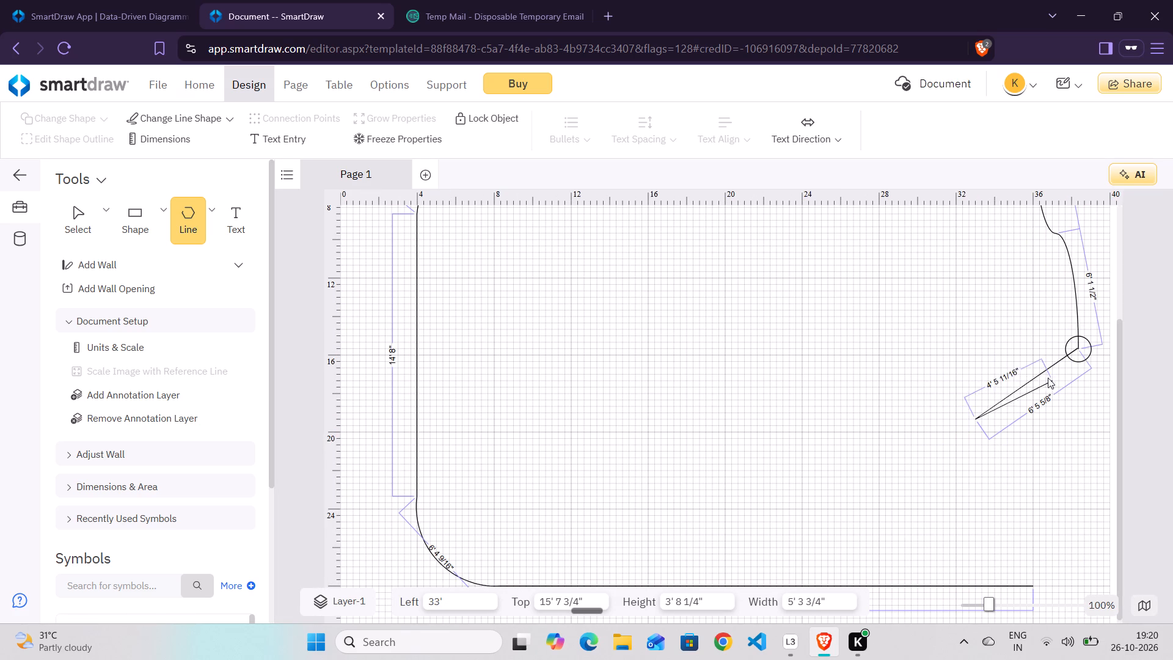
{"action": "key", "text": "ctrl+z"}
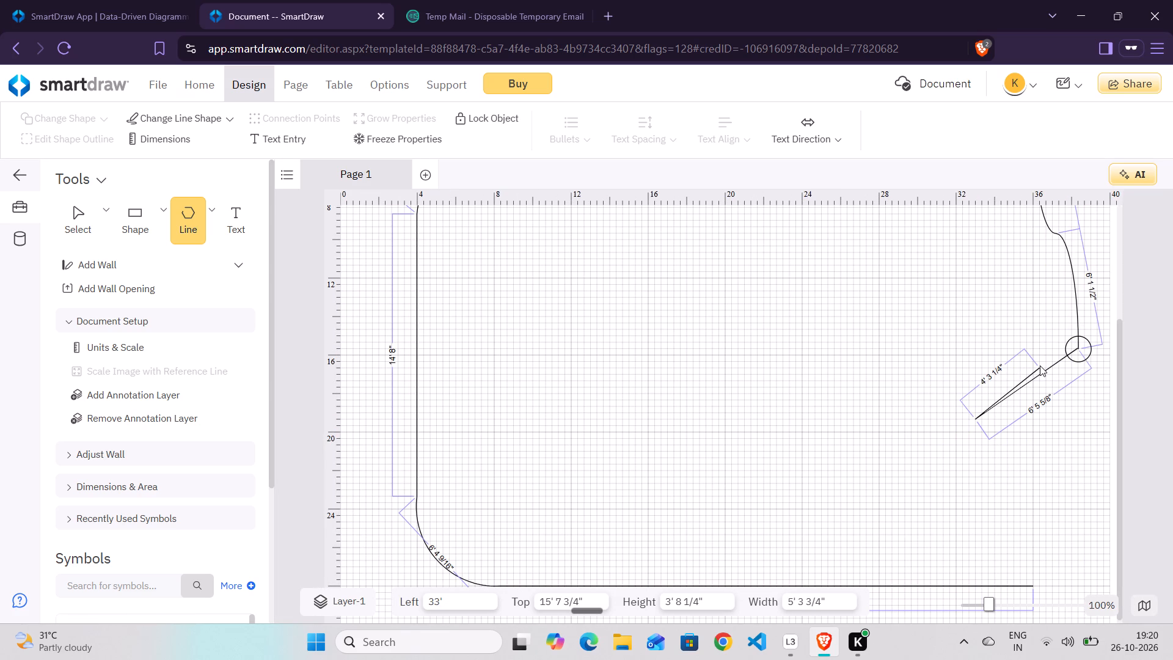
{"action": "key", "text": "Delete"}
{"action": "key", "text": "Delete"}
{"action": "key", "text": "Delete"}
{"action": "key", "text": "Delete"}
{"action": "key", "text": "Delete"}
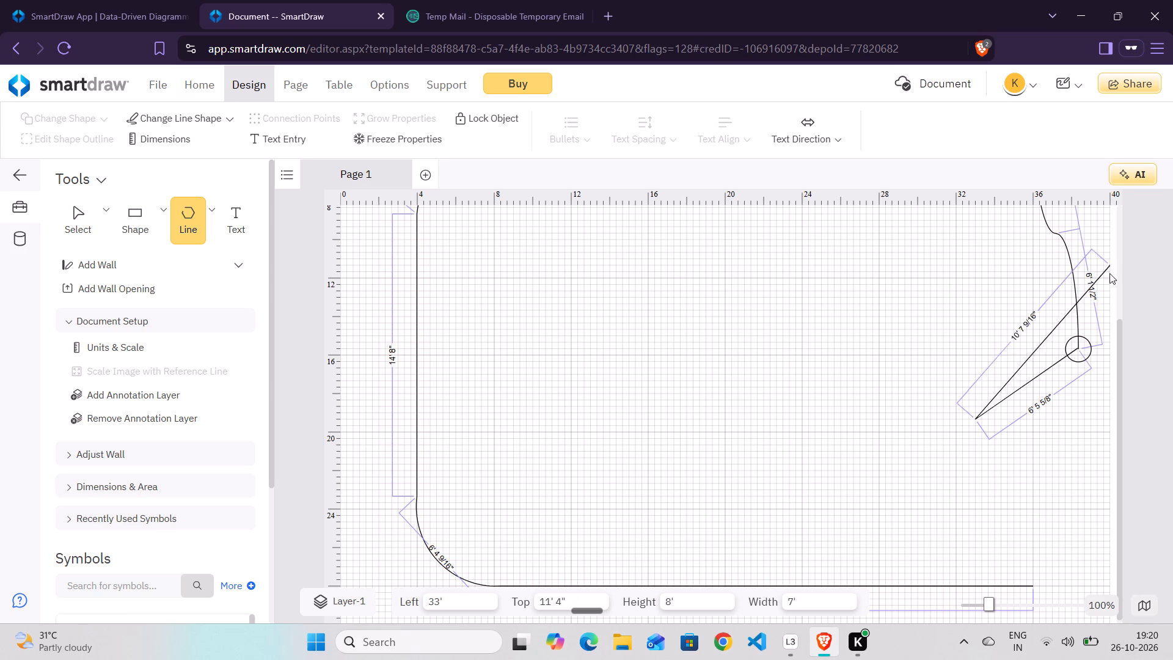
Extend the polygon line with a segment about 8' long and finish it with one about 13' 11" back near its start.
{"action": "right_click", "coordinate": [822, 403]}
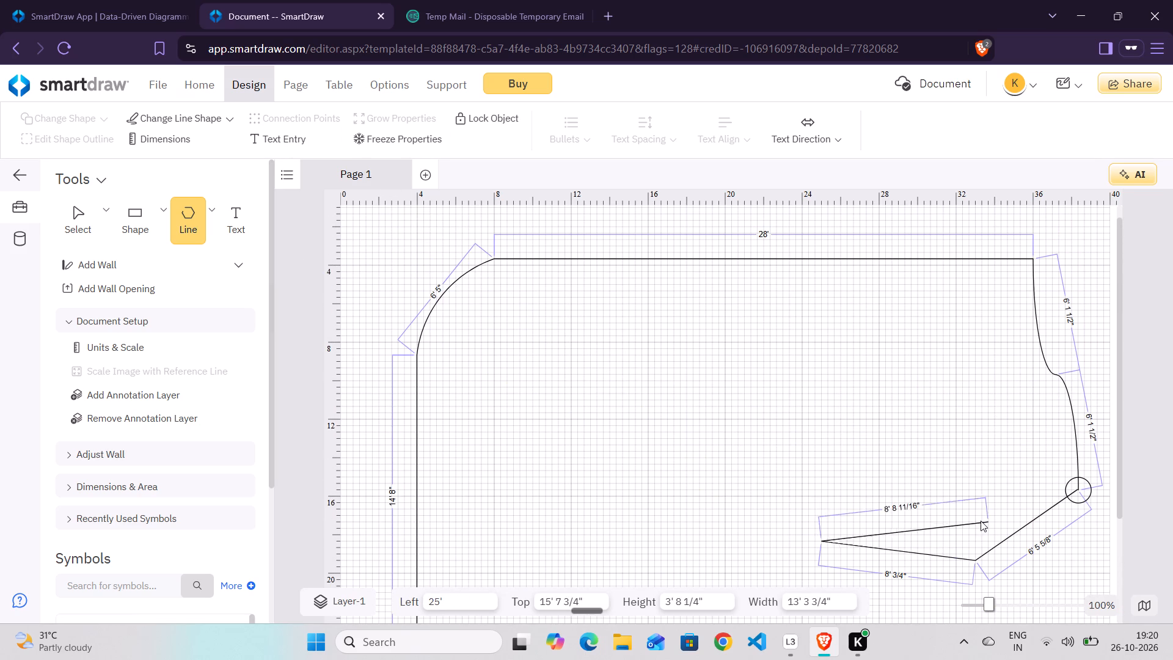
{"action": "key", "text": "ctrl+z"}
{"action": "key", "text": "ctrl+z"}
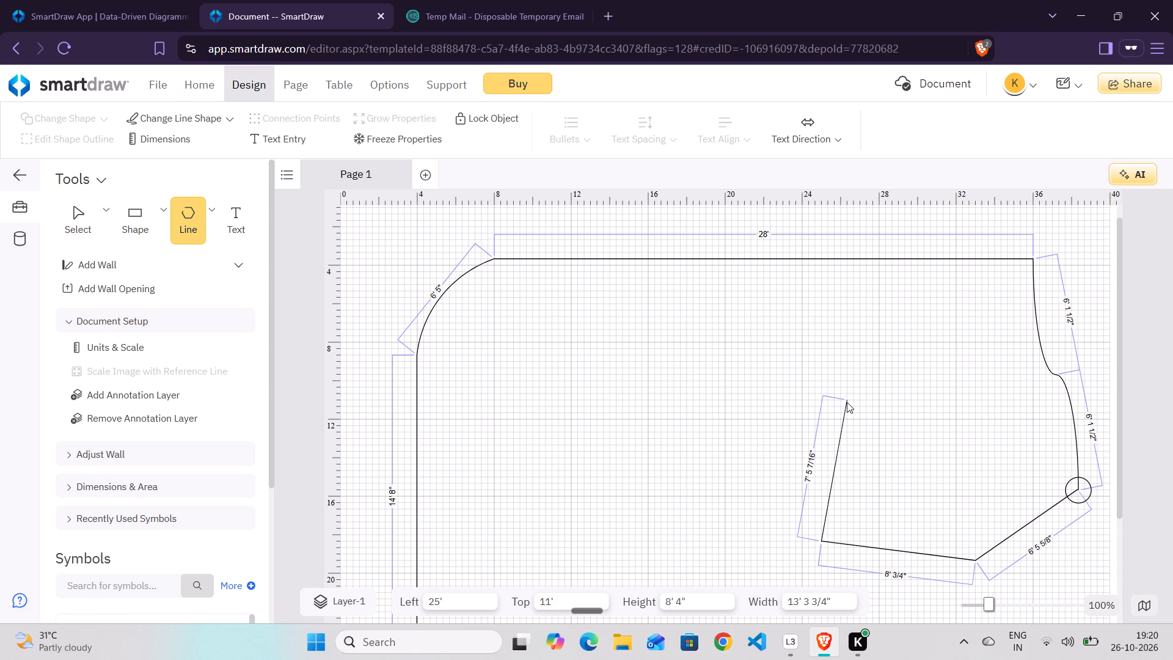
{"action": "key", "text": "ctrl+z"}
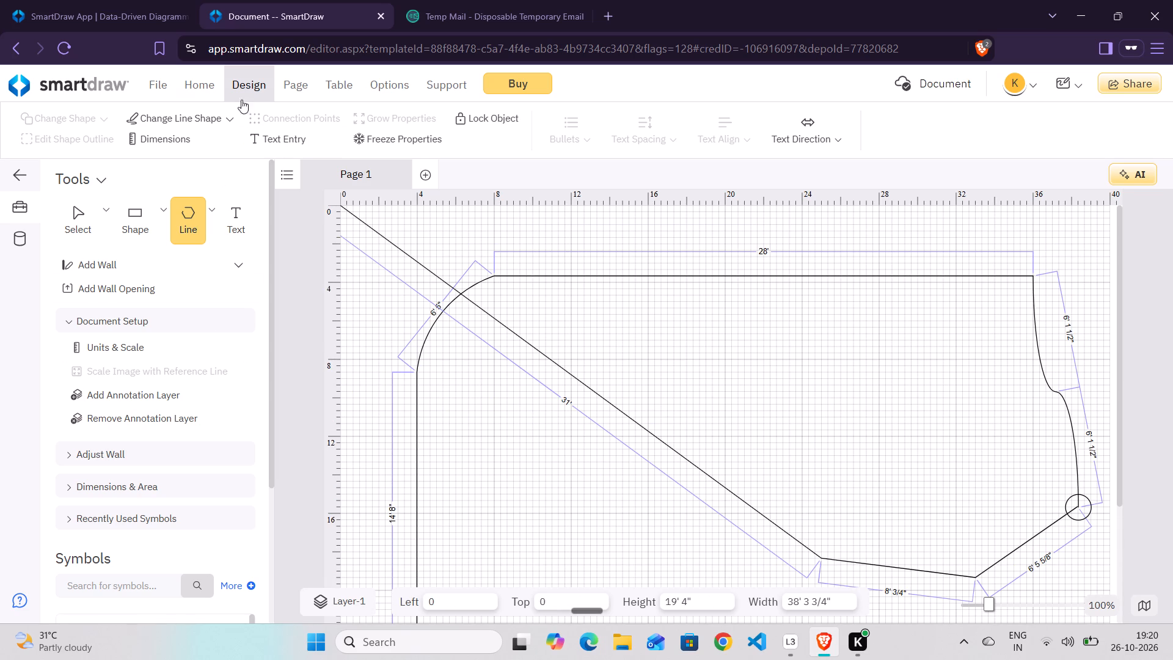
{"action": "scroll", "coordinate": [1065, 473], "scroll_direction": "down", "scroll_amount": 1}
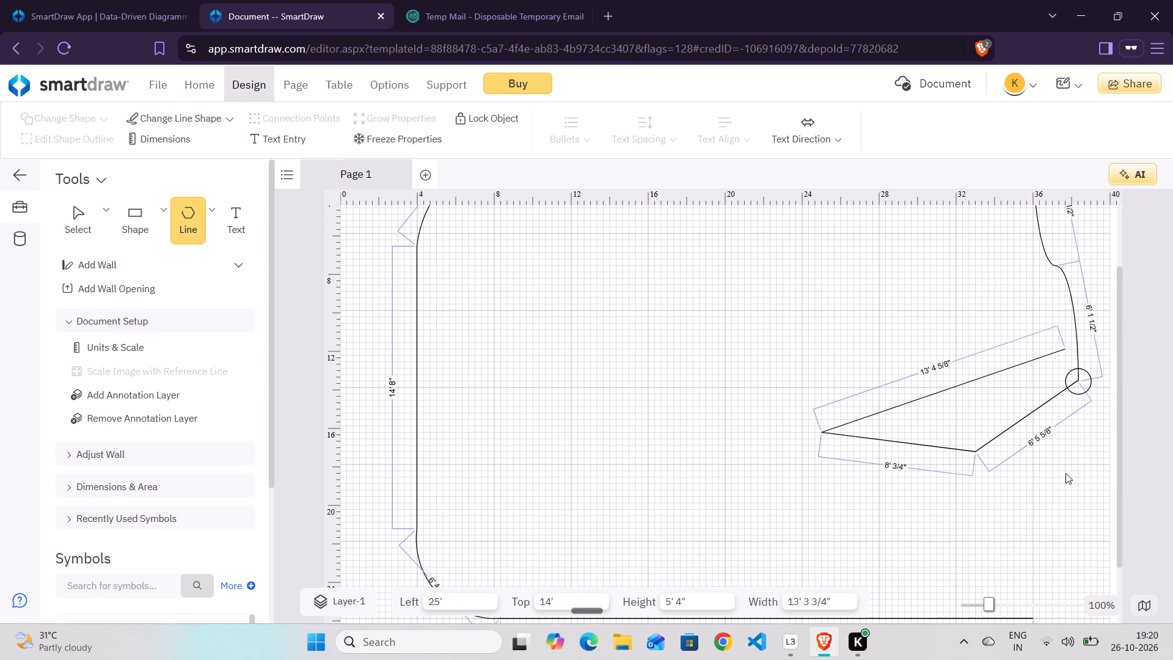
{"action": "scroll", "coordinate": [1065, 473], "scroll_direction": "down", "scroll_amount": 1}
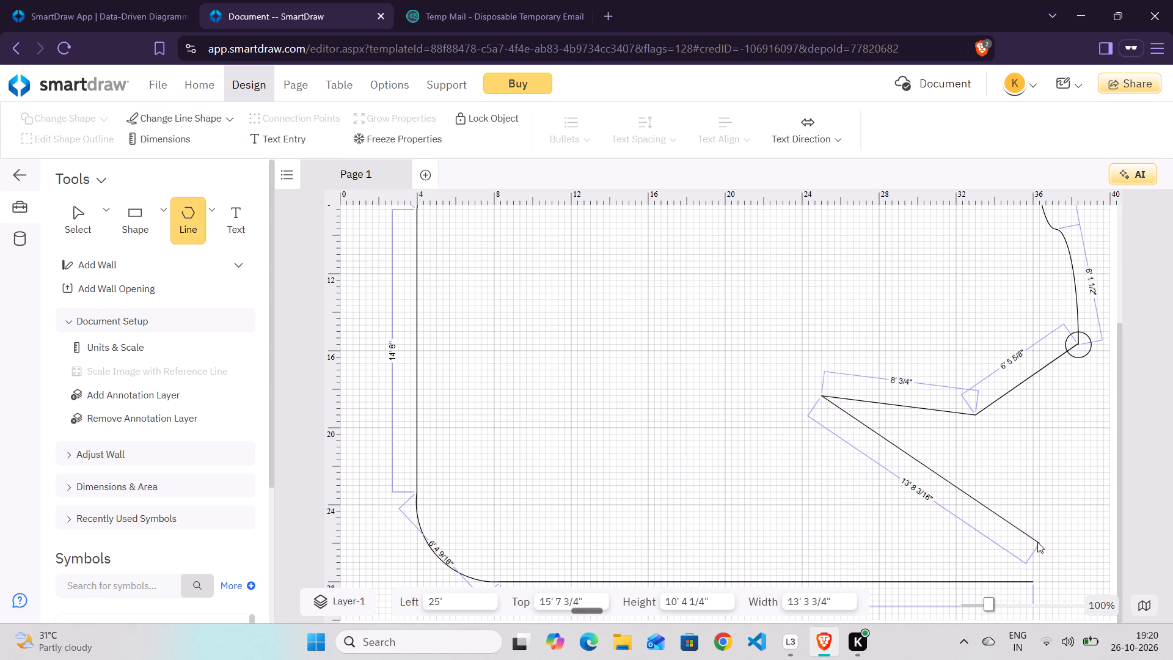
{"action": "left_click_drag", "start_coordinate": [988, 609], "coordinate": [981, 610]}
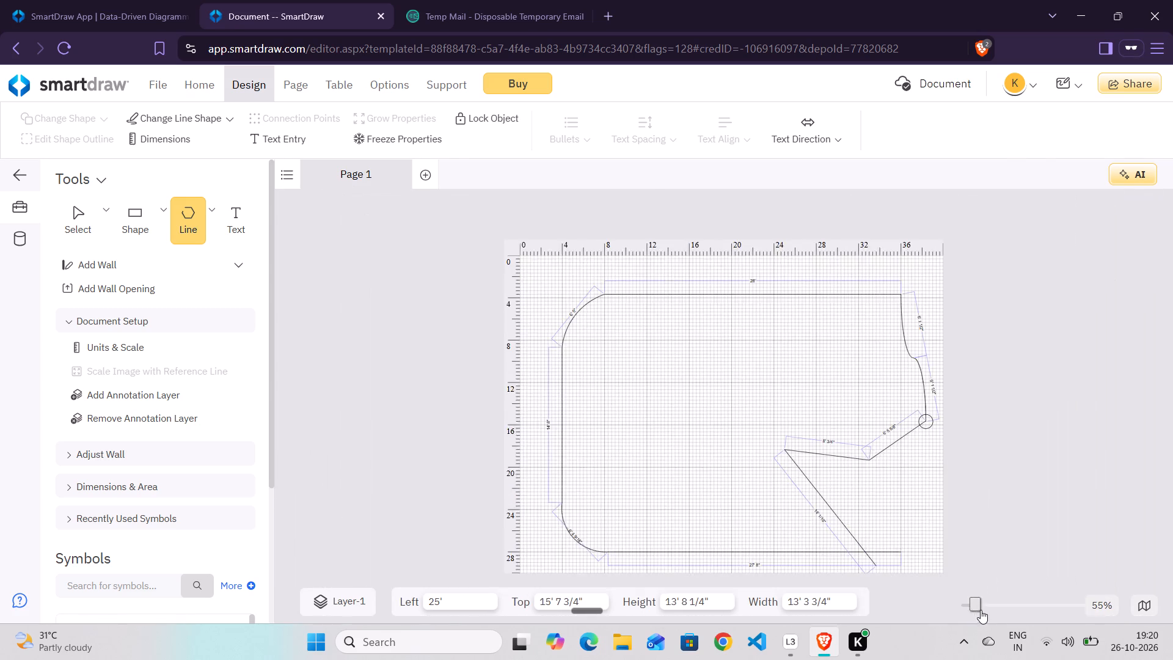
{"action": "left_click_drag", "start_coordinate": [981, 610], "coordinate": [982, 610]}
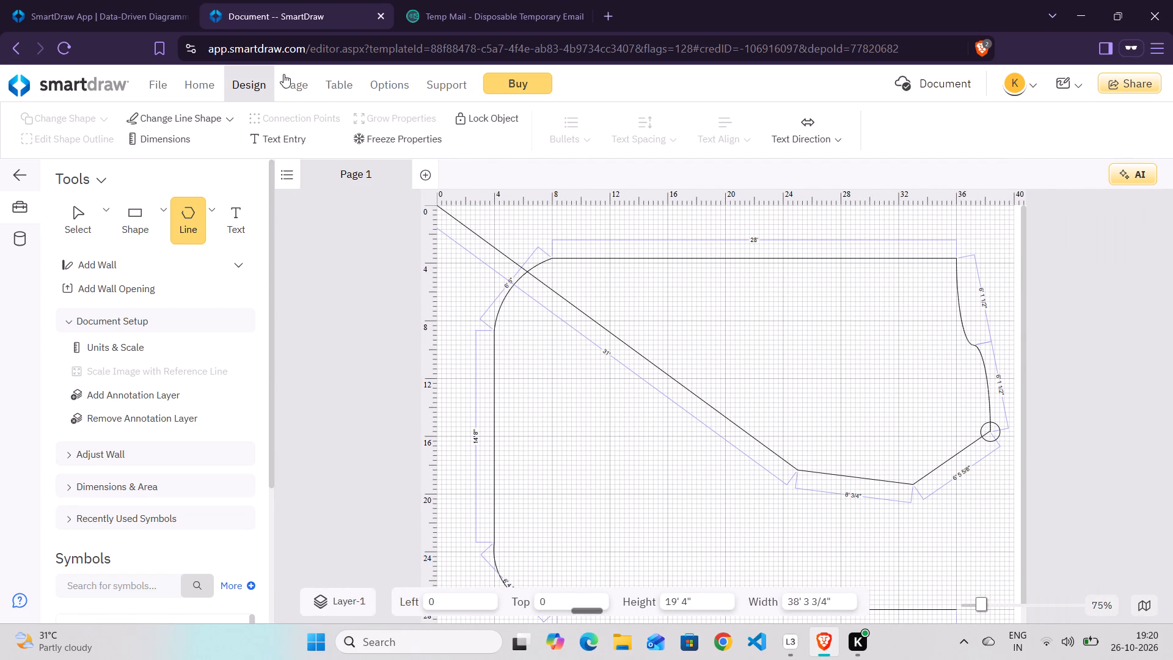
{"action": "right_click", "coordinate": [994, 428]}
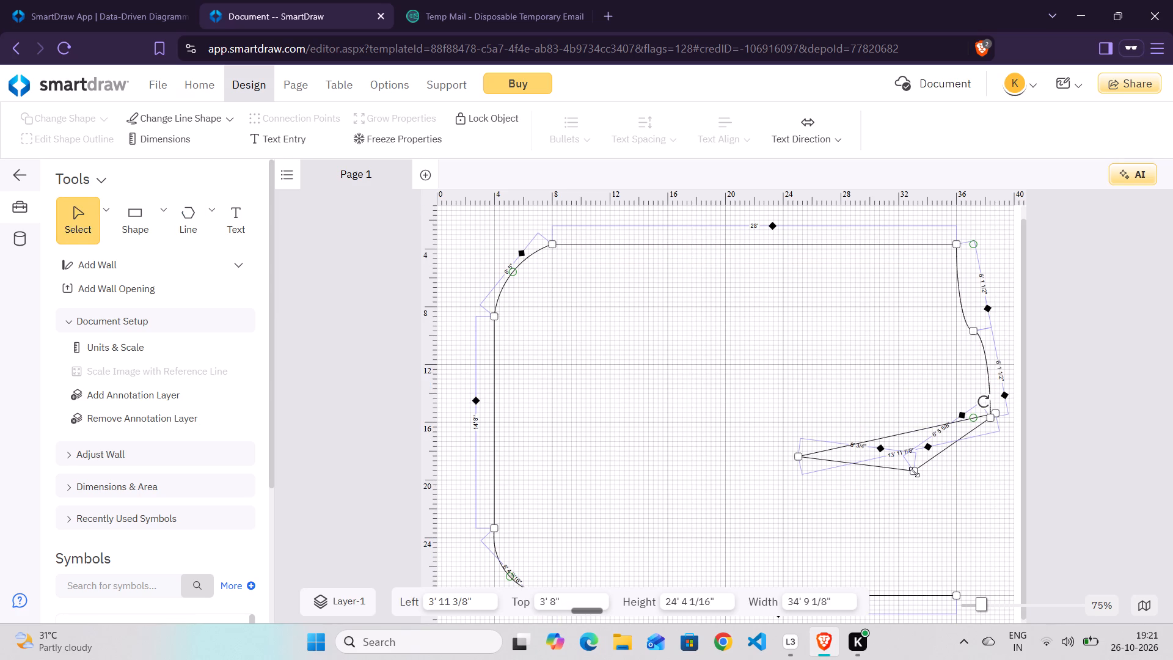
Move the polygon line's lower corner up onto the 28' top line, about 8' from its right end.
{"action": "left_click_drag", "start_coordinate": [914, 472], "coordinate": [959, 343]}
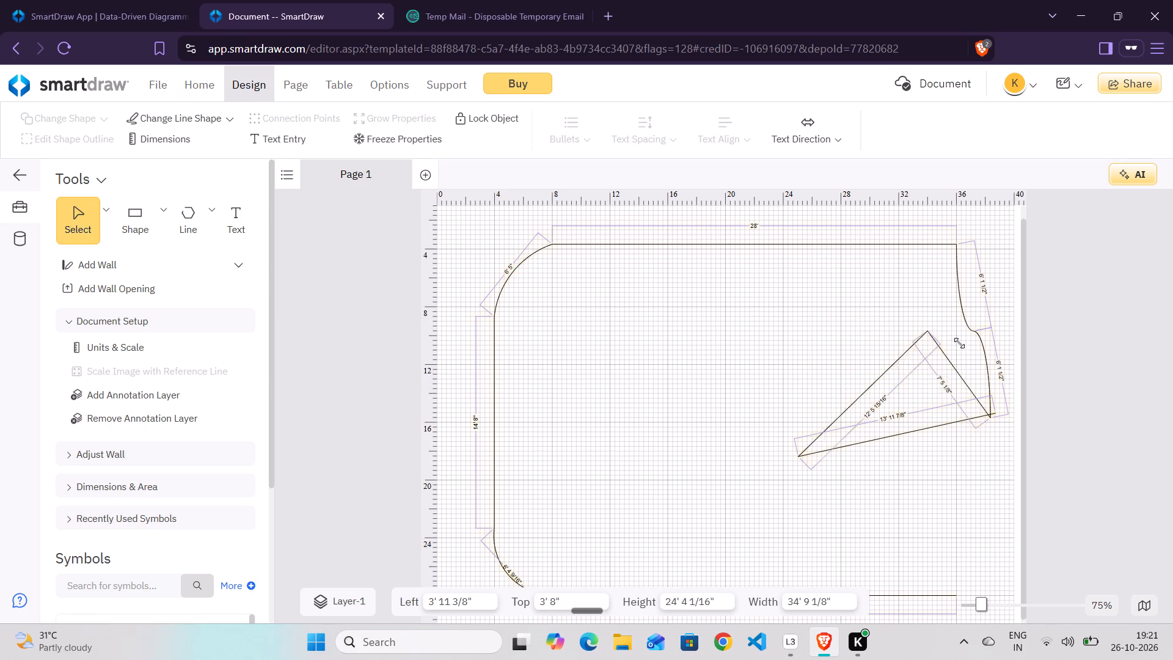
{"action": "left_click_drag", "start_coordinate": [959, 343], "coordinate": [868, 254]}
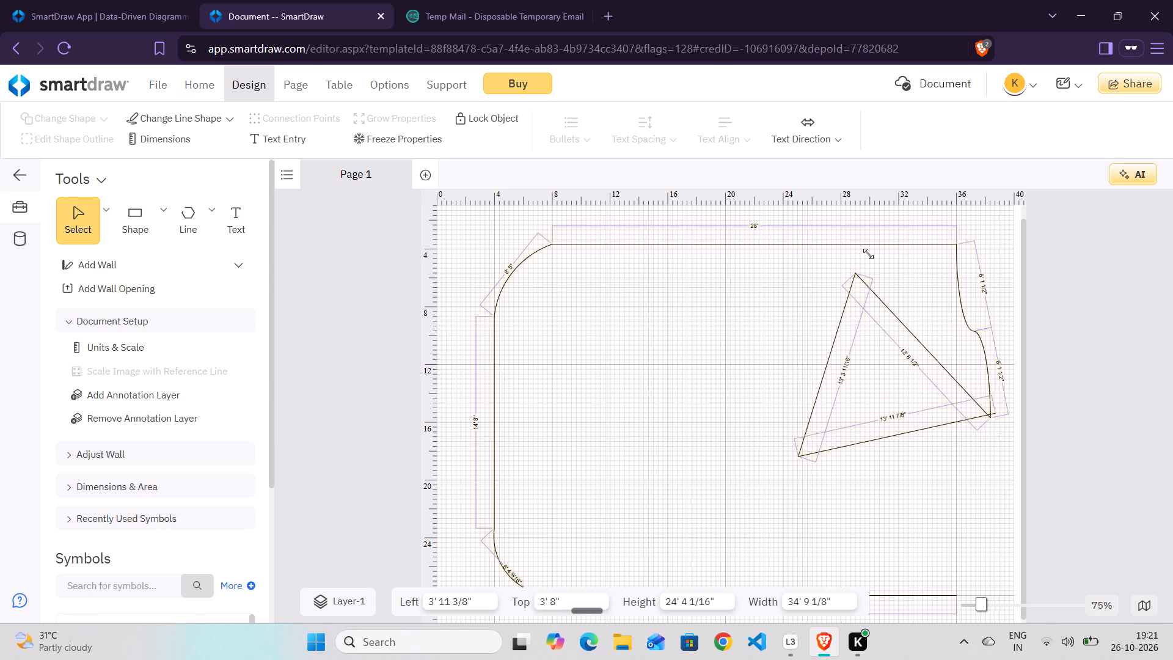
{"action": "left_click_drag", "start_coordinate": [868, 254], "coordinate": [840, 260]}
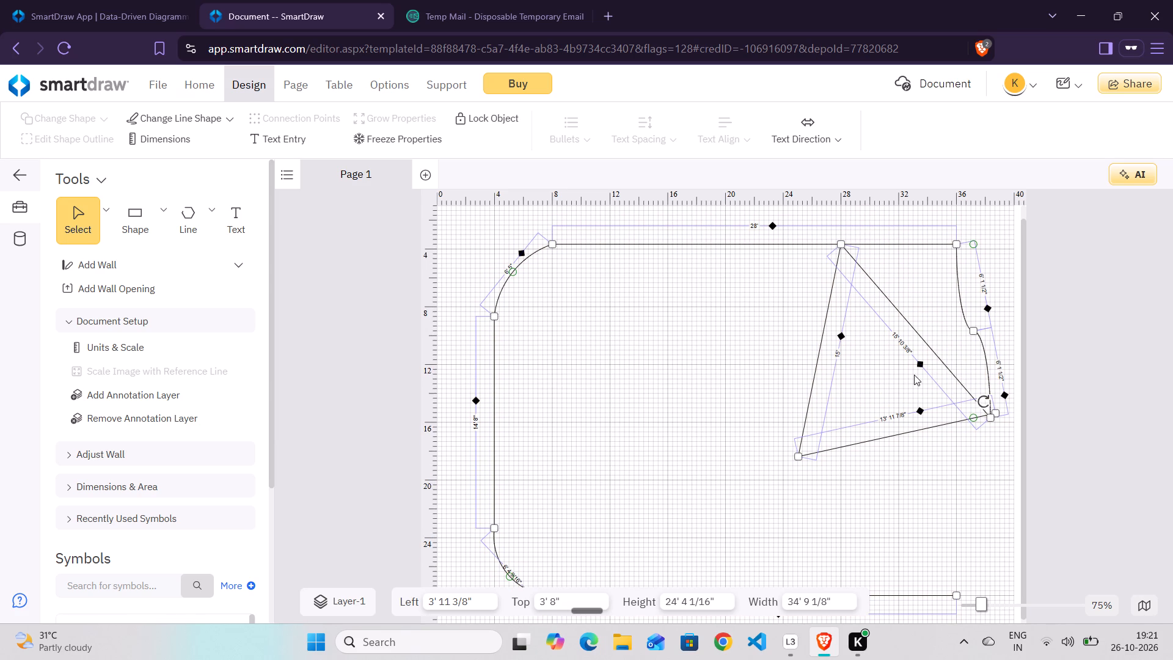
Undo the corner move, the polygon line and the curved connector at the top line's right end.
{"action": "key", "text": "ctrl+z"}
{"action": "key", "text": "ctrl+z"}
{"action": "key", "text": "ctrl+z"}
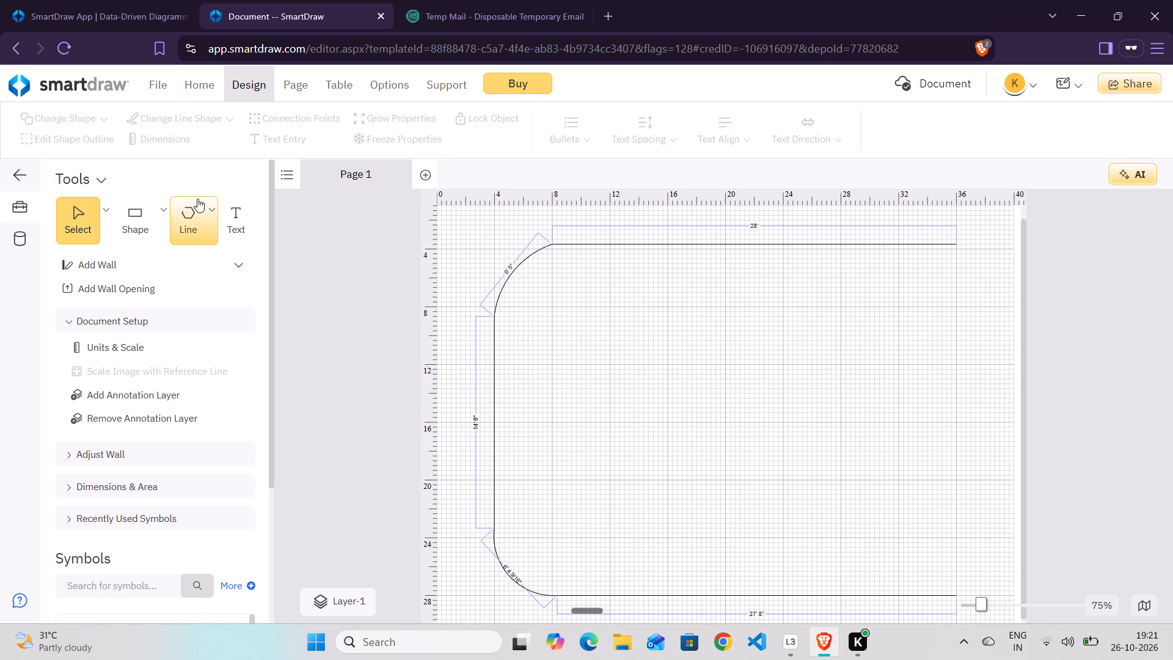
Draw a curved connector downward from the top line's right end, with each half about 7' 11 1/2" long.
{"action": "left_click", "coordinate": [213, 220]}
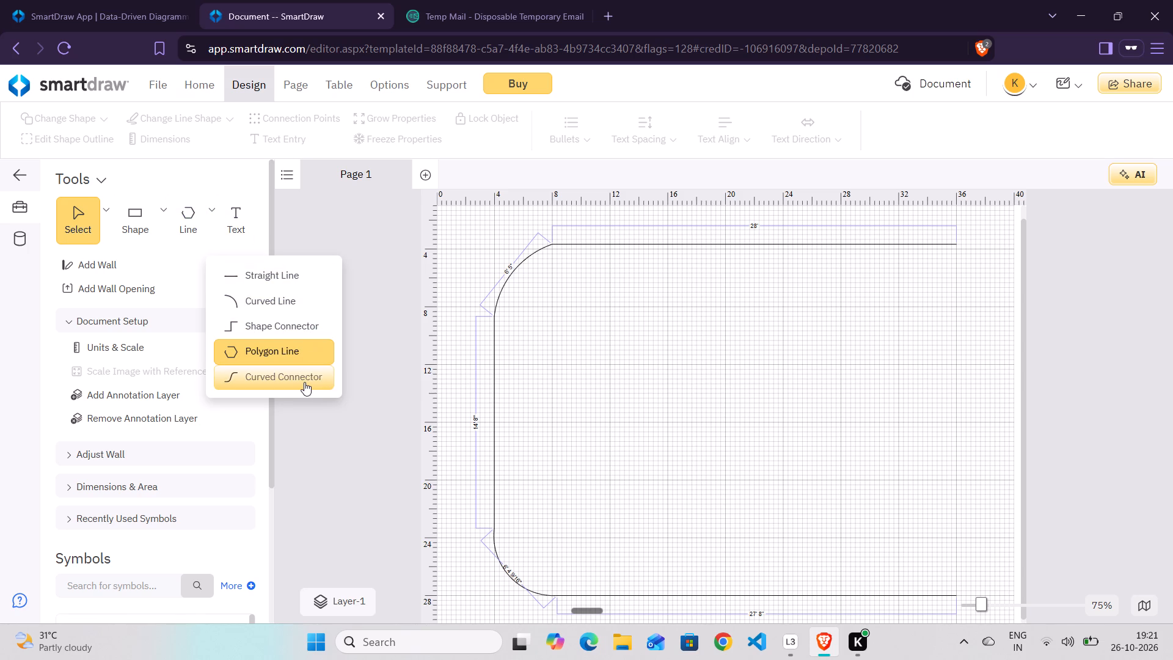
{"action": "left_click", "coordinate": [304, 382]}
{"action": "left_click_drag", "start_coordinate": [954, 243], "coordinate": [960, 317]}
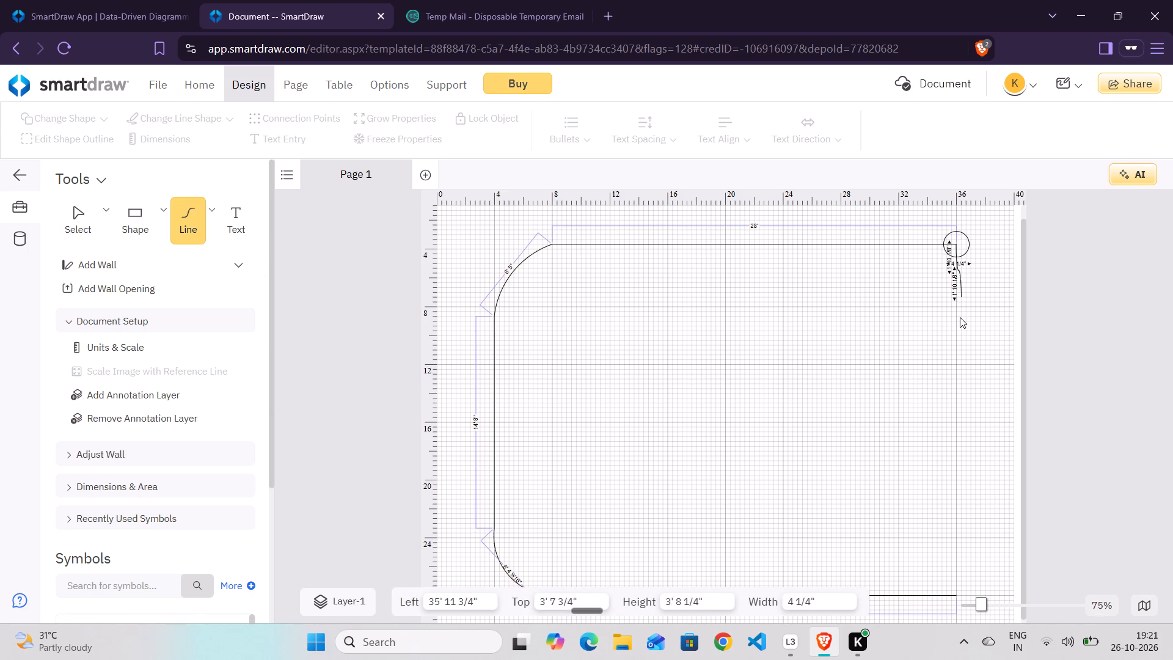
{"action": "left_click_drag", "start_coordinate": [960, 317], "coordinate": [992, 416]}
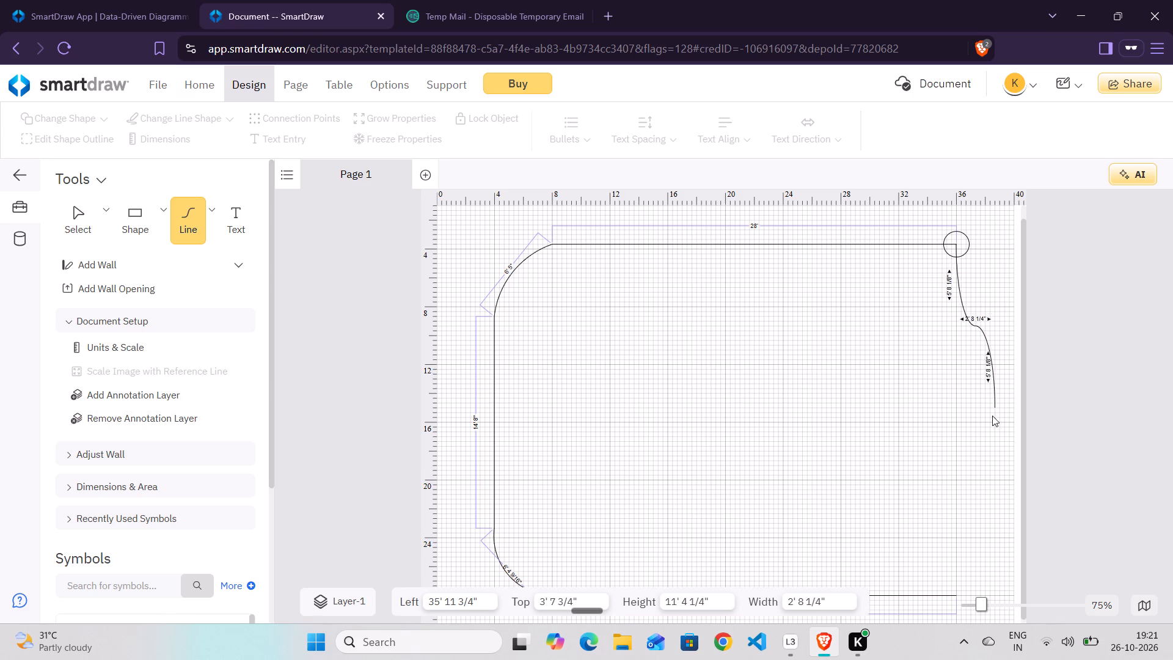
{"action": "left_click_drag", "start_coordinate": [992, 416], "coordinate": [980, 474]}
{"action": "scroll", "coordinate": [970, 455], "scroll_direction": "up", "scroll_amount": 1}
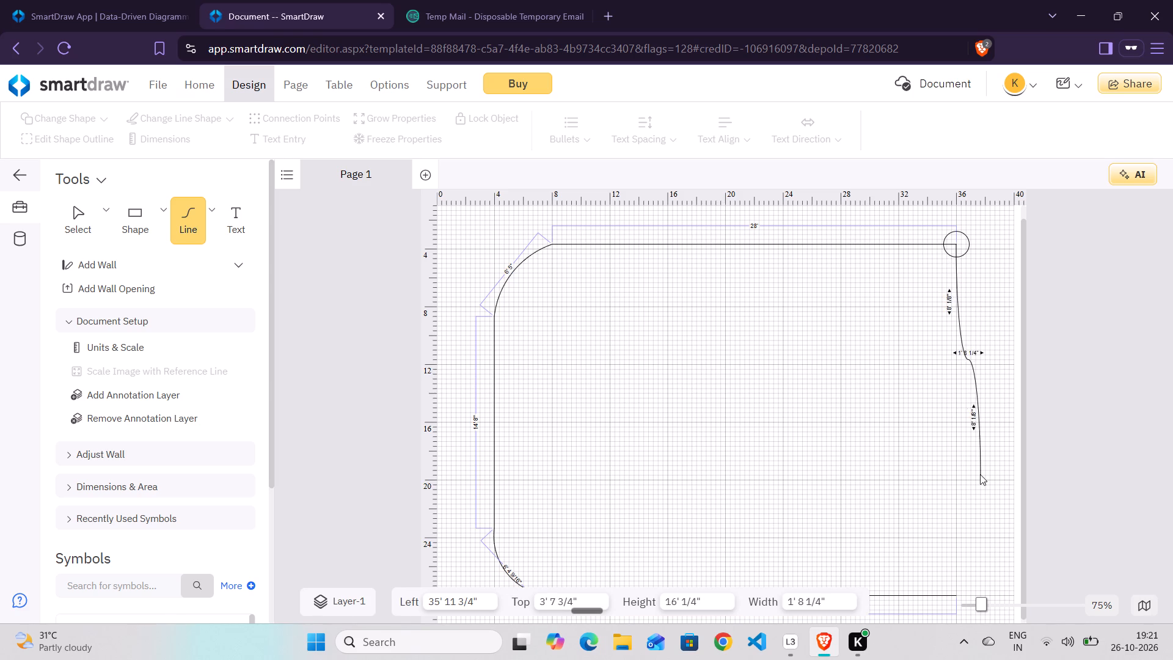
{"action": "left_click_drag", "start_coordinate": [980, 474], "coordinate": [995, 472]}
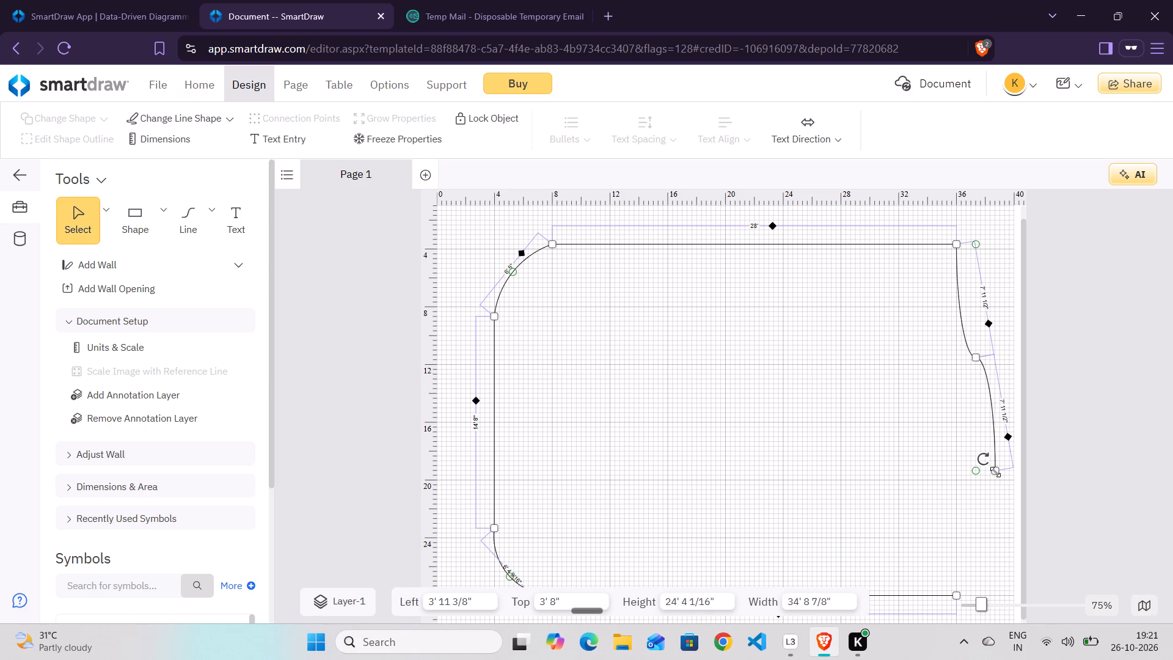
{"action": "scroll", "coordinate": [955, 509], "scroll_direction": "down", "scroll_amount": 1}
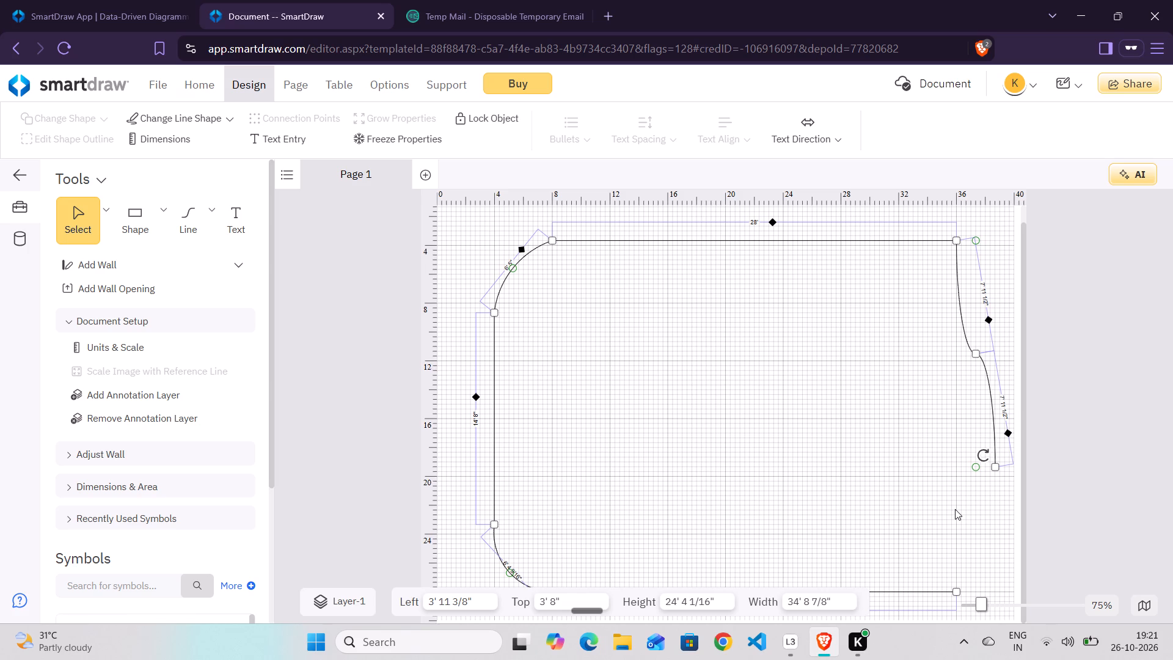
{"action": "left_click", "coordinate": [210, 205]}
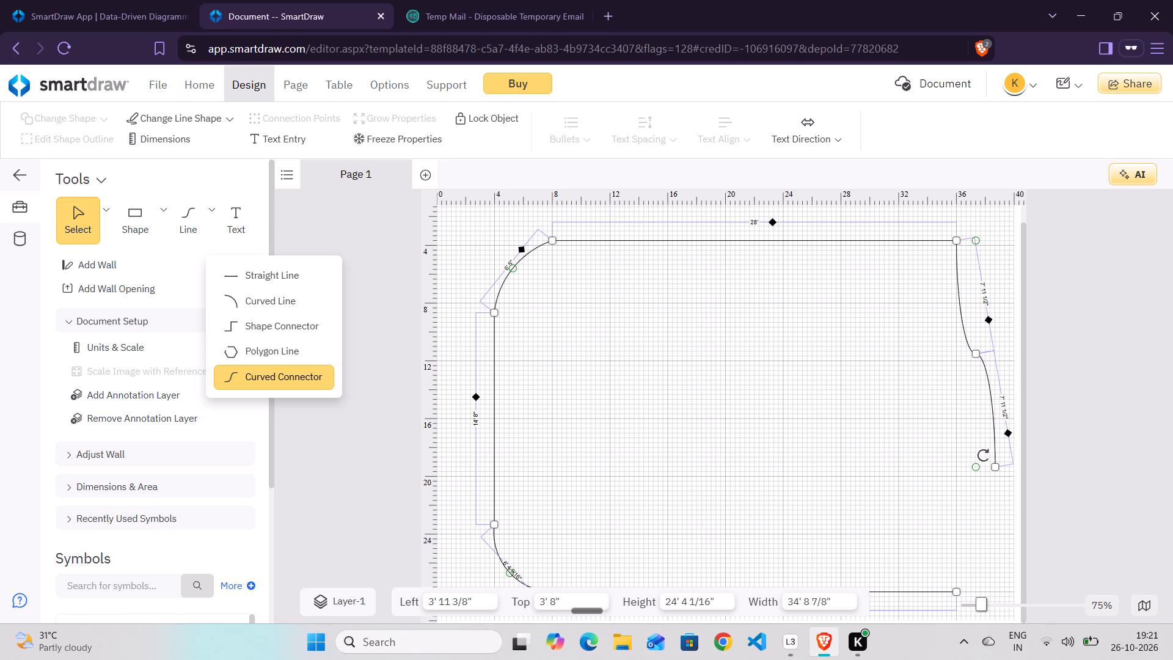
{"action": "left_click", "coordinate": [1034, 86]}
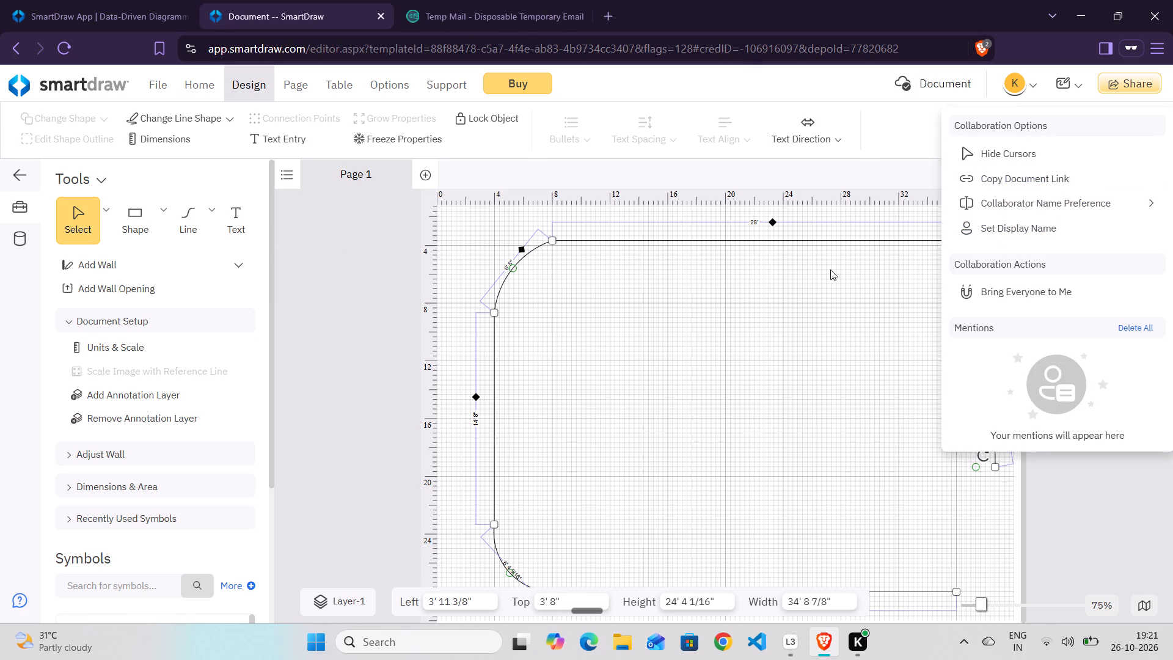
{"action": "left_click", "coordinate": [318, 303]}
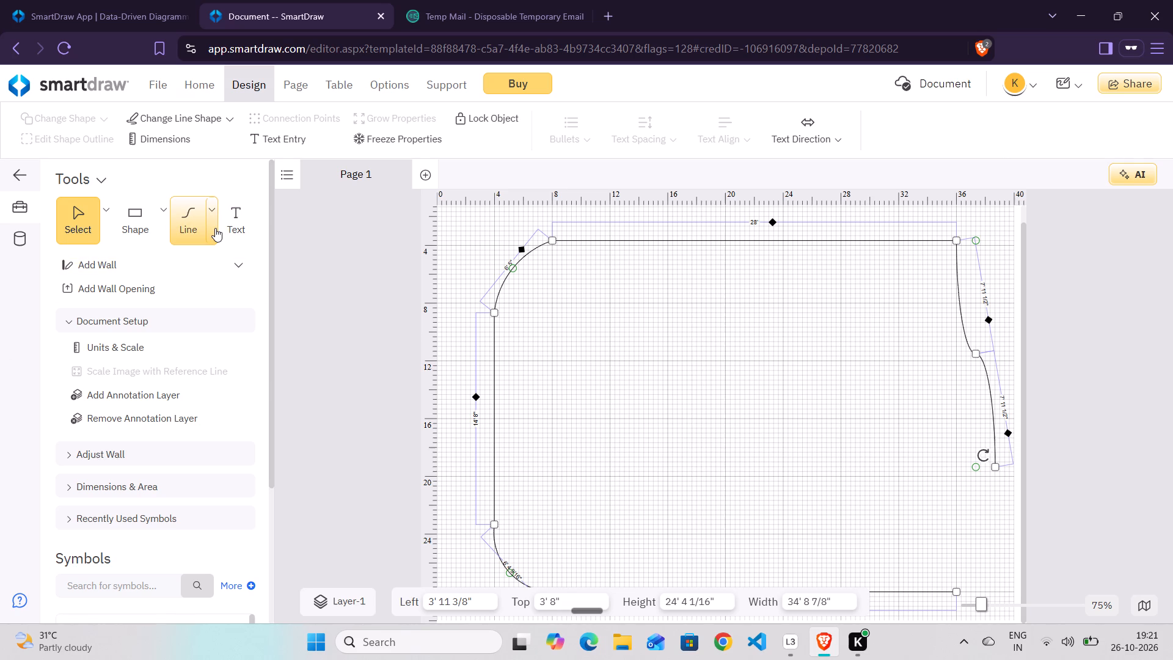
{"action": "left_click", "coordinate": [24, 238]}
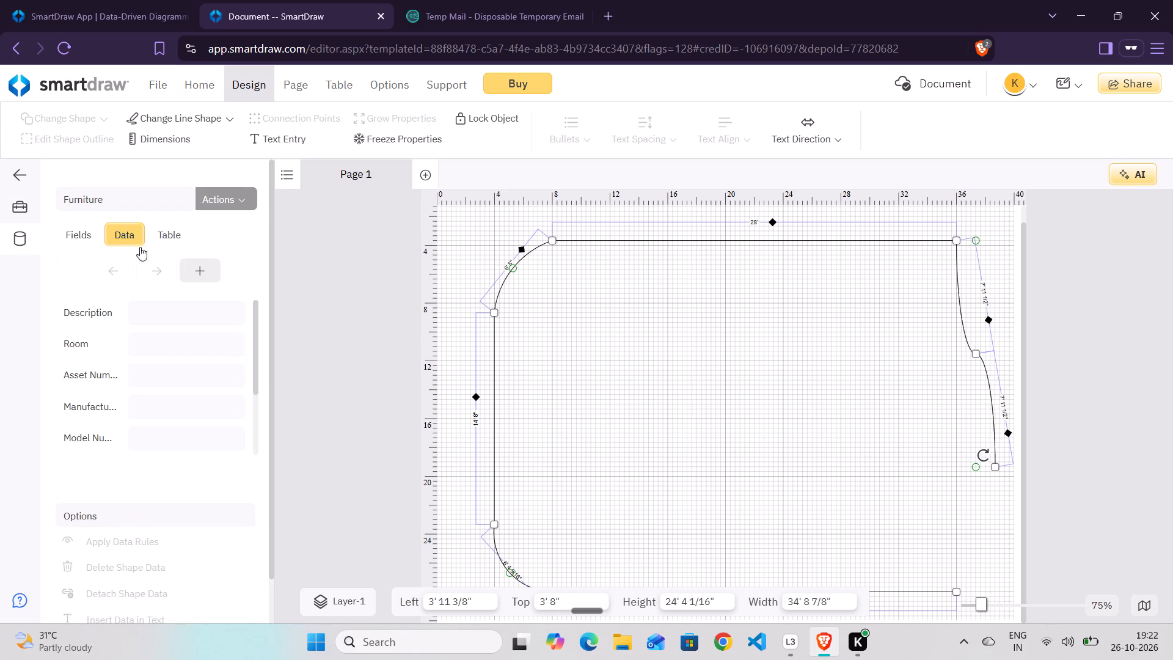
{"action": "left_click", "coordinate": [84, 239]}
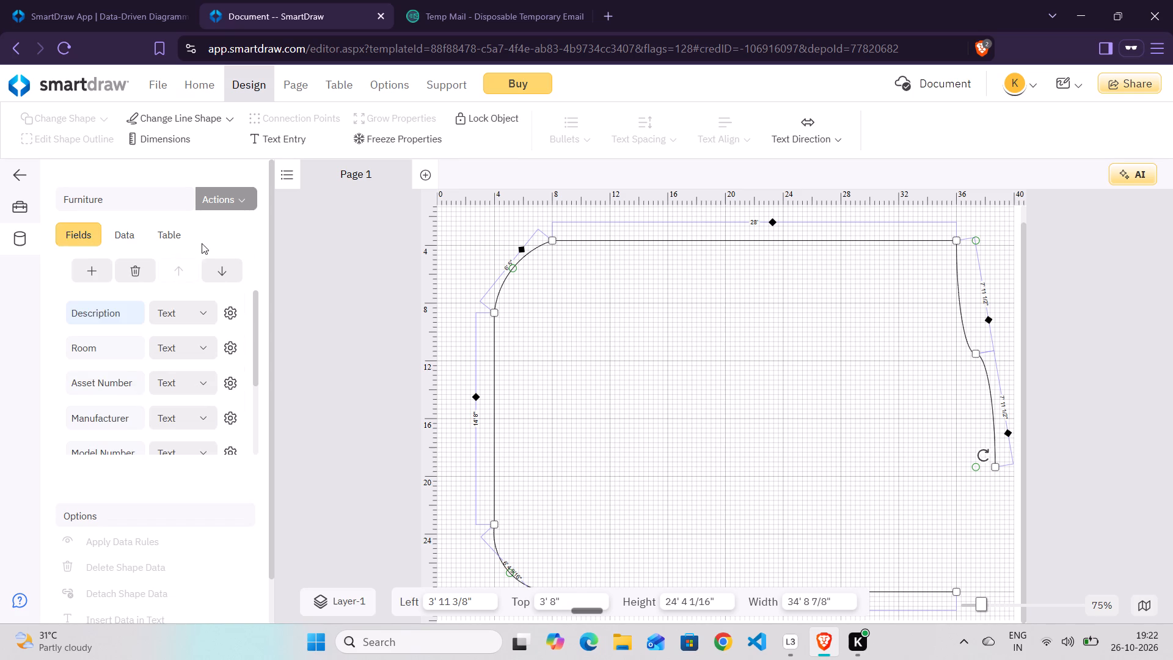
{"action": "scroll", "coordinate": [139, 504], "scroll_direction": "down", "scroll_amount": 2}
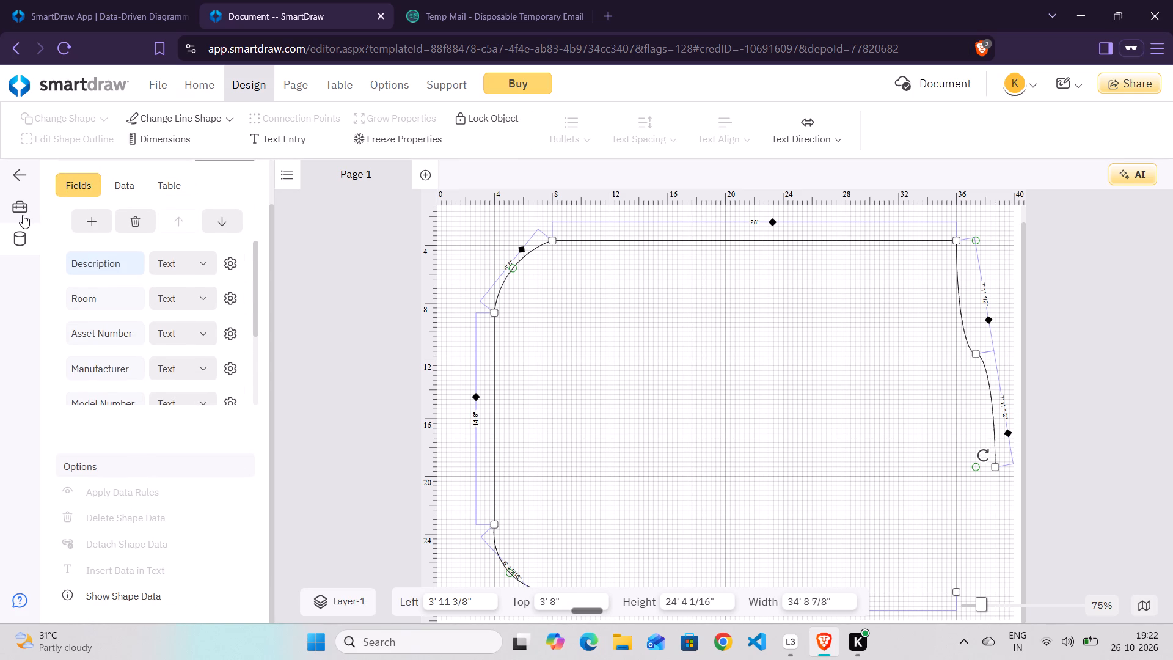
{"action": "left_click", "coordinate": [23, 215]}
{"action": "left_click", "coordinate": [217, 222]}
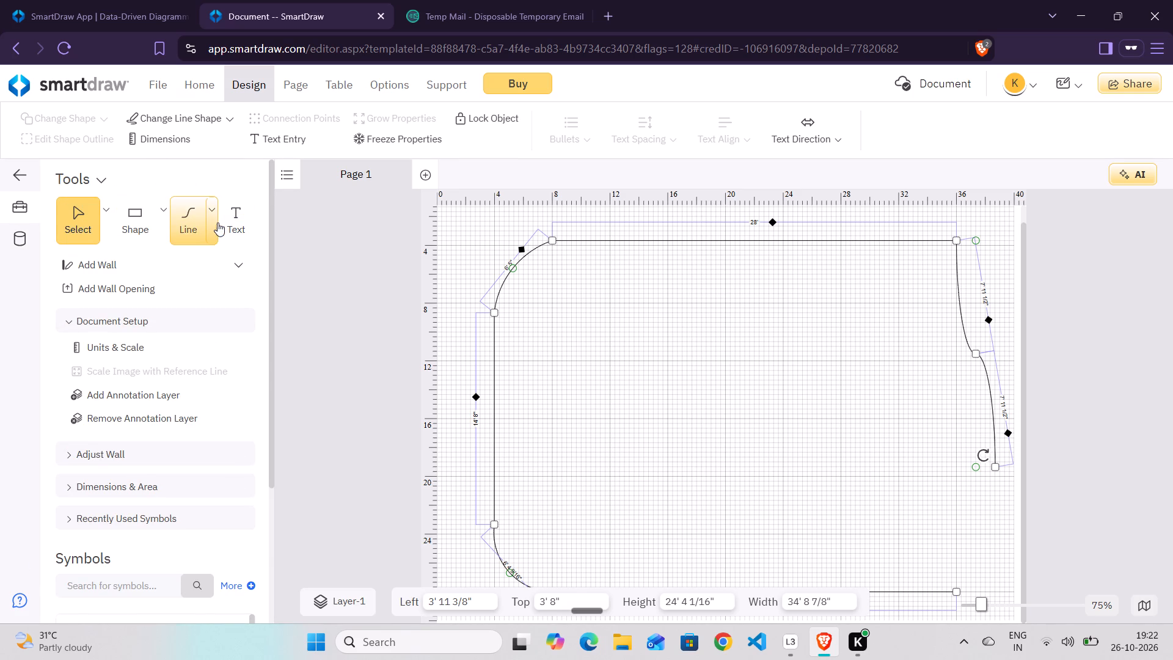
Add a wall opening 4' wide and 7" high just below the curved connector's lower end, at about 37' left and 20' 5" top.
{"action": "left_click", "coordinate": [162, 277]}
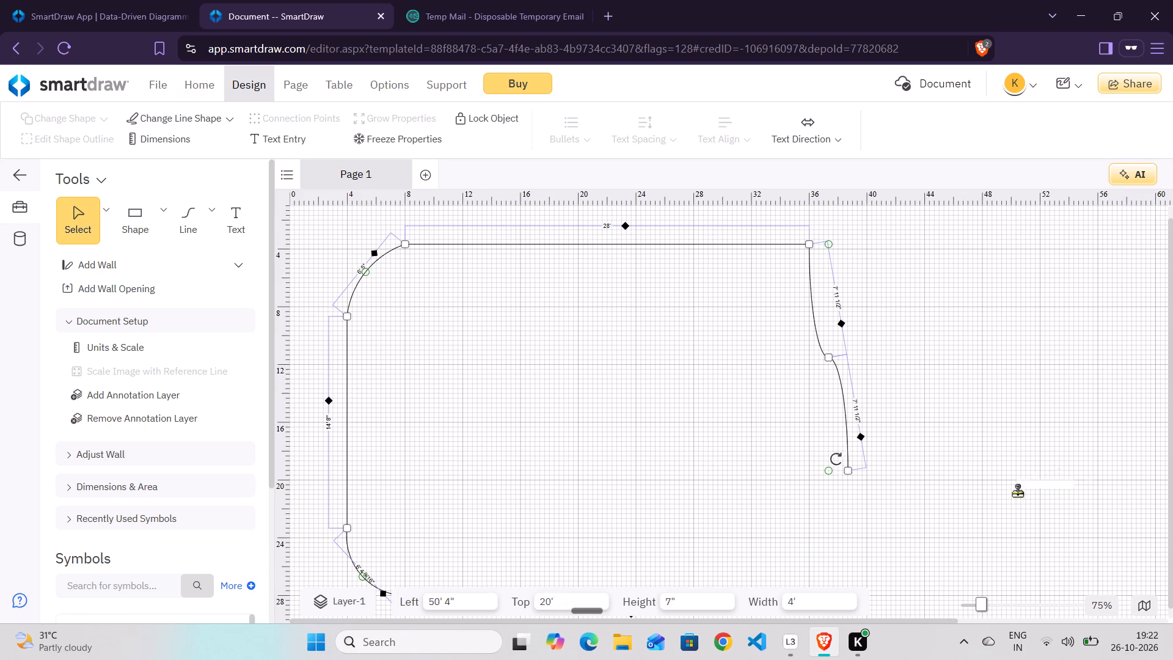
{"action": "scroll", "coordinate": [849, 490], "scroll_direction": "down", "scroll_amount": 1}
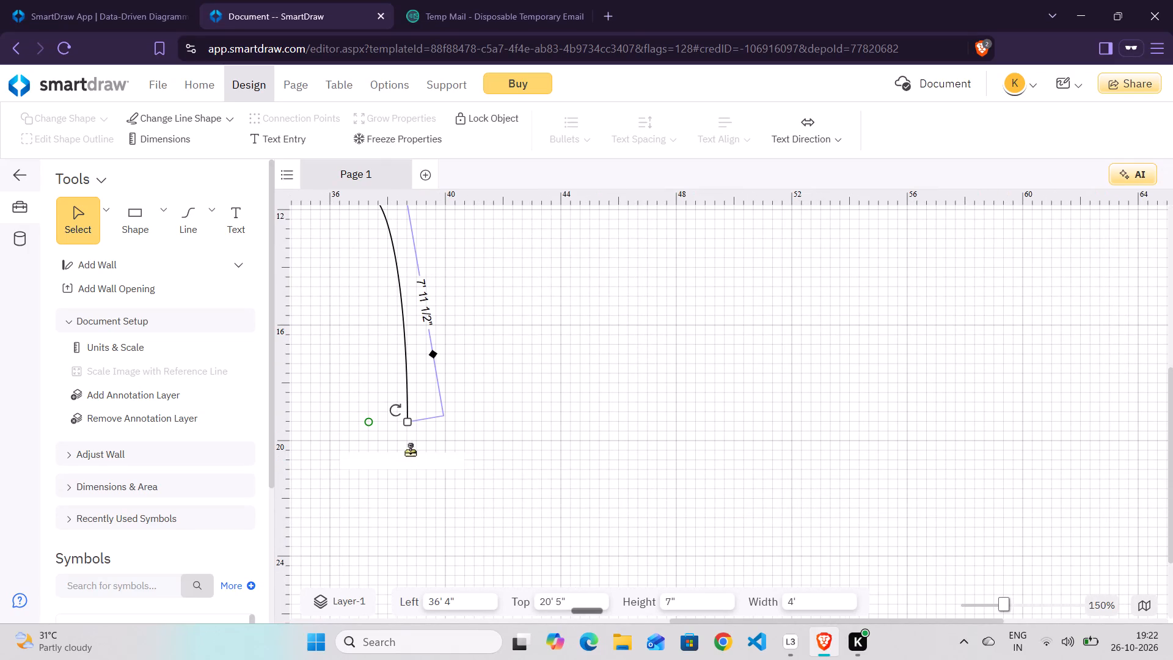
{"action": "left_click_drag", "start_coordinate": [412, 461], "coordinate": [411, 496]}
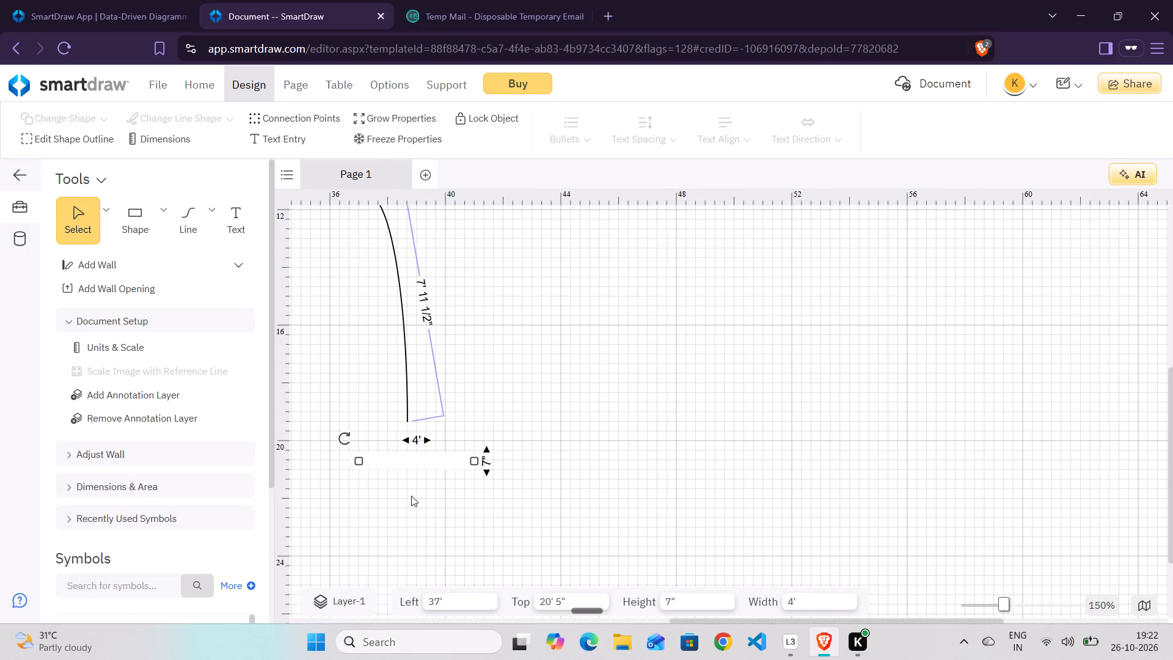
Move the wall opening to about 36' 8" left and 21' top, below the curved connector's end.
{"action": "left_click_drag", "start_coordinate": [487, 471], "coordinate": [489, 524]}
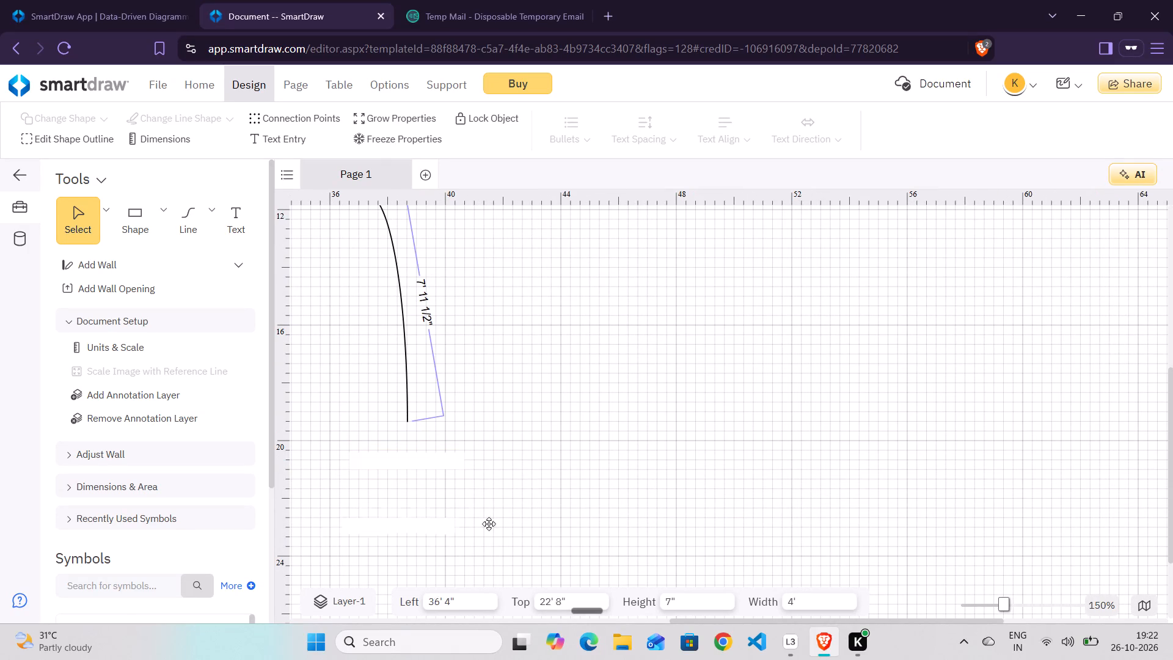
{"action": "left_click_drag", "start_coordinate": [489, 524], "coordinate": [472, 485]}
{"action": "left_click_drag", "start_coordinate": [472, 485], "coordinate": [473, 485]}
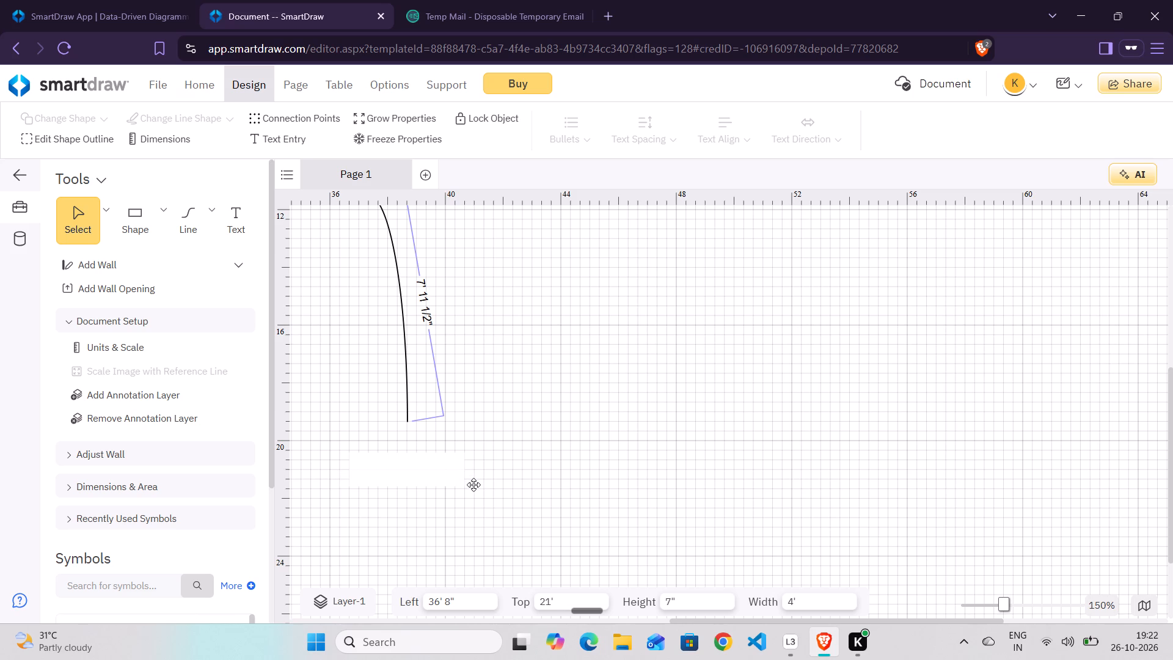
{"action": "left_click_drag", "start_coordinate": [473, 485], "coordinate": [473, 485]}
Move the selected wall opening down to about 36' 8" left and 27' 5" top, near the bottom line's end.
{"action": "scroll", "coordinate": [561, 512], "scroll_direction": "down", "scroll_amount": 2}
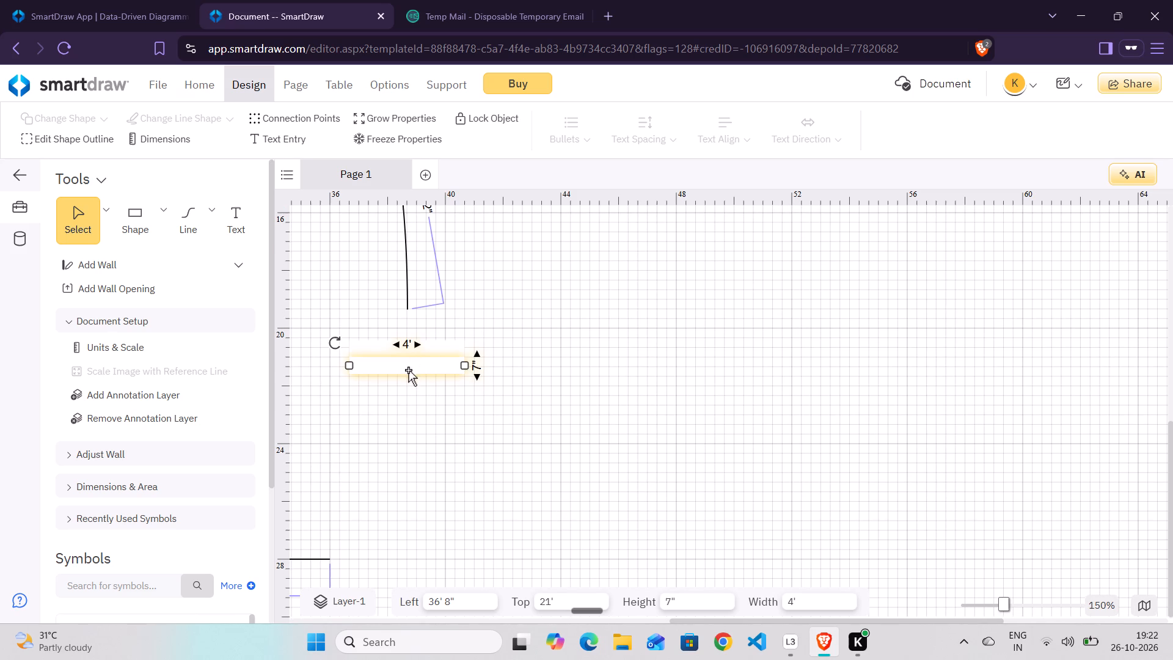
{"action": "left_click_drag", "start_coordinate": [408, 370], "coordinate": [412, 571]}
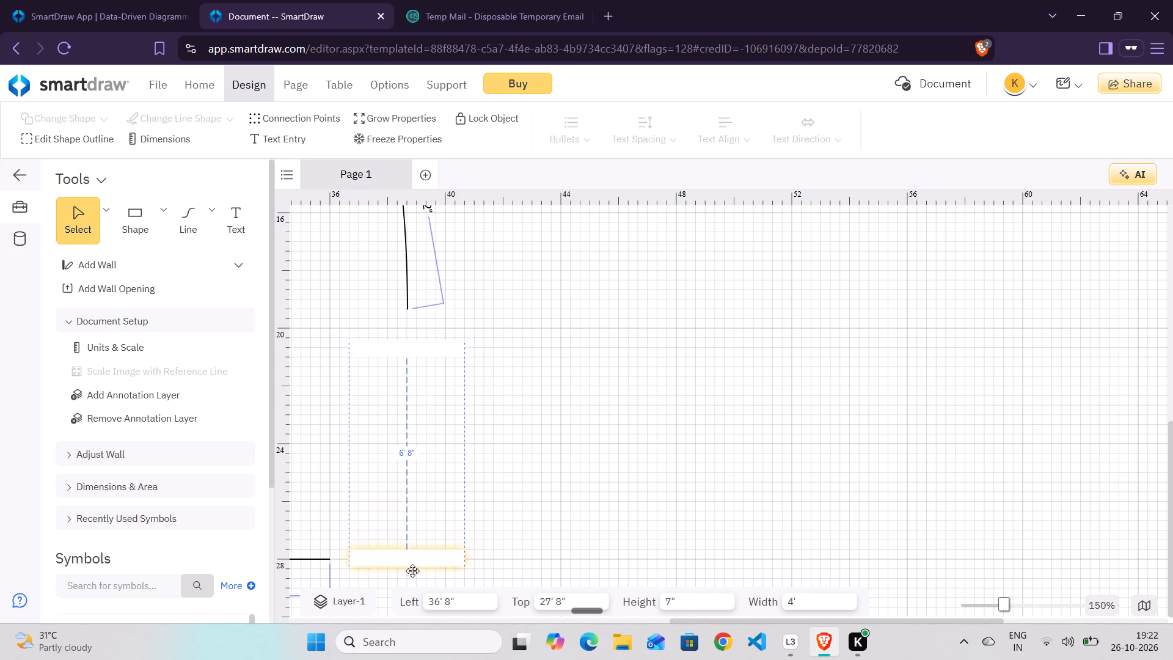
{"action": "left_click_drag", "start_coordinate": [412, 571], "coordinate": [410, 559]}
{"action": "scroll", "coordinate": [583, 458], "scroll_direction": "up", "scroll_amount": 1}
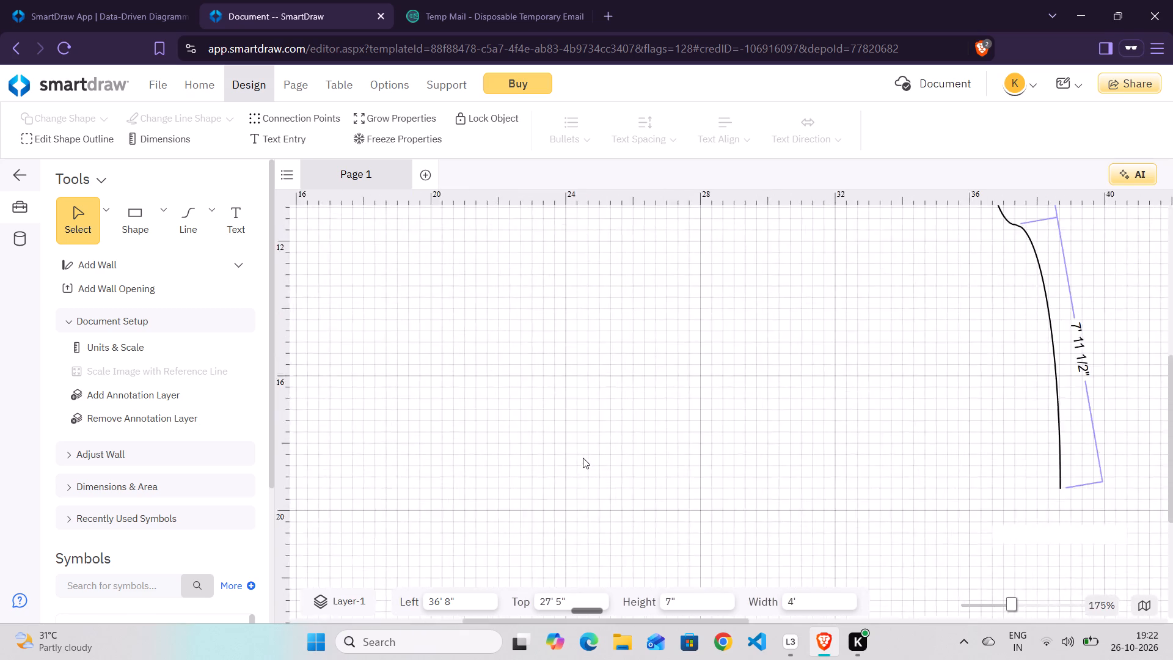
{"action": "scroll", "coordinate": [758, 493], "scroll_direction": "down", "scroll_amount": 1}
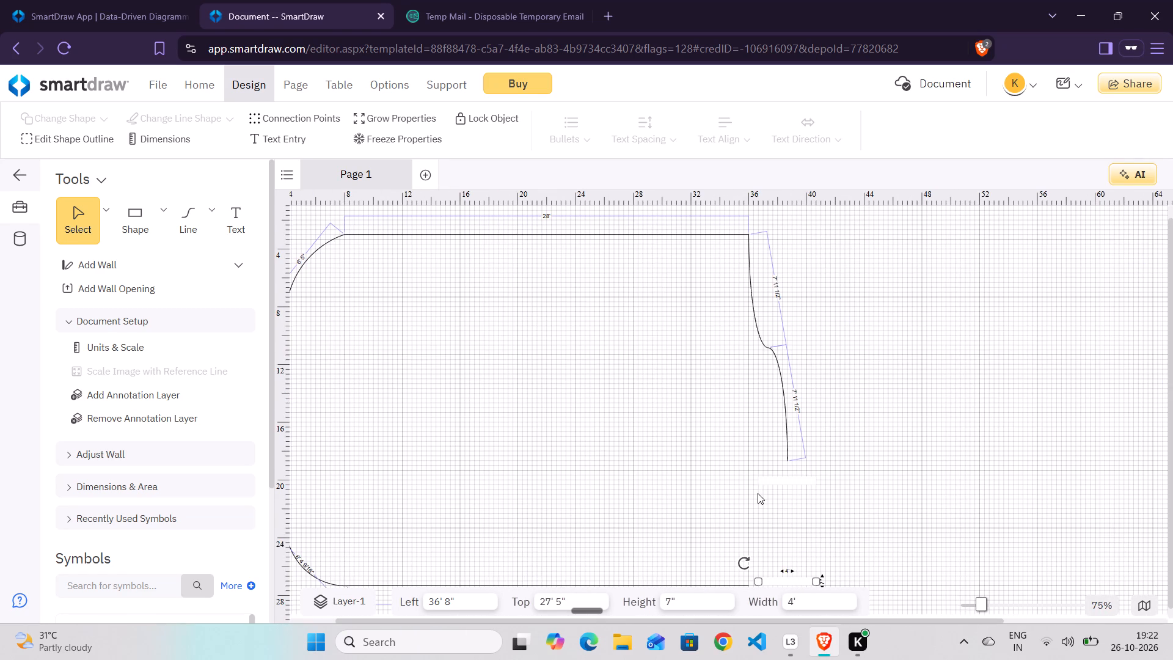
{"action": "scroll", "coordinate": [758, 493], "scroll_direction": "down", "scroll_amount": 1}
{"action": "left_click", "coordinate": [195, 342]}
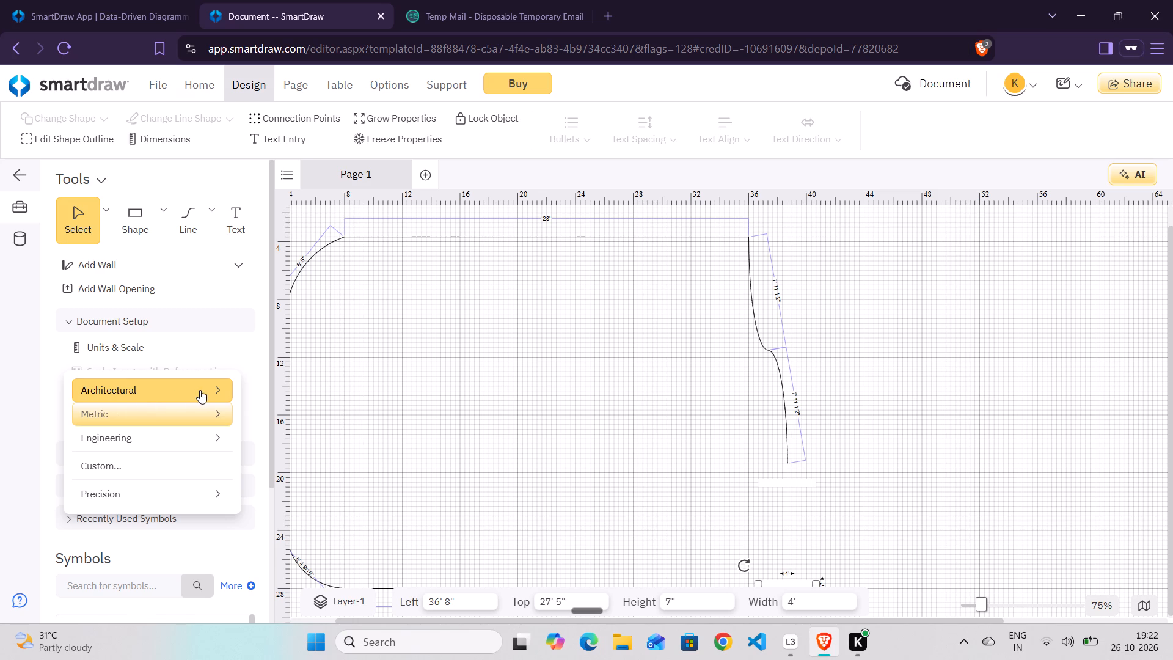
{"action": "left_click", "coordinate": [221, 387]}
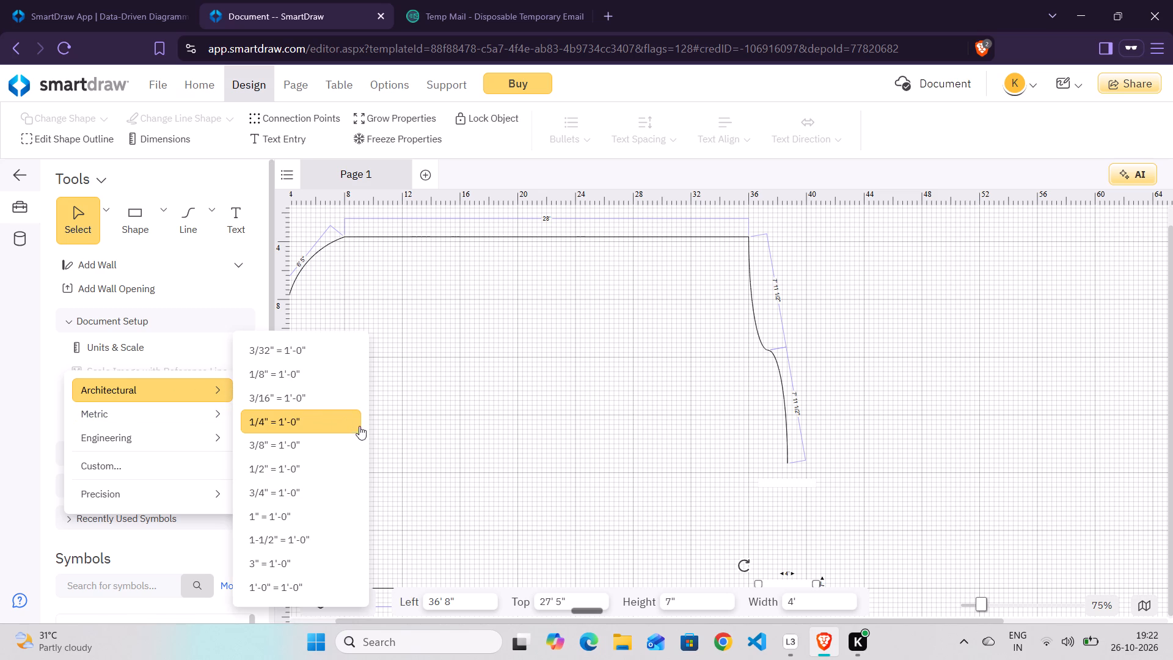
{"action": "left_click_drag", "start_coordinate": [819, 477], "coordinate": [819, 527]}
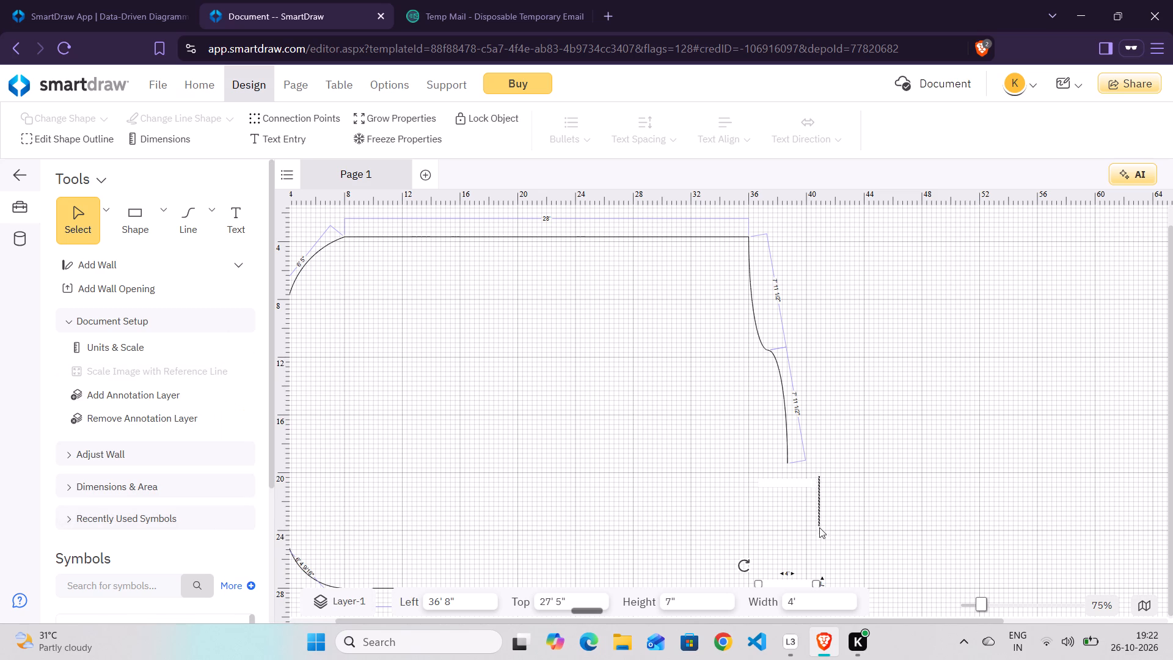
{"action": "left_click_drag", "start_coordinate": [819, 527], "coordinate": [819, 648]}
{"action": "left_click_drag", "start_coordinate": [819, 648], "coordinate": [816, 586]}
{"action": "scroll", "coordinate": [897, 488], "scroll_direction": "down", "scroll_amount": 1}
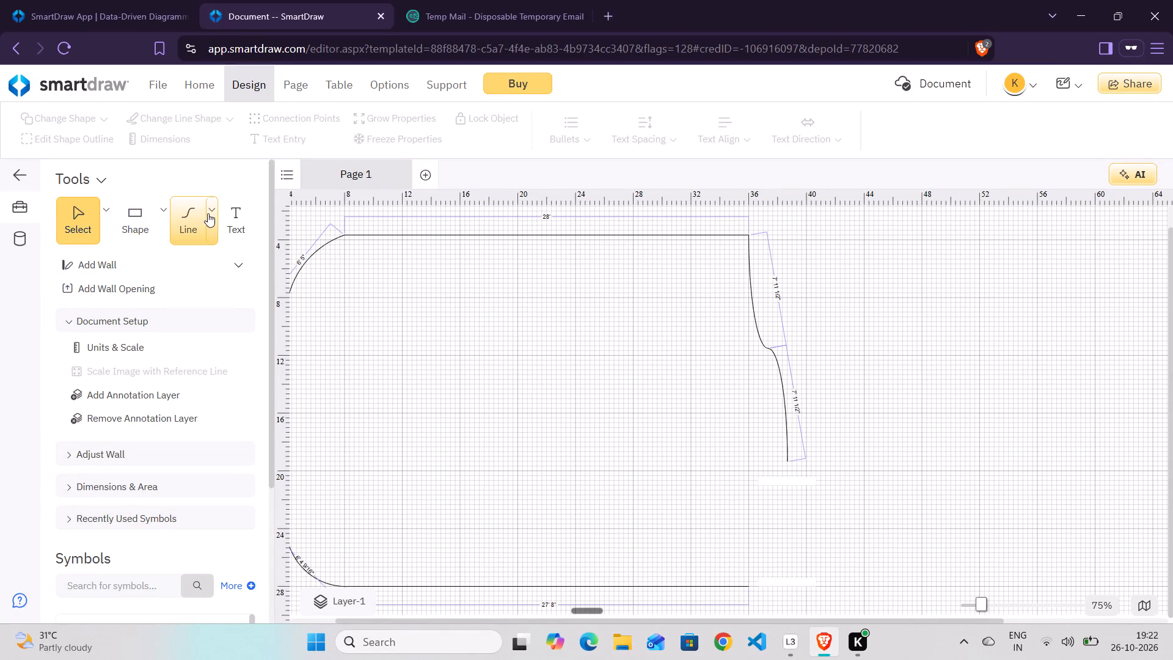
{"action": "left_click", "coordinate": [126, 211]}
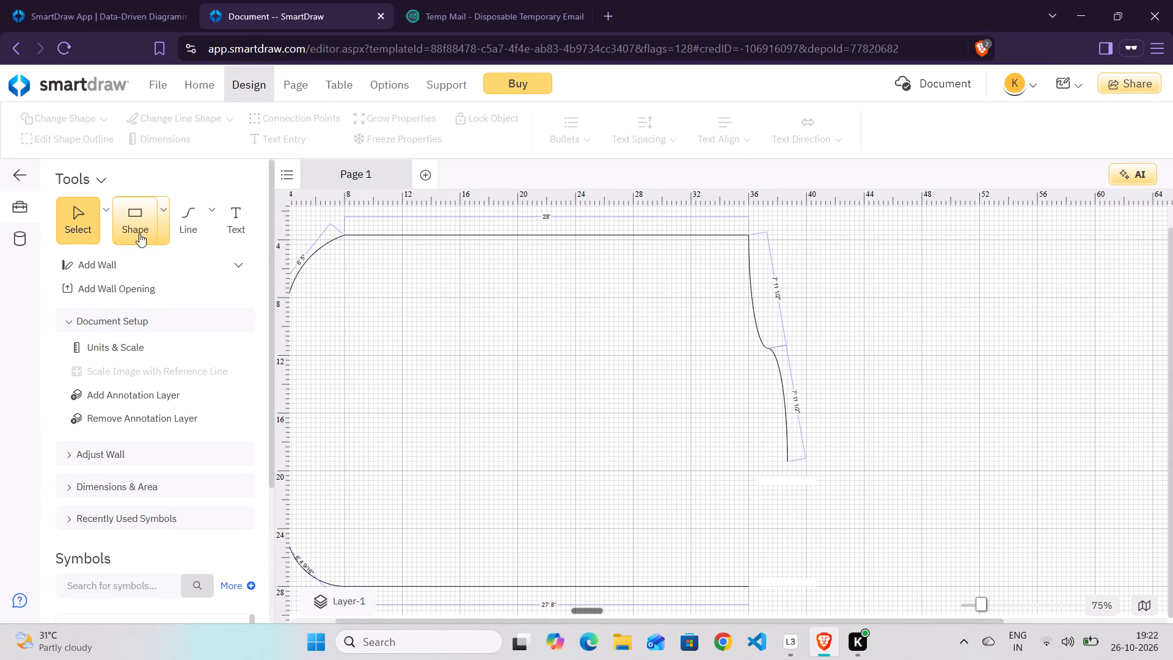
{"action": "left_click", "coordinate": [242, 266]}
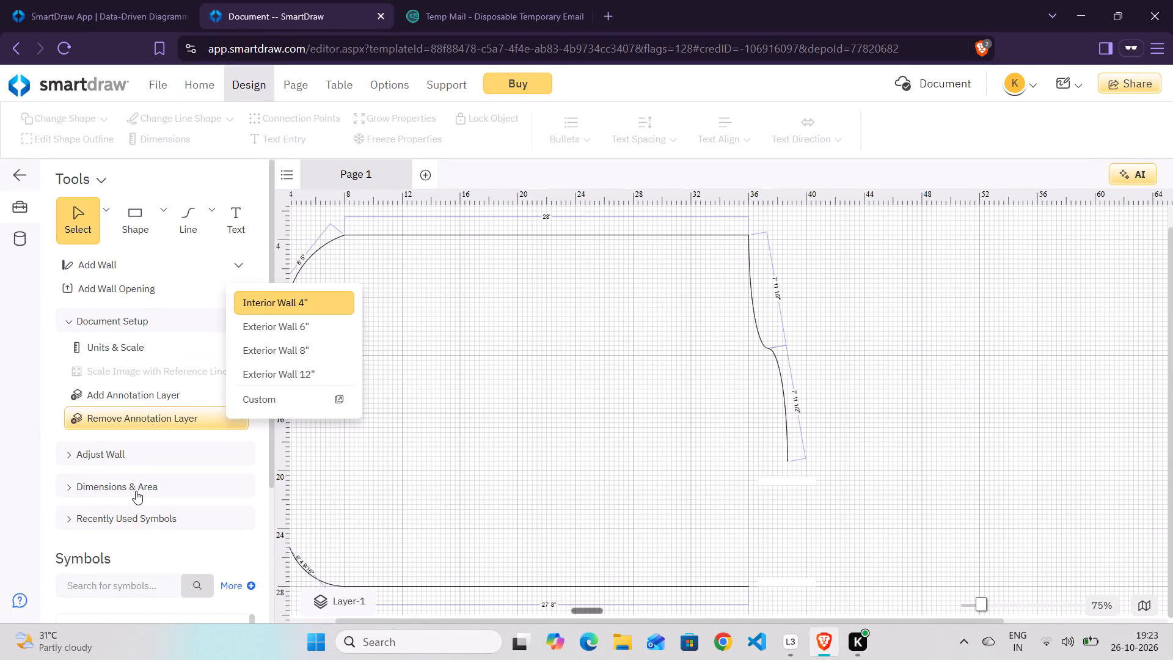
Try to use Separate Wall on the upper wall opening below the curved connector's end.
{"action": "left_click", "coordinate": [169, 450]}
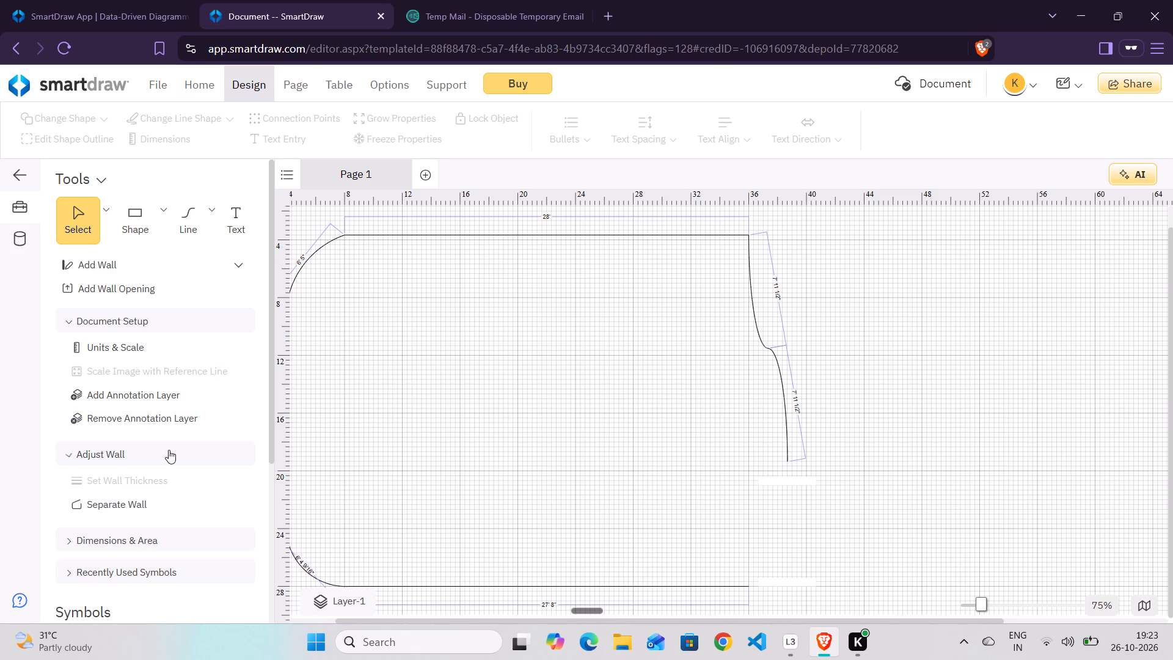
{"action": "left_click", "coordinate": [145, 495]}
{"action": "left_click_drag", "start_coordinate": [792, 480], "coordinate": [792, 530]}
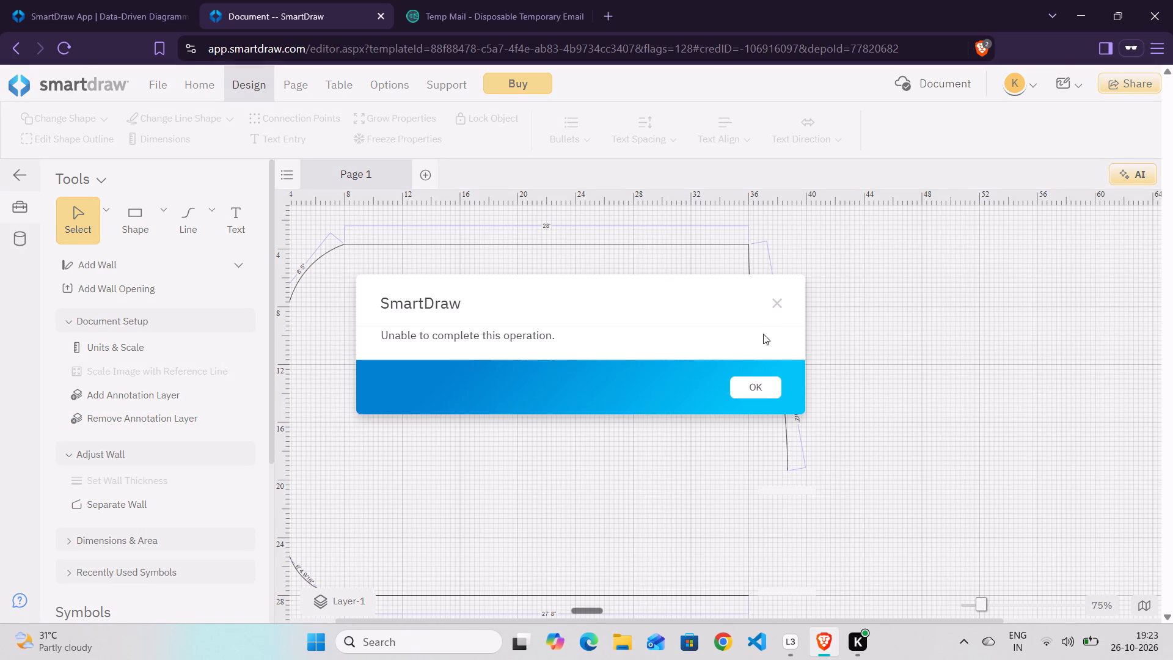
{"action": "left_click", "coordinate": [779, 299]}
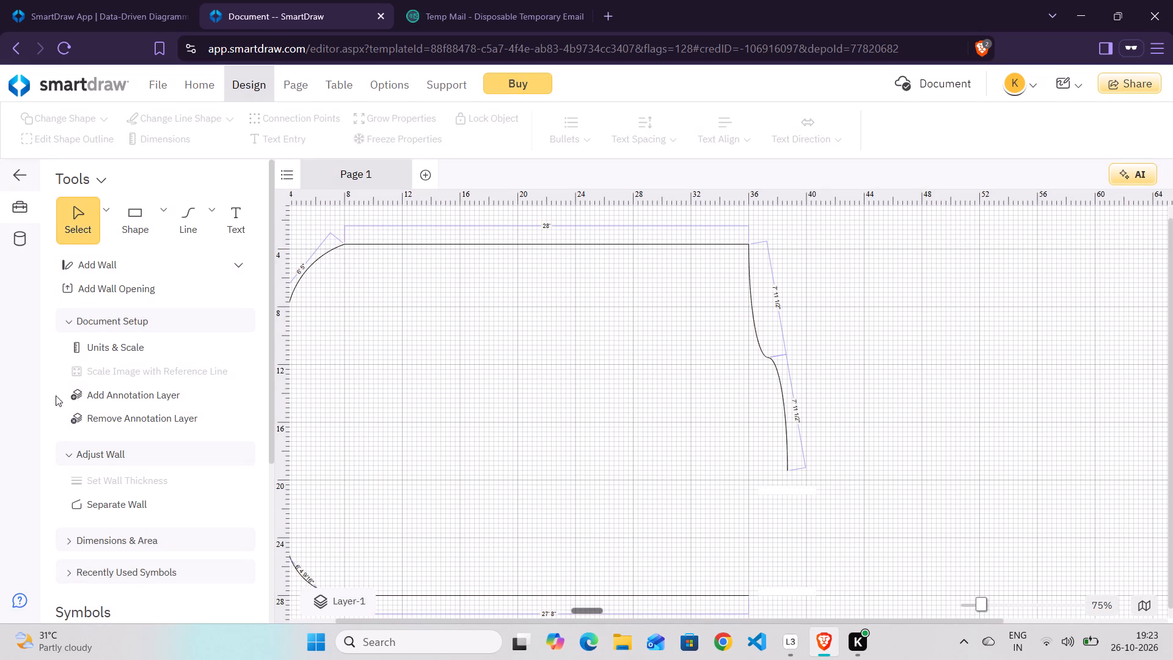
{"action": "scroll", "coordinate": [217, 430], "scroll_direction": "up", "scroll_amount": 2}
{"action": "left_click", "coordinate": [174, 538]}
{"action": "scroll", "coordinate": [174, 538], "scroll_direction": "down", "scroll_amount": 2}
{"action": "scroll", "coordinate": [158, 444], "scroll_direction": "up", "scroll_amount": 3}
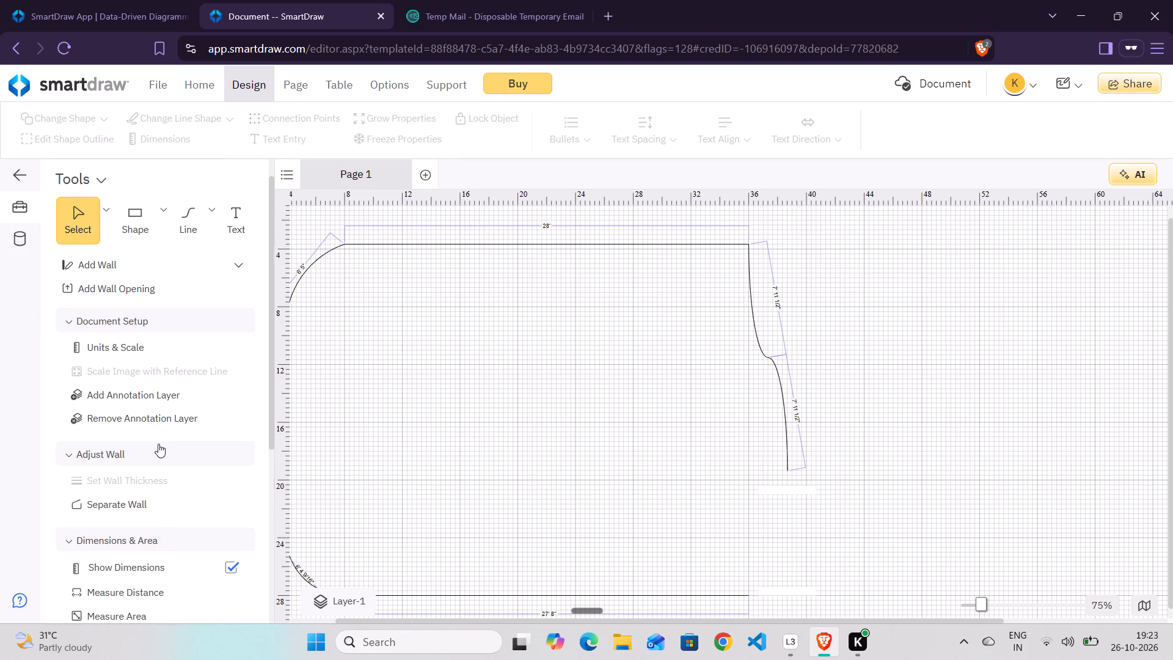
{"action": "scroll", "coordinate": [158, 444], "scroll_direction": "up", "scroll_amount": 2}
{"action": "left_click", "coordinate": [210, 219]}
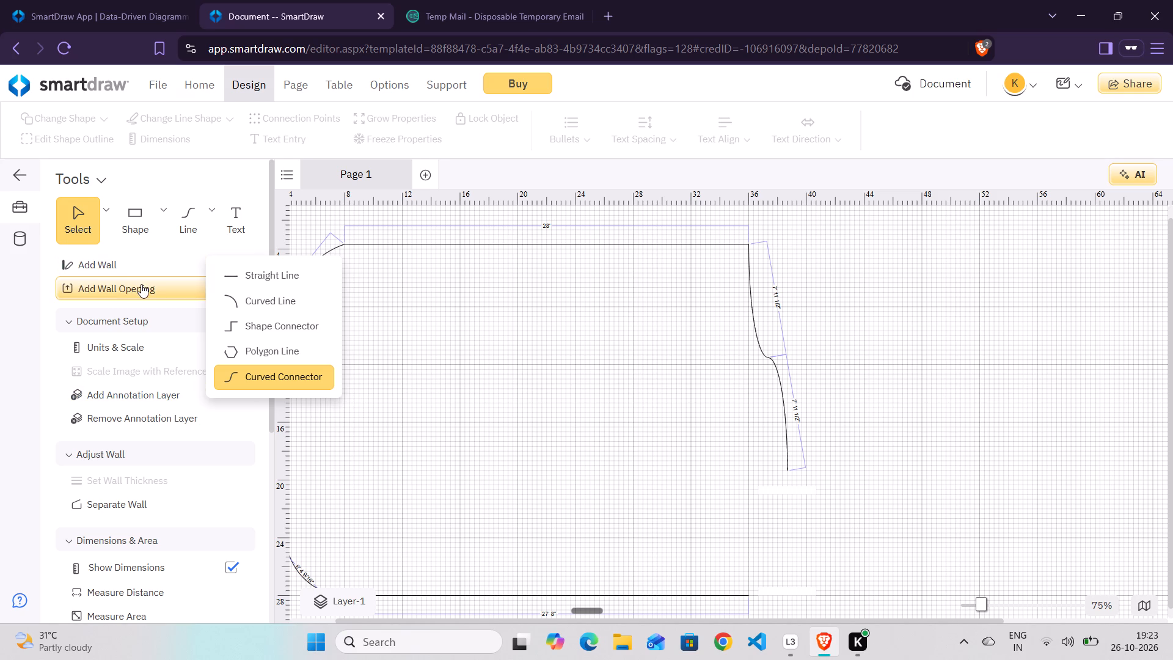
Add a vertical wall about 7' 2" long between the upper and lower wall openings, starting at 39' 6" left and 20' 6" top.
{"action": "left_click", "coordinate": [145, 262]}
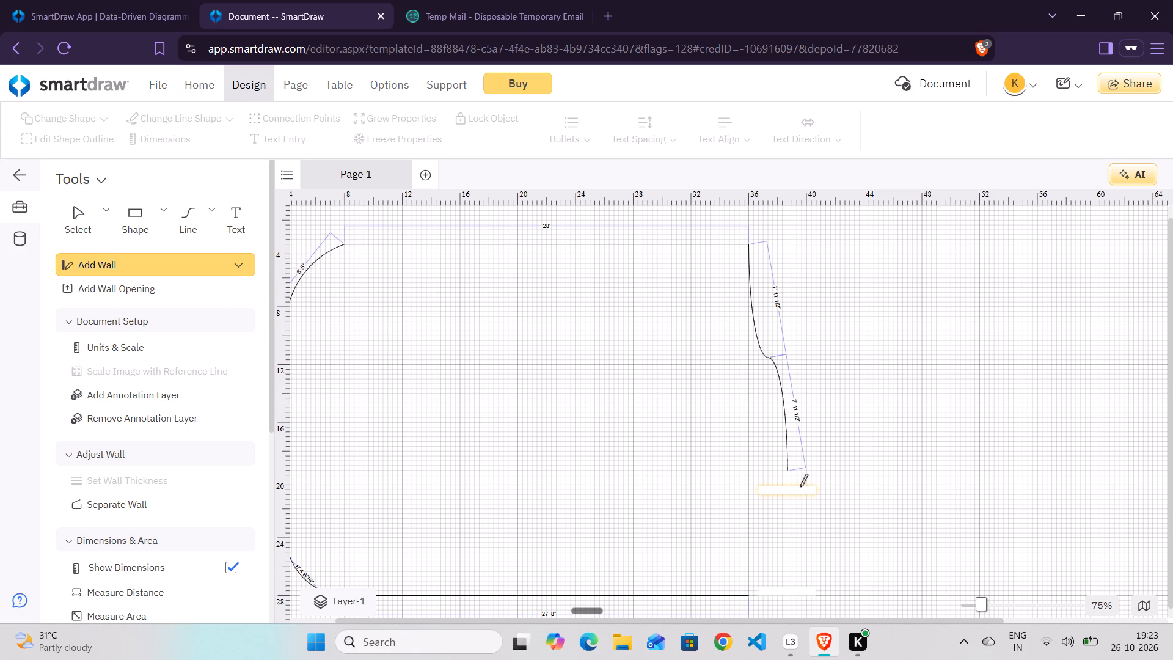
{"action": "left_click", "coordinate": [800, 486]}
{"action": "scroll", "coordinate": [803, 585], "scroll_direction": "down", "scroll_amount": 1}
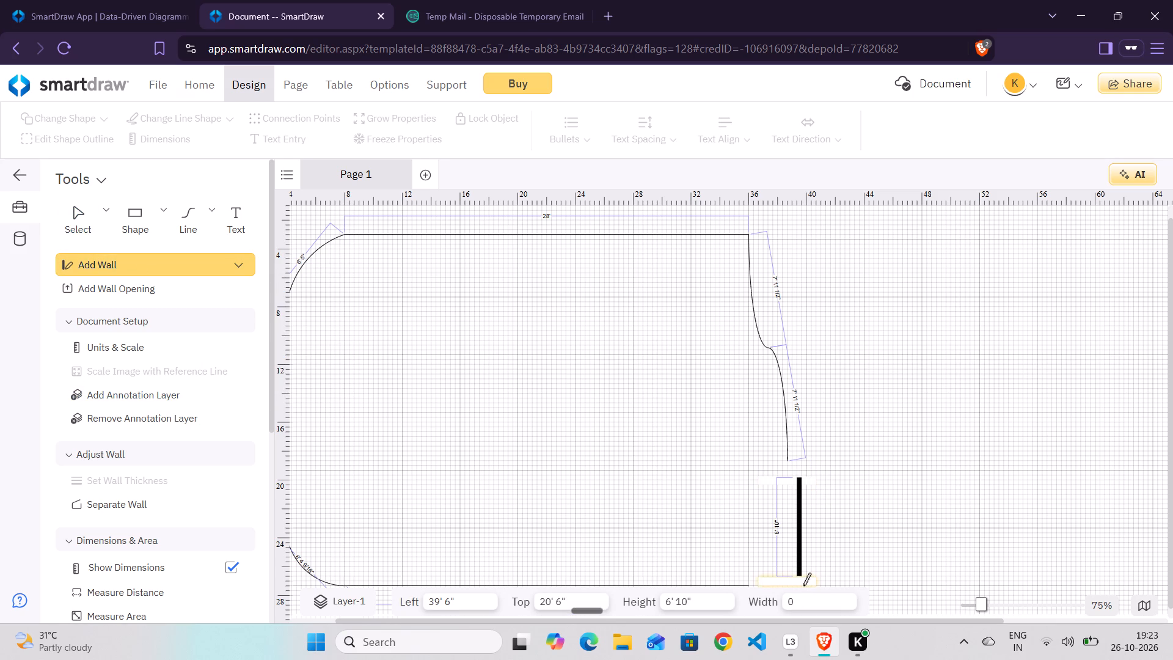
{"action": "scroll", "coordinate": [803, 585], "scroll_direction": "down", "scroll_amount": 1}
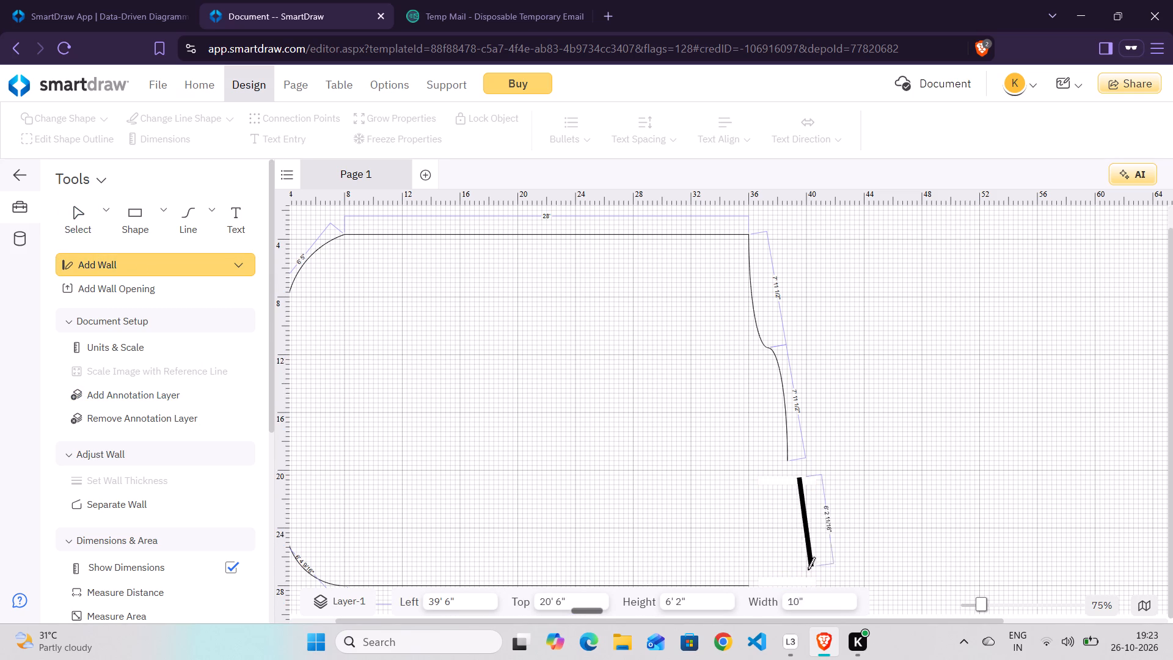
{"action": "left_click", "coordinate": [799, 579]}
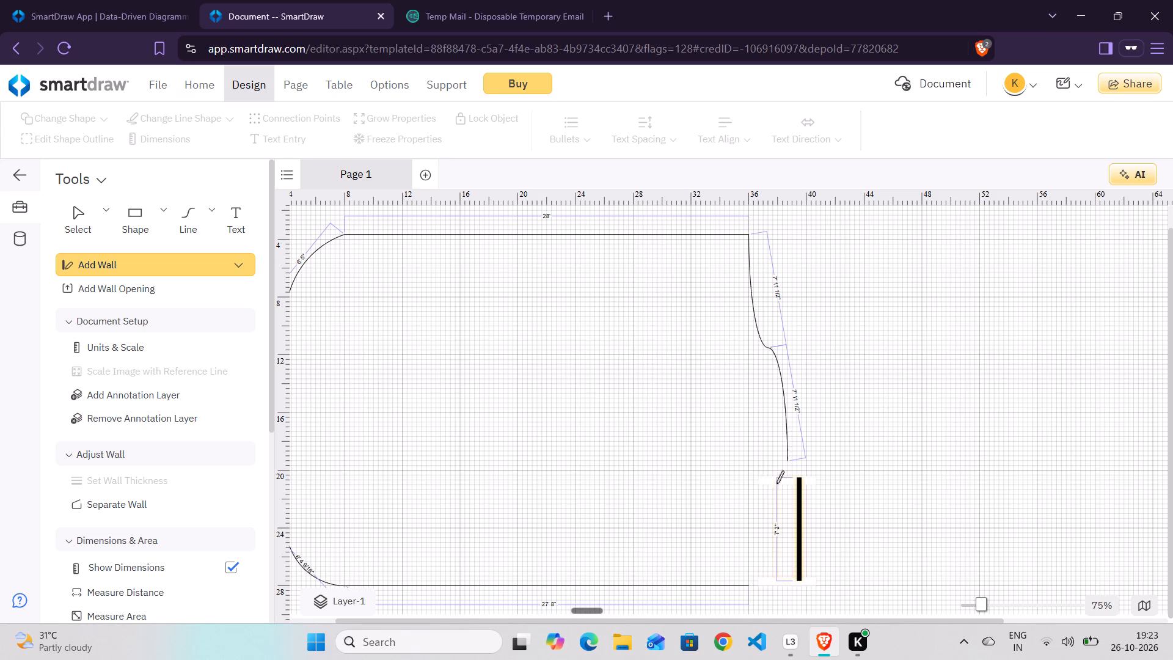
Draw a curved line about 11 3/4" long from the curved connector's lower end down to the upper wall opening.
{"action": "left_click", "coordinate": [209, 225]}
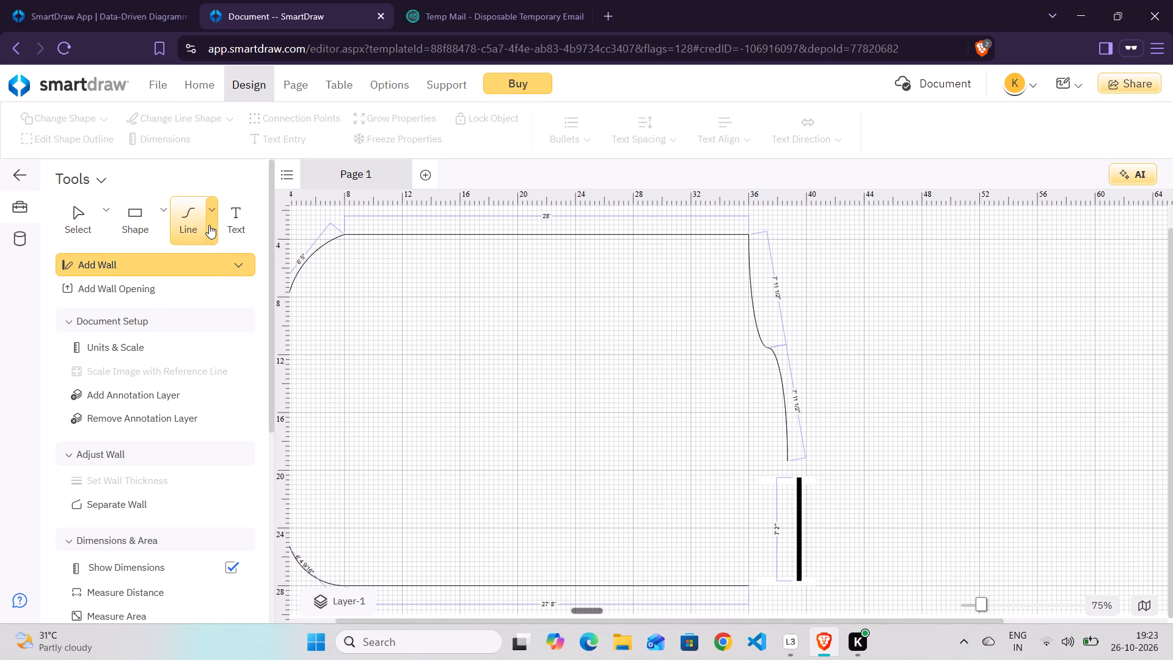
{"action": "left_click", "coordinate": [261, 295]}
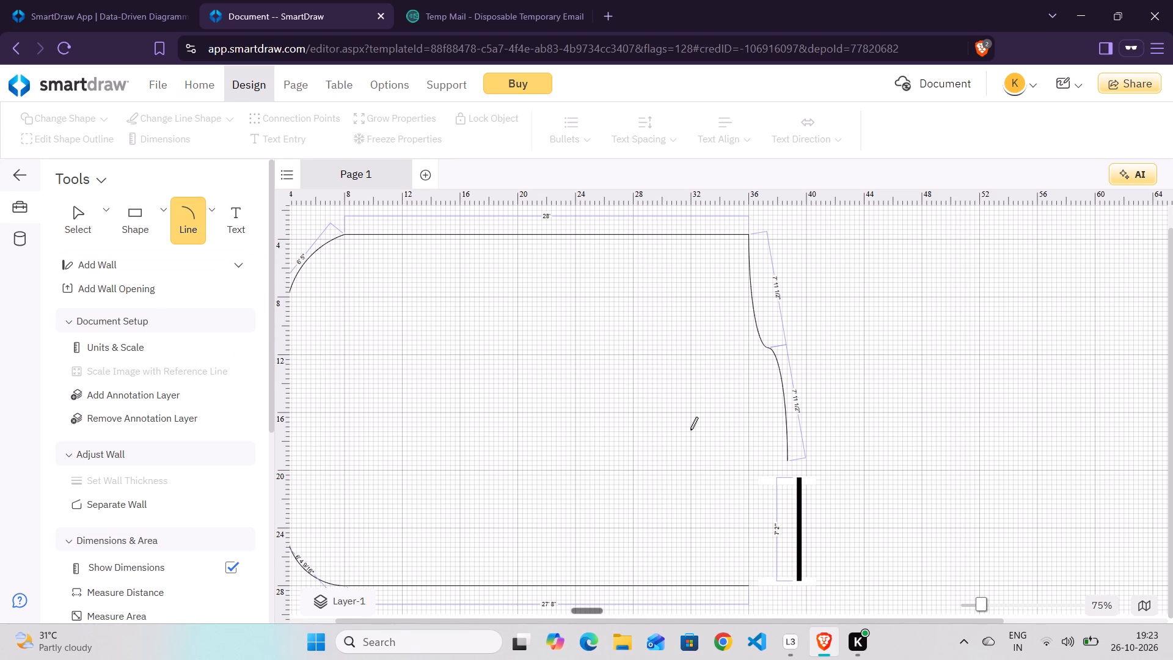
{"action": "left_click_drag", "start_coordinate": [789, 461], "coordinate": [788, 472]}
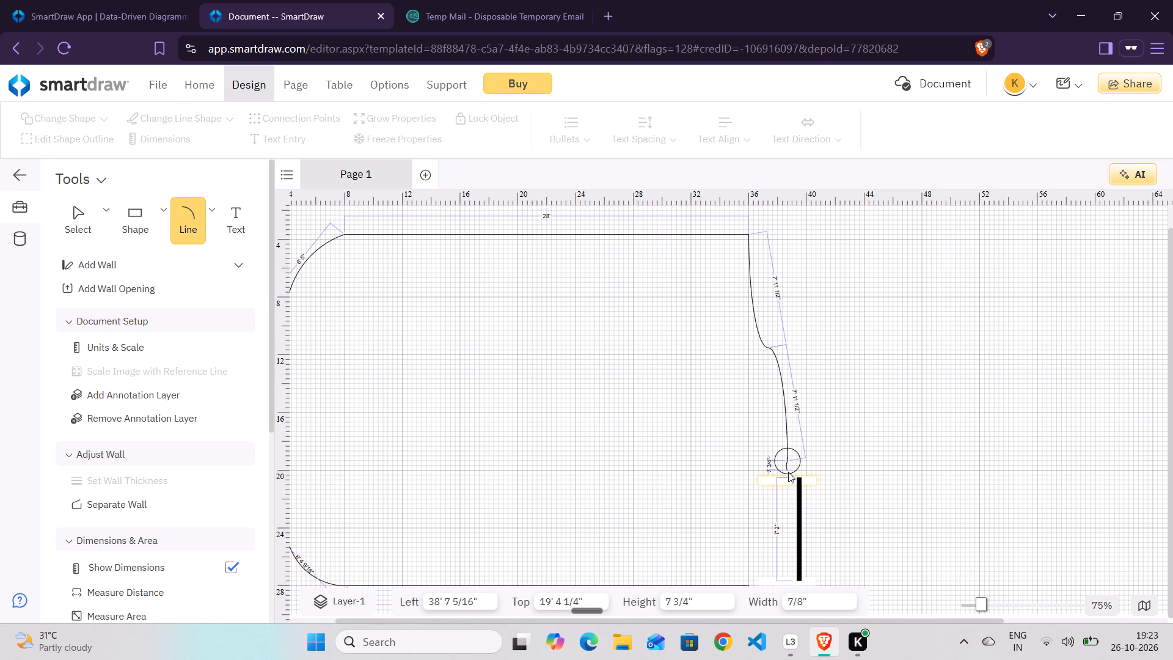
{"action": "left_click_drag", "start_coordinate": [788, 472], "coordinate": [788, 466]}
{"action": "left_click_drag", "start_coordinate": [788, 466], "coordinate": [788, 474]}
Move the whole outline to about 4' 9 3/8" left and 3' 10" top, joining its short curved end to the vertical wall's upper end.
{"action": "scroll", "coordinate": [855, 554], "scroll_direction": "down", "scroll_amount": 1}
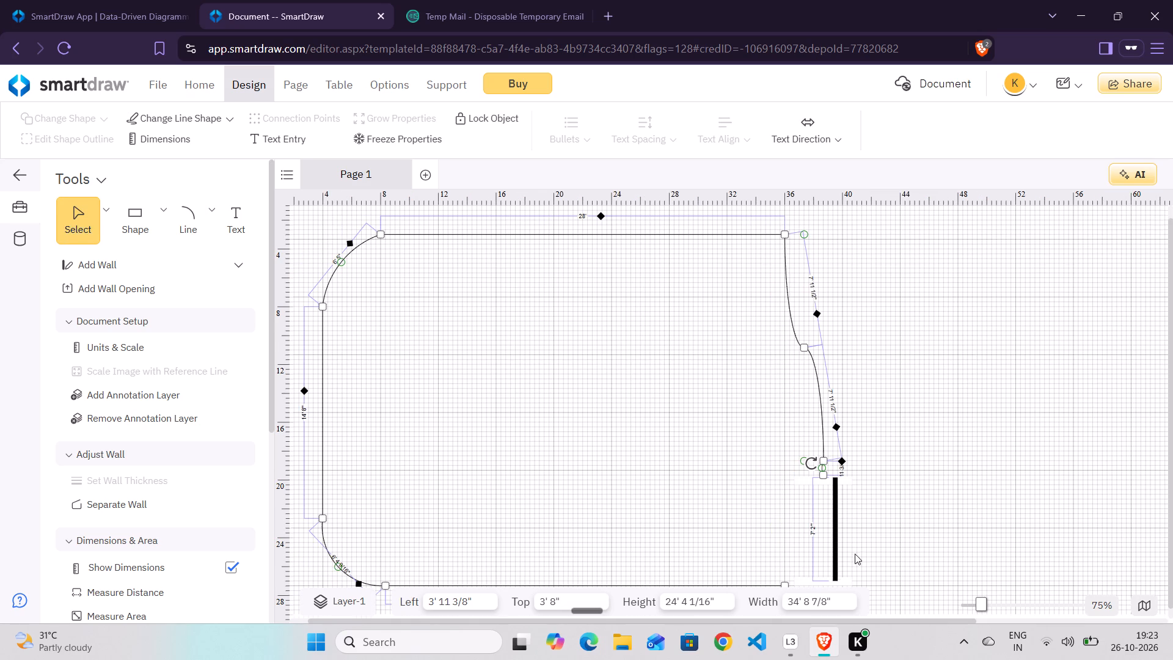
{"action": "scroll", "coordinate": [855, 554], "scroll_direction": "down", "scroll_amount": 1}
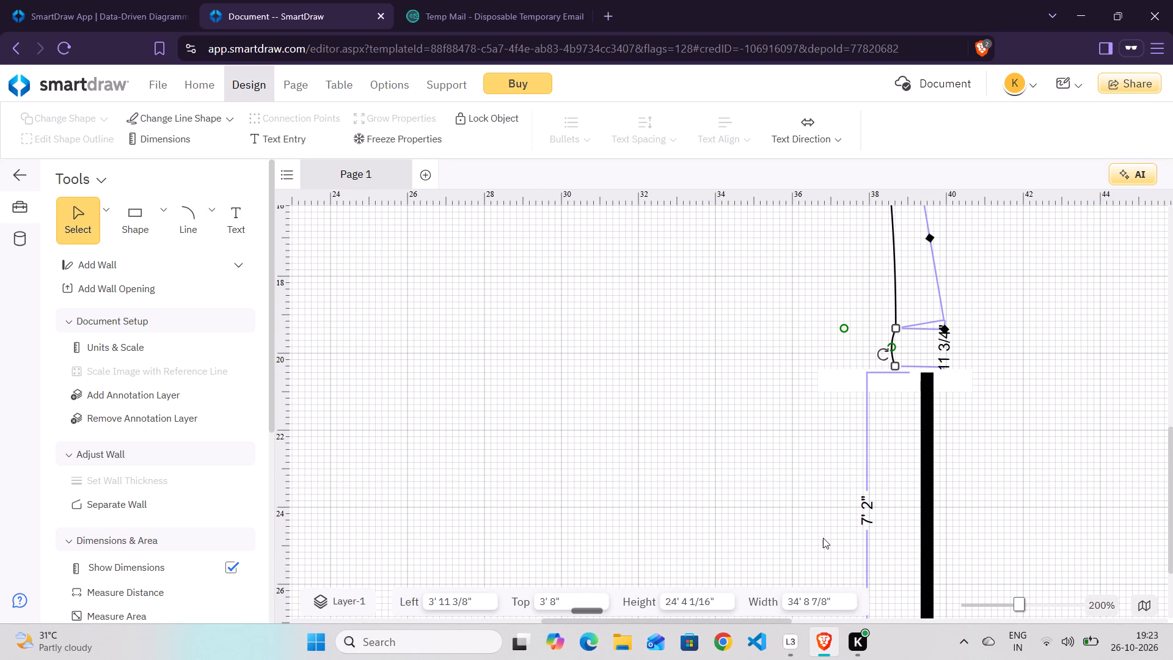
{"action": "left_click_drag", "start_coordinate": [823, 538], "coordinate": [810, 518]}
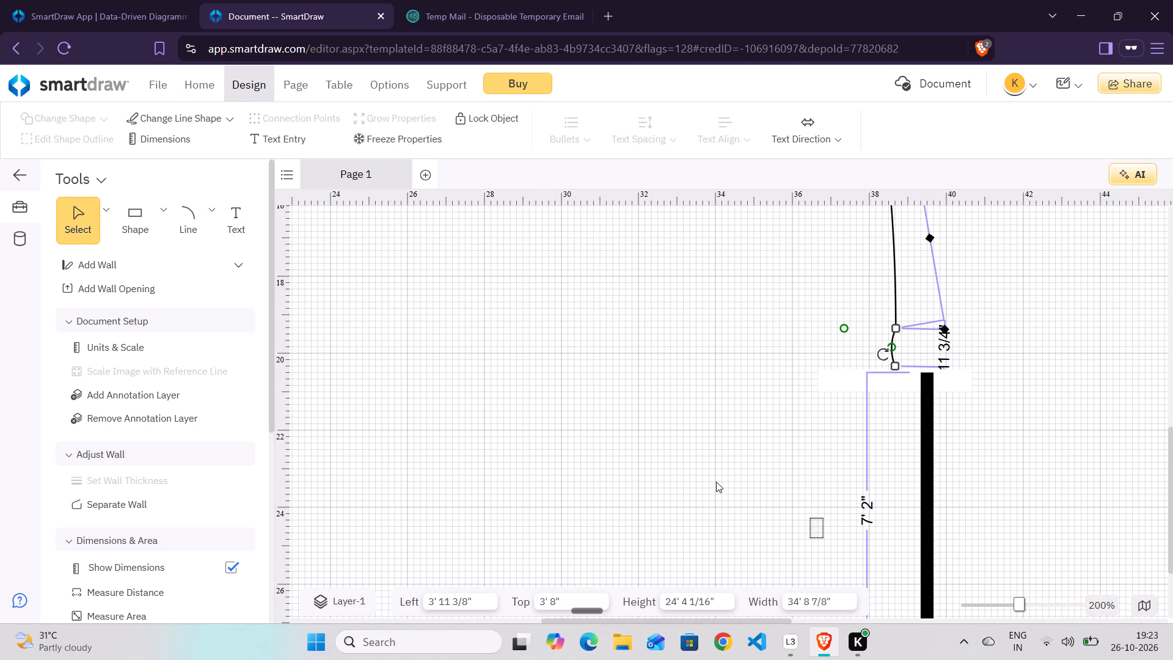
{"action": "right_click", "coordinate": [716, 482]}
{"action": "scroll", "coordinate": [716, 482], "scroll_direction": "down", "scroll_amount": 3}
{"action": "left_click", "coordinate": [990, 568]}
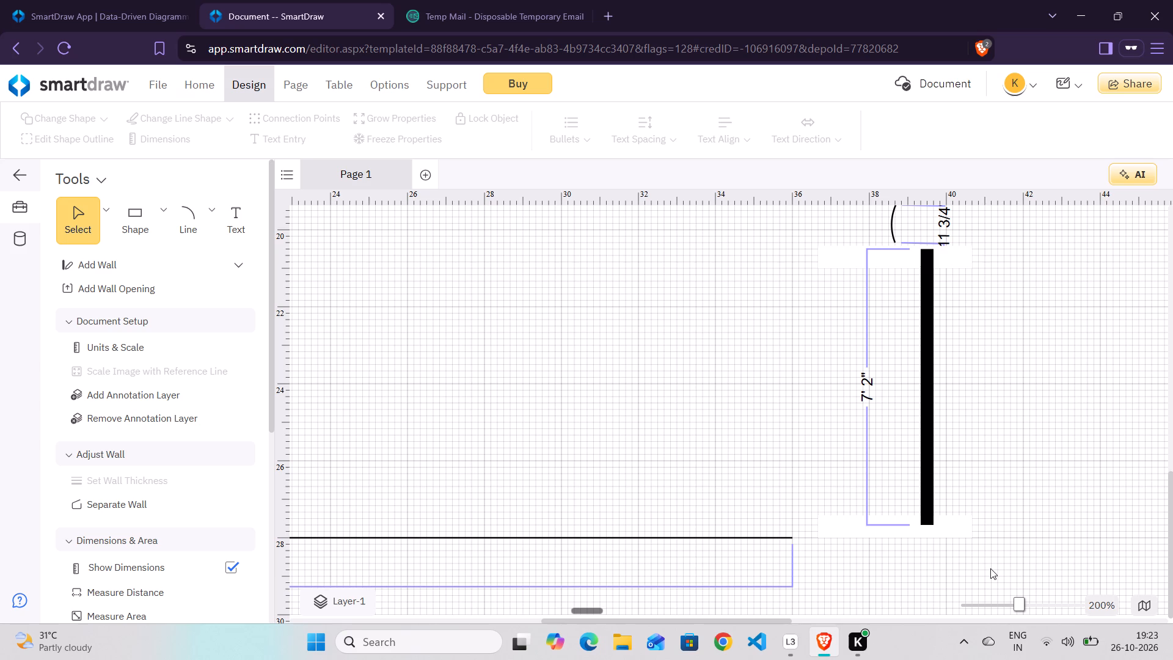
{"action": "left_click_drag", "start_coordinate": [793, 537], "coordinate": [883, 547]}
{"action": "left_click_drag", "start_coordinate": [883, 547], "coordinate": [833, 542]}
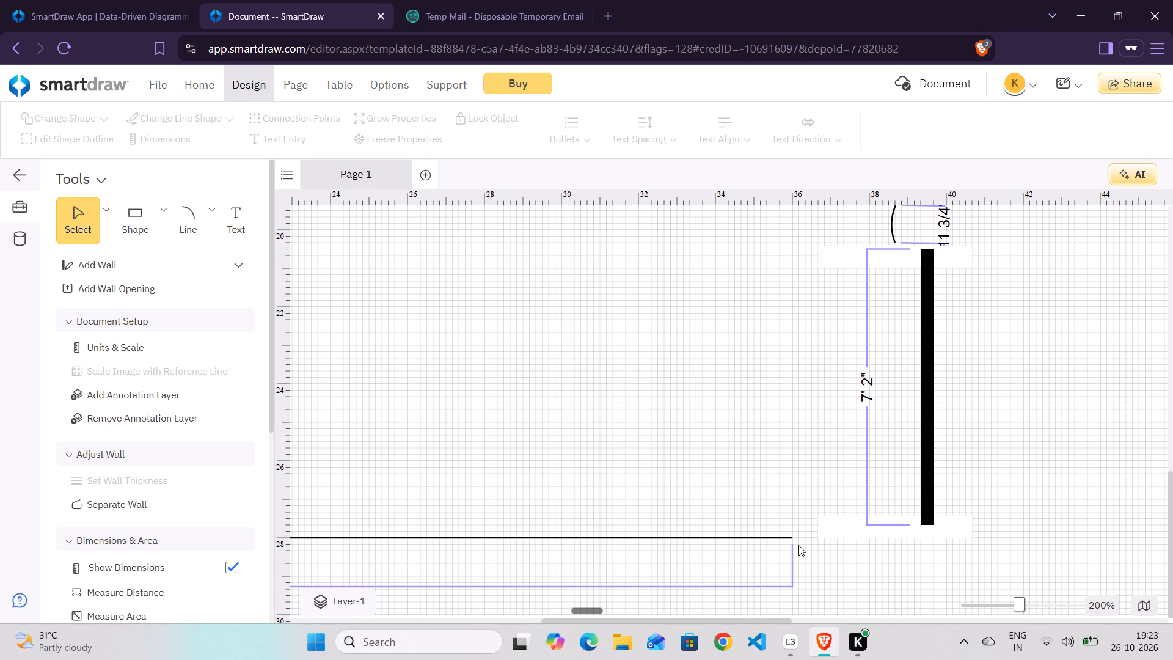
{"action": "left_click_drag", "start_coordinate": [791, 537], "coordinate": [924, 548]}
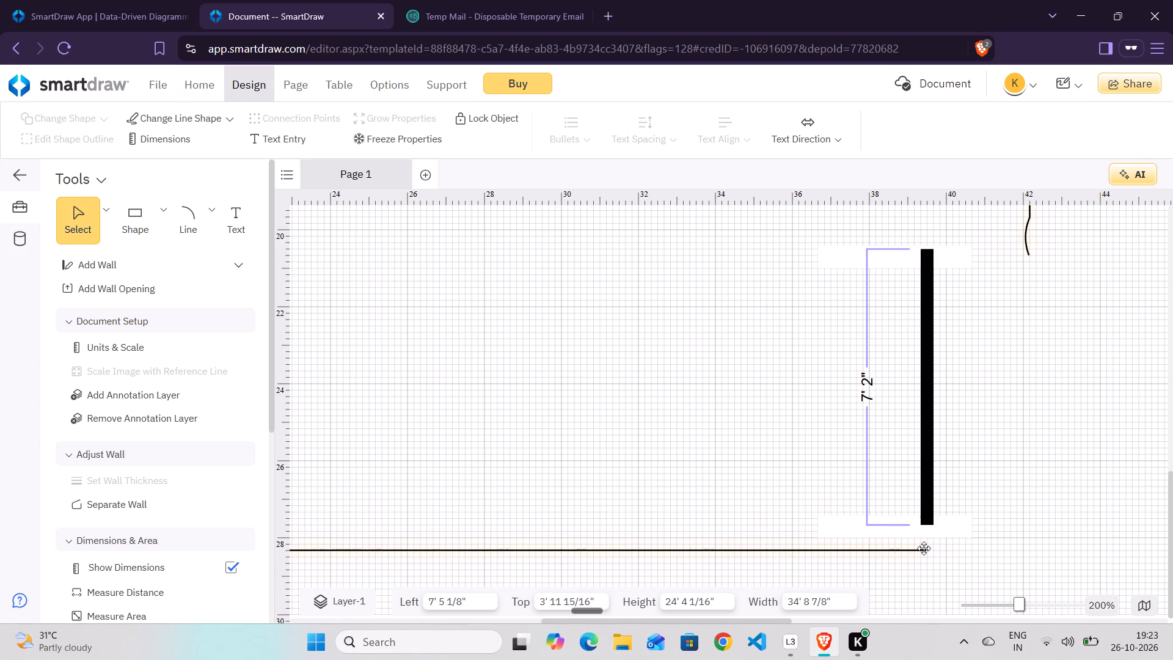
{"action": "left_click_drag", "start_coordinate": [924, 548], "coordinate": [833, 543]}
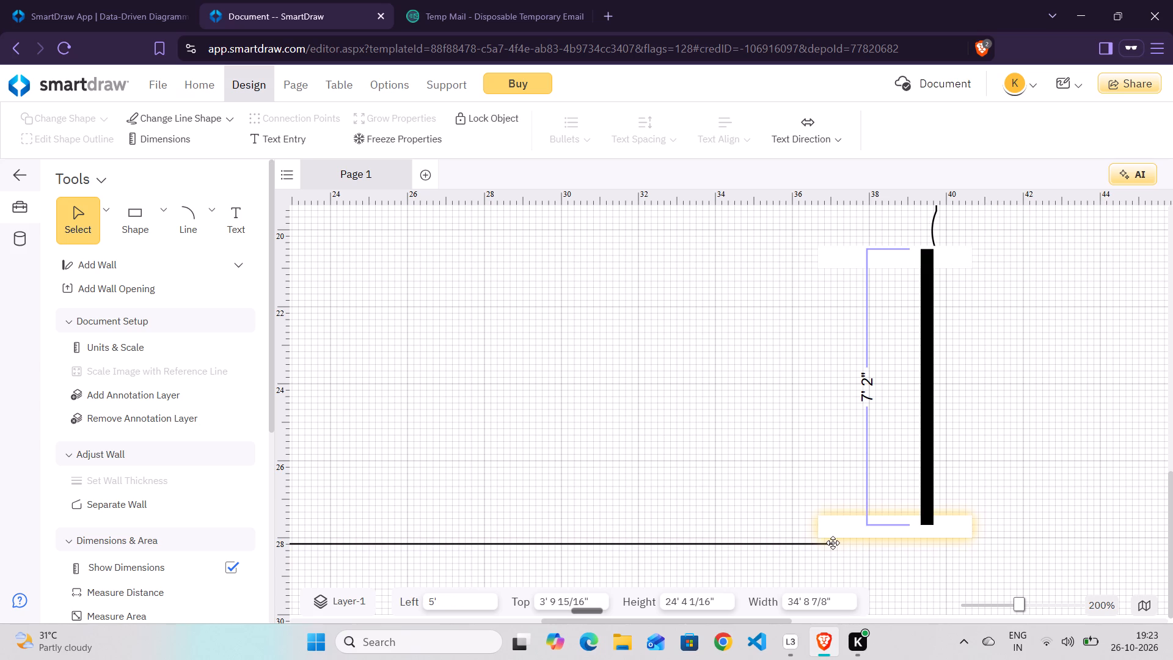
{"action": "left_click_drag", "start_coordinate": [833, 543], "coordinate": [826, 543]}
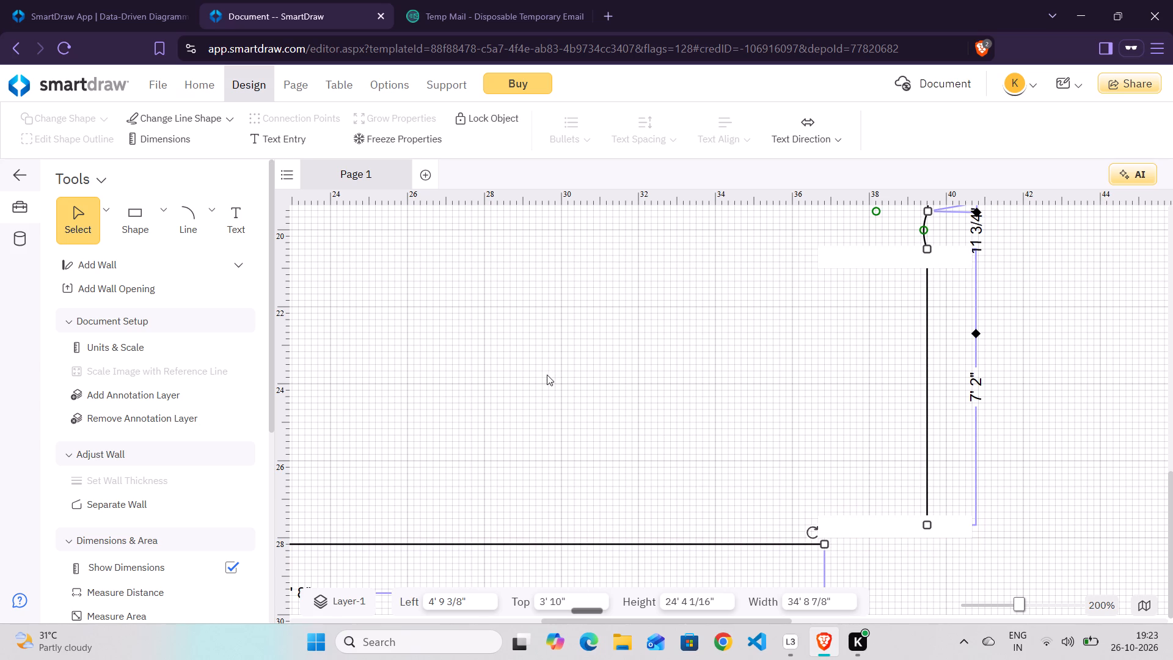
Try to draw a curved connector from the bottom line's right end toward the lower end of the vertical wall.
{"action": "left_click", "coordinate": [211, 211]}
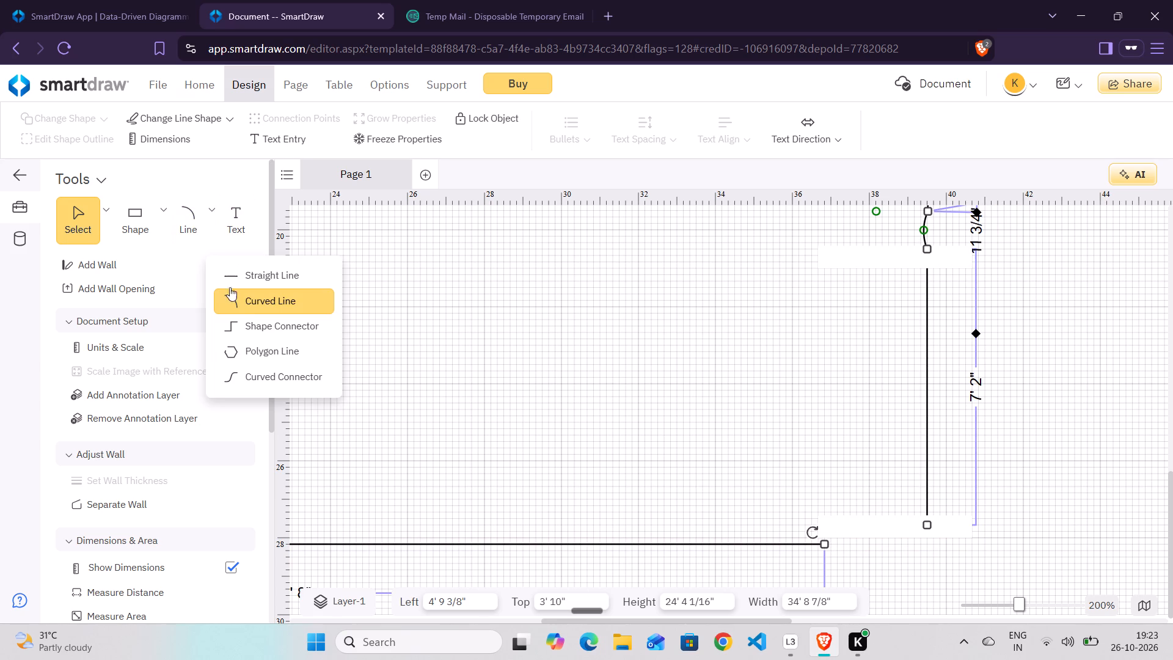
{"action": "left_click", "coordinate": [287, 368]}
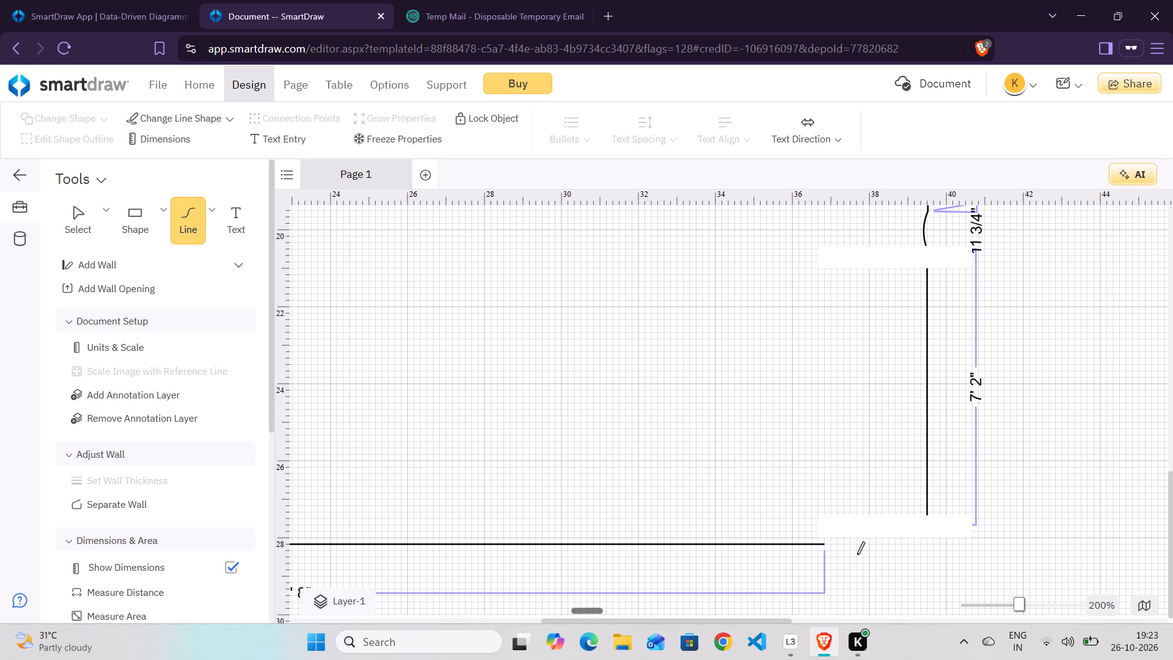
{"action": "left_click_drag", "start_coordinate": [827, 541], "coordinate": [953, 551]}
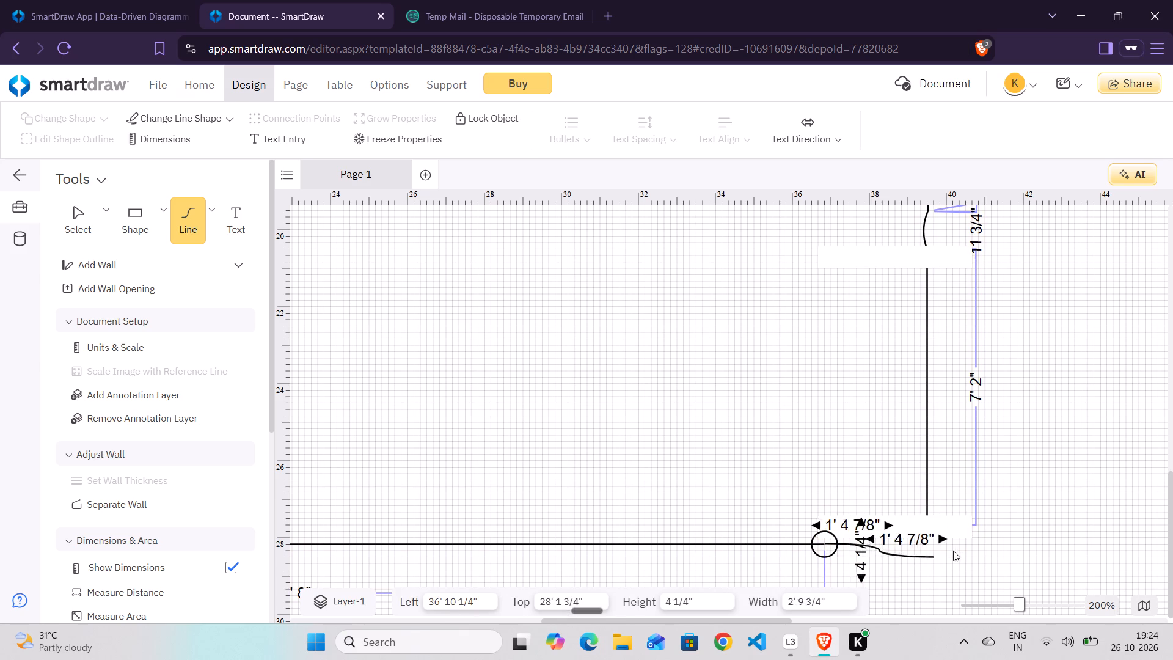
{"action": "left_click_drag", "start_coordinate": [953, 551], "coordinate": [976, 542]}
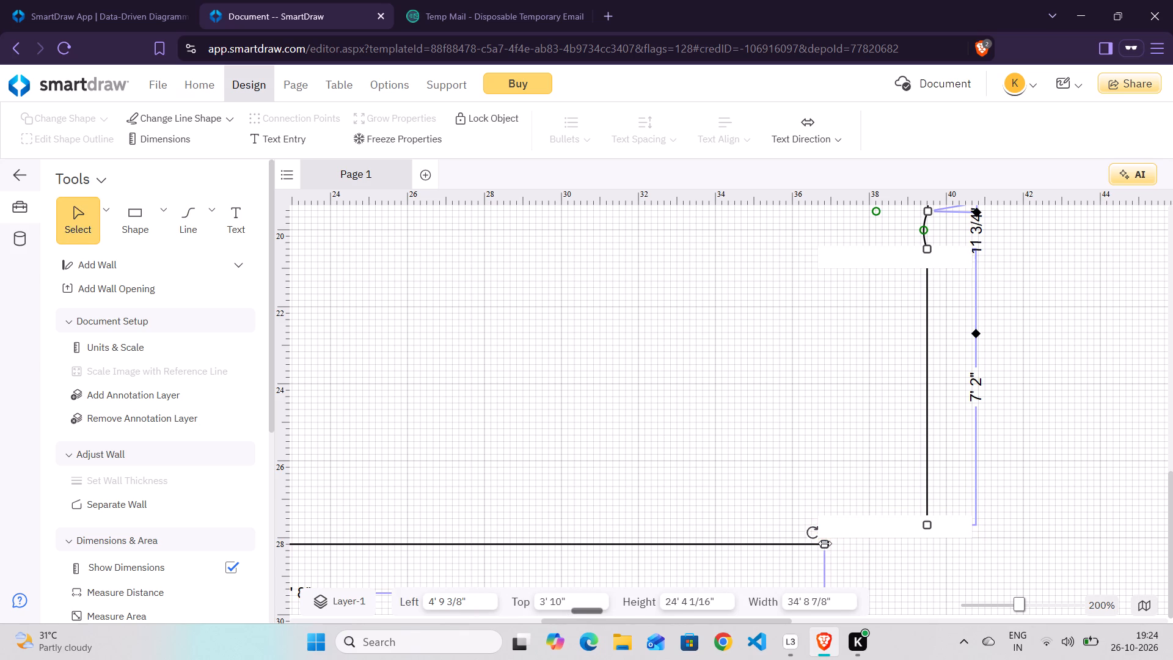
Extend the bottom straight line to about 30' 4" long, ending below the vertical wall on the outline's right side.
{"action": "left_click_drag", "start_coordinate": [825, 543], "coordinate": [948, 541]}
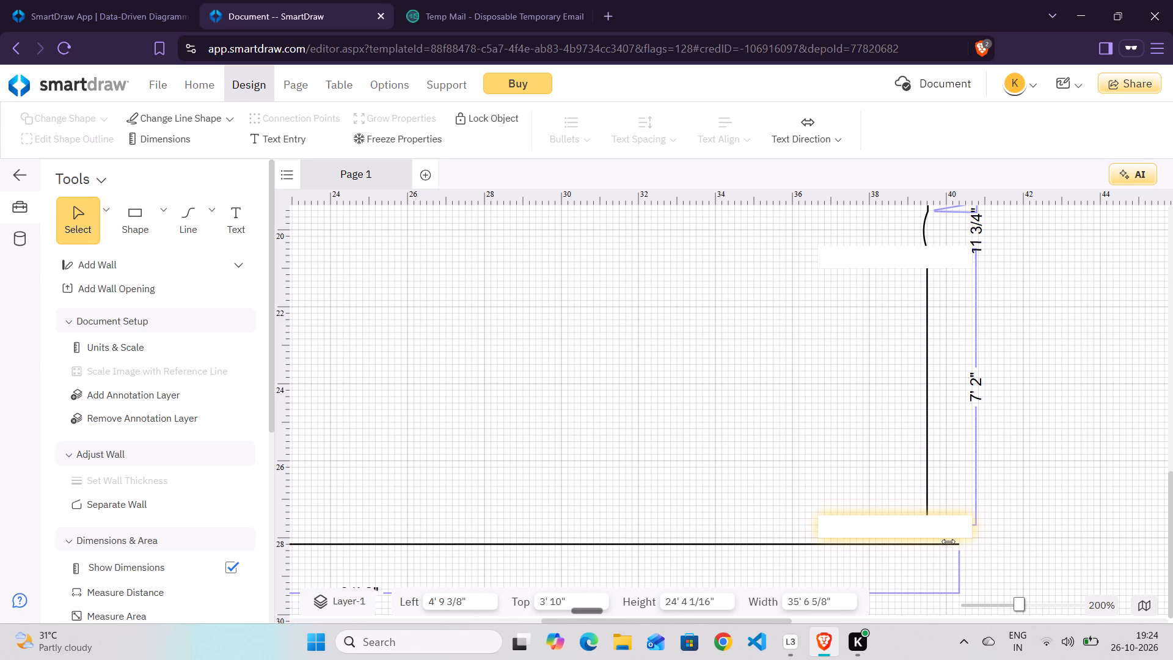
{"action": "left_click_drag", "start_coordinate": [948, 541], "coordinate": [930, 541]}
Add two overlapping vertical walls over the outline's left straight side, about 12' 2 3/8" and 3' 8 11/16" long.
{"action": "scroll", "coordinate": [1063, 493], "scroll_direction": "up", "scroll_amount": 3}
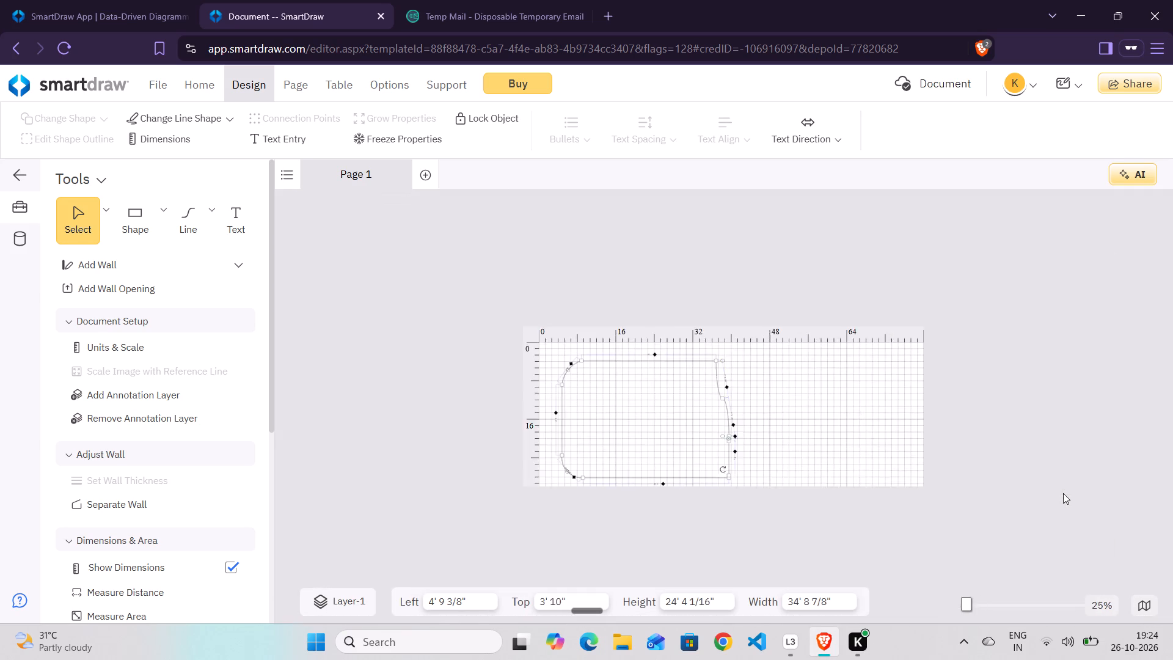
{"action": "scroll", "coordinate": [691, 423], "scroll_direction": "right", "scroll_amount": 2}
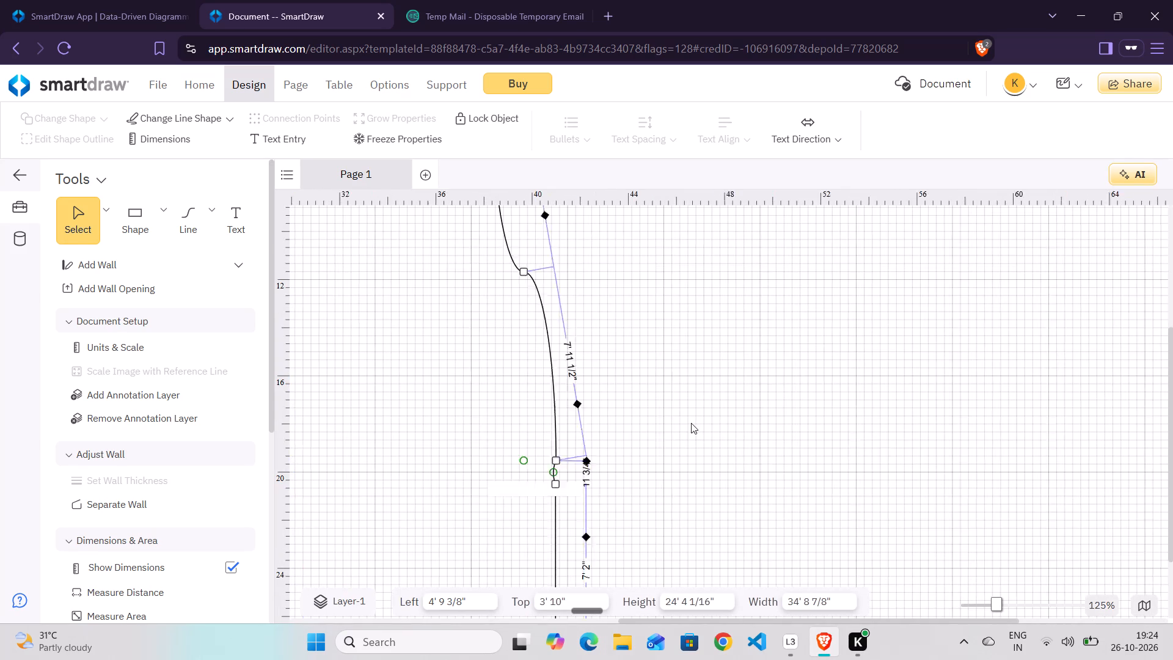
{"action": "scroll", "coordinate": [691, 423], "scroll_direction": "right", "scroll_amount": 5}
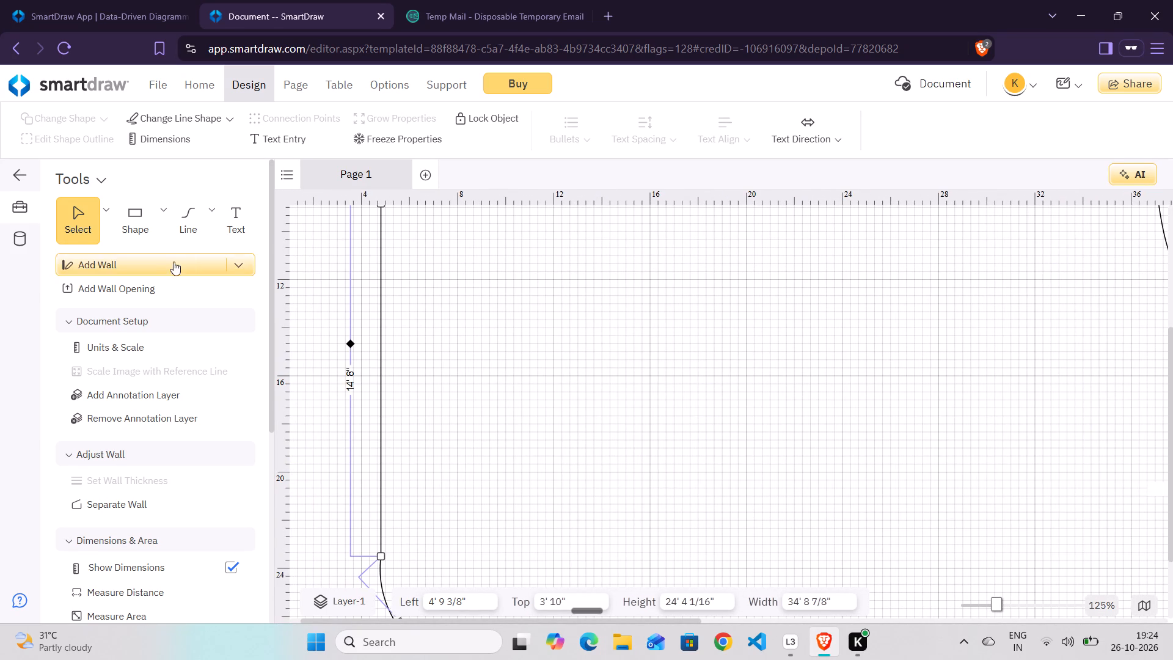
{"action": "left_click", "coordinate": [235, 261]}
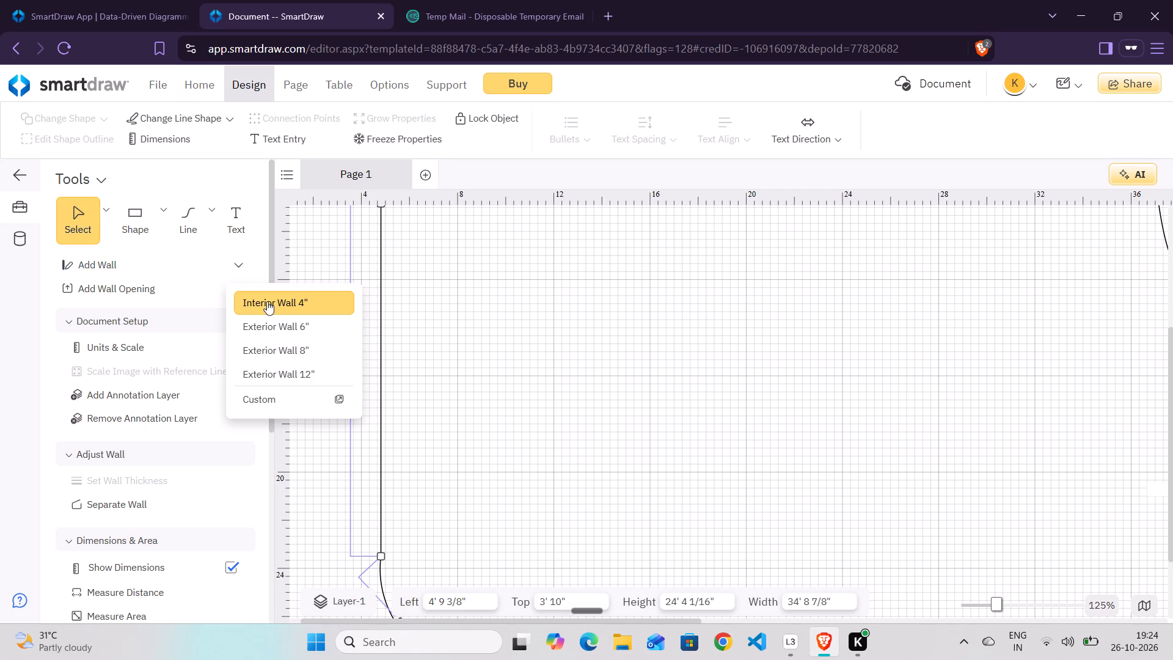
{"action": "left_click", "coordinate": [161, 259]}
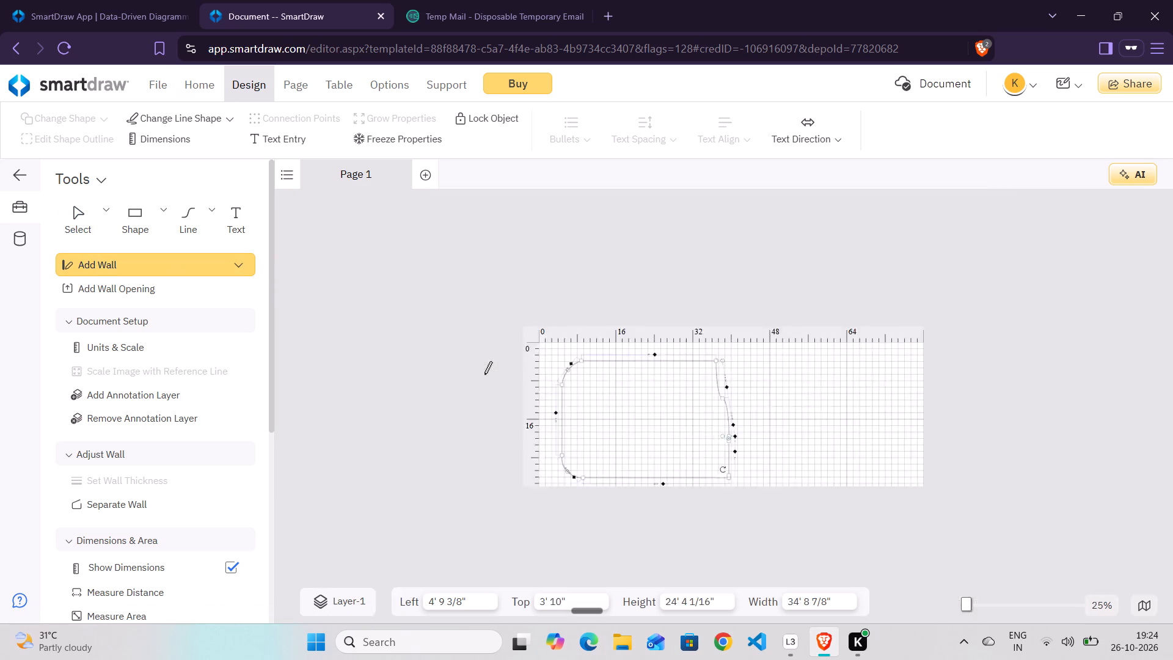
{"action": "left_click", "coordinate": [349, 371]}
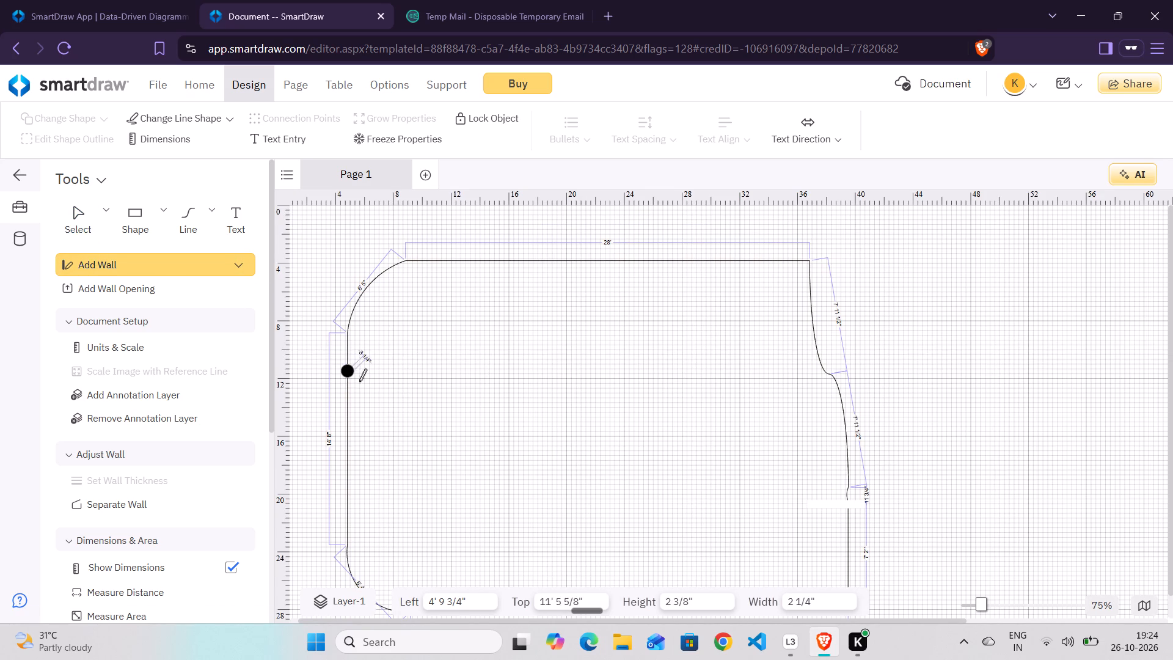
{"action": "left_click", "coordinate": [351, 546]}
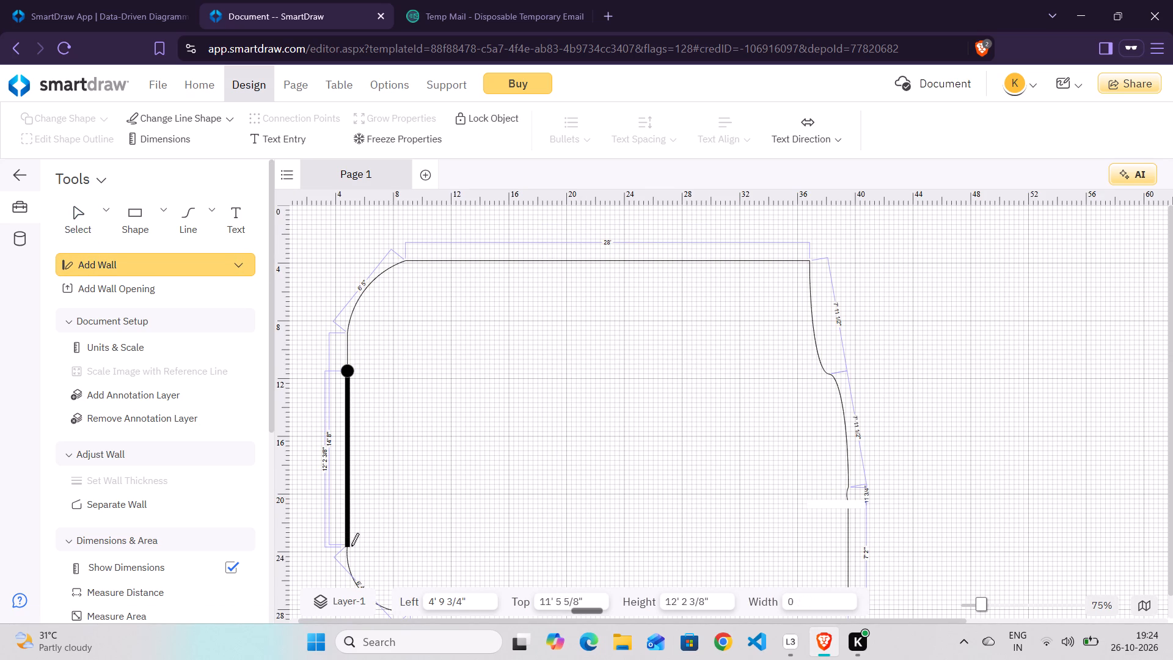
{"action": "left_click", "coordinate": [349, 327]}
{"action": "left_click", "coordinate": [348, 381]}
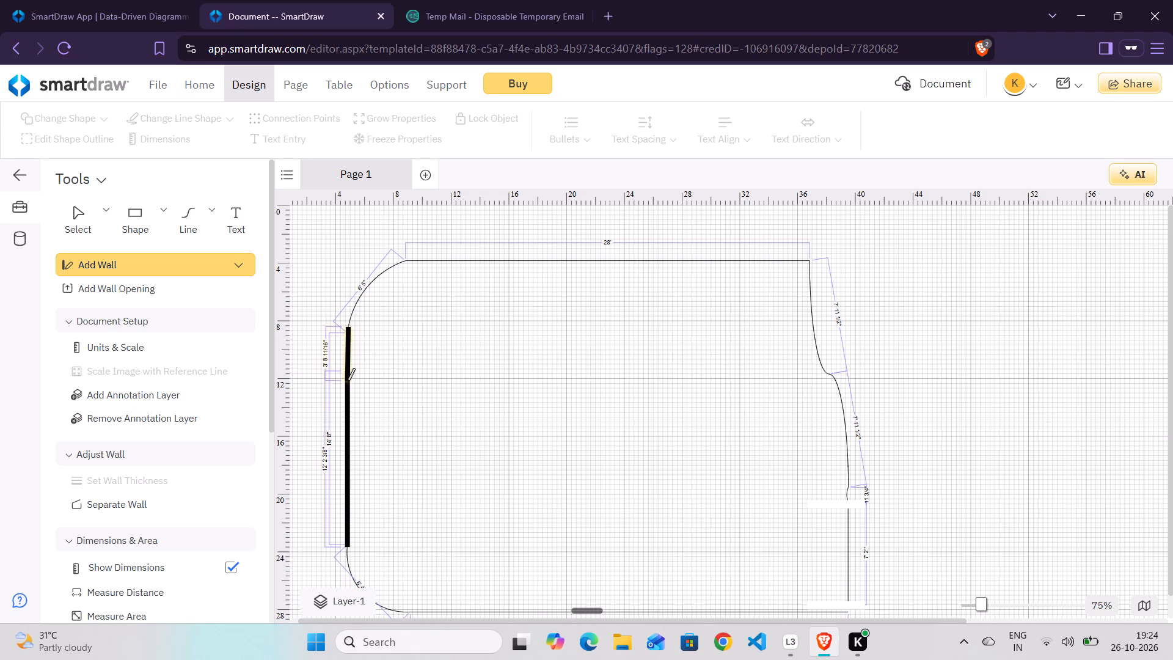
Add a diagonal wall about 6' 7/16" long across the upper-left rounded corner, from the left wall's top to the top line.
{"action": "left_click", "coordinate": [348, 328]}
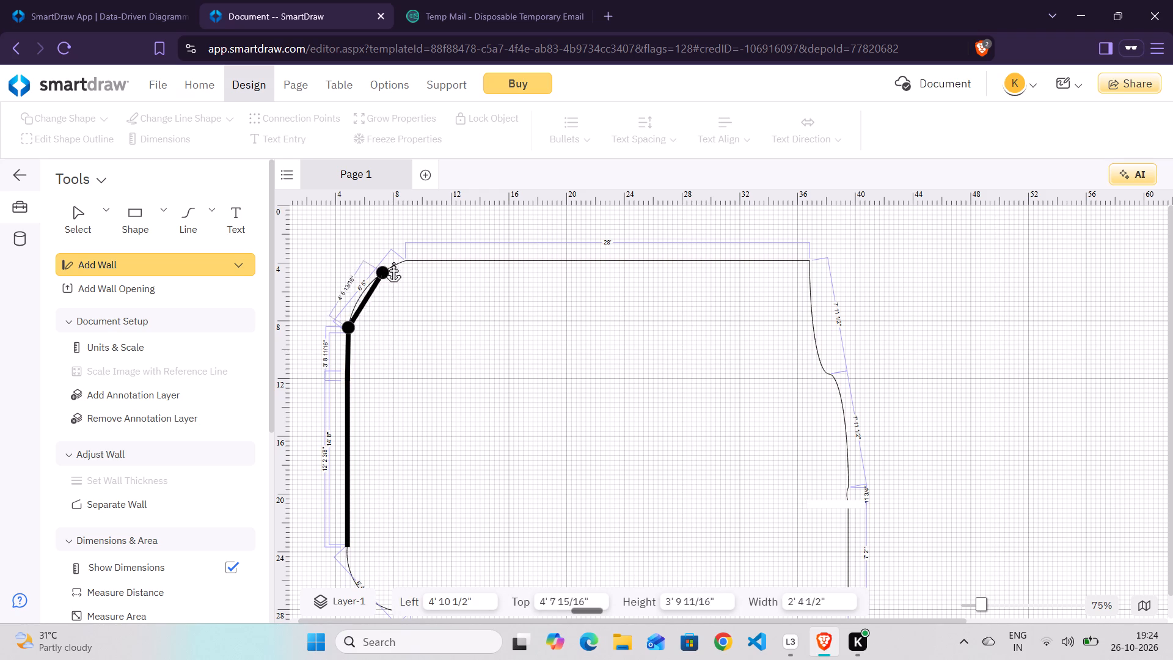
{"action": "left_click", "coordinate": [404, 254]}
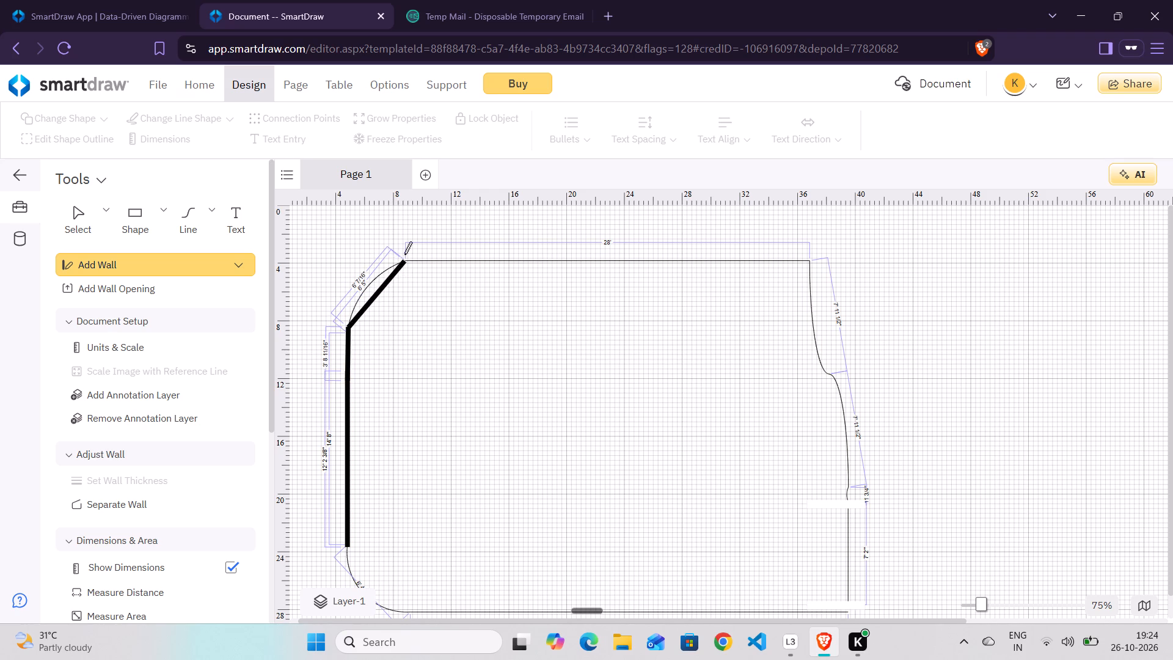
Add short wall stubs from the middle of the diagonal corner wall out to the rounded corner curve.
{"action": "left_click_drag", "start_coordinate": [380, 289], "coordinate": [368, 280]}
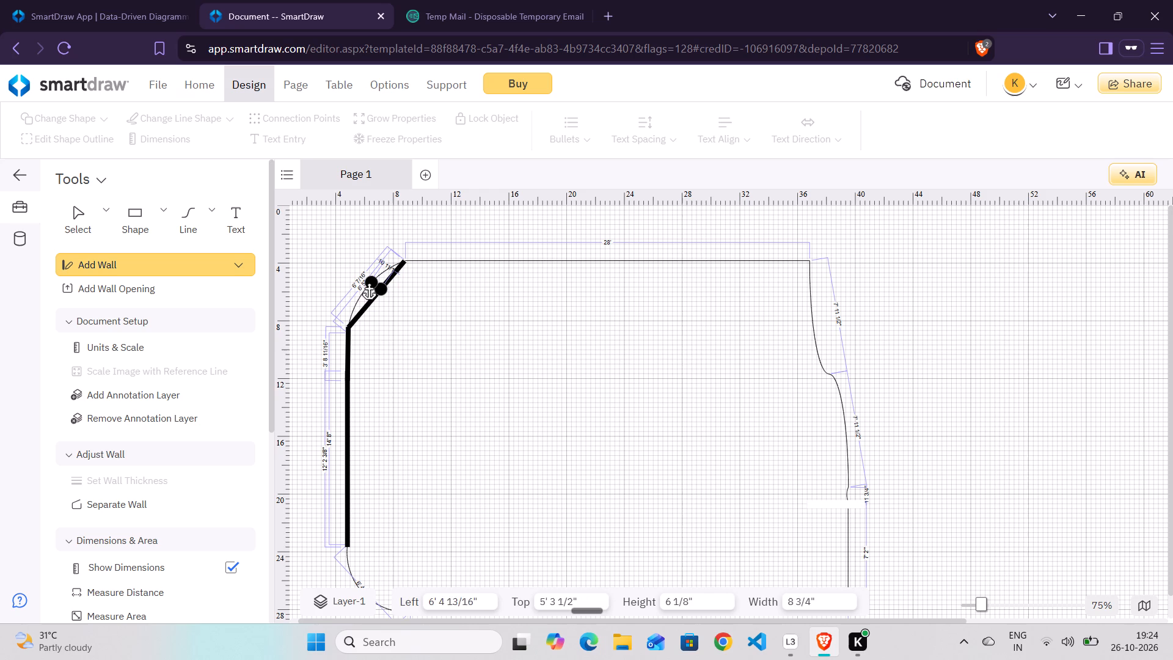
{"action": "left_click_drag", "start_coordinate": [368, 280], "coordinate": [367, 280]}
{"action": "left_click", "coordinate": [367, 280]}
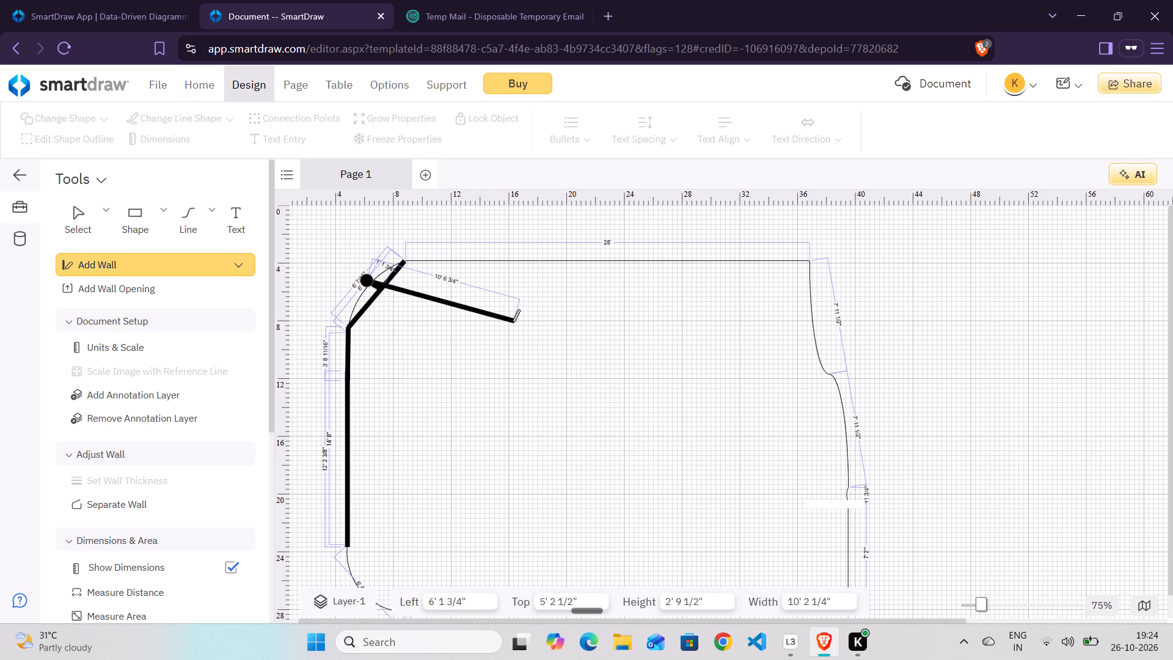
{"action": "key", "text": "ctrl+z"}
{"action": "key", "text": "ctrl+z"}
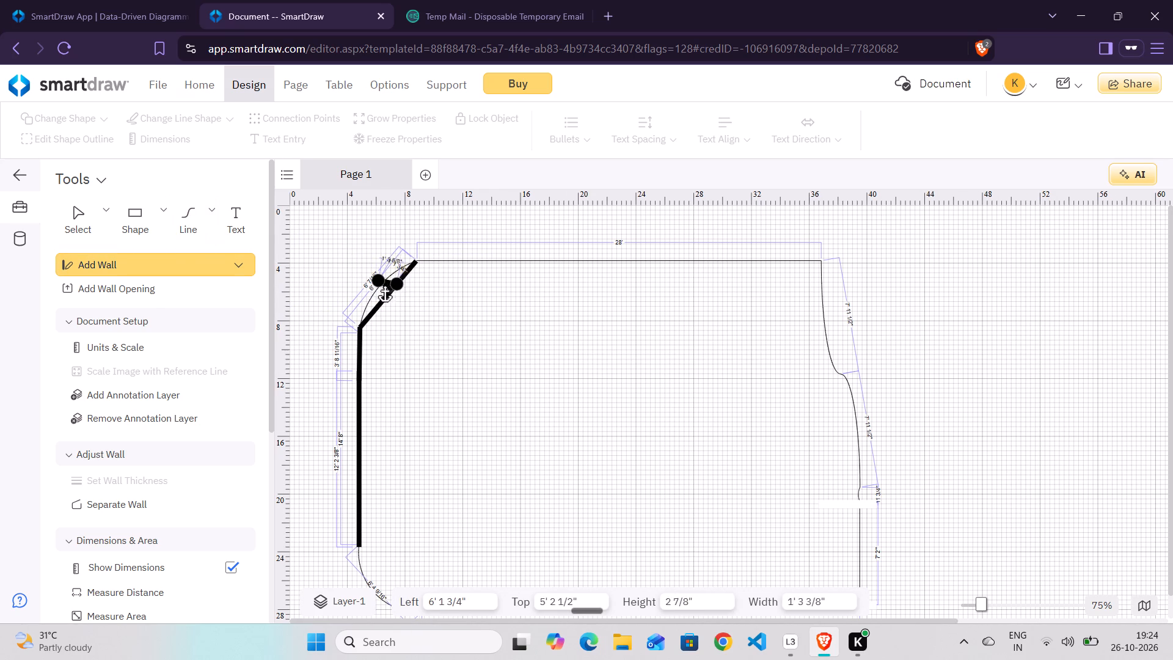
{"action": "left_click", "coordinate": [377, 274]}
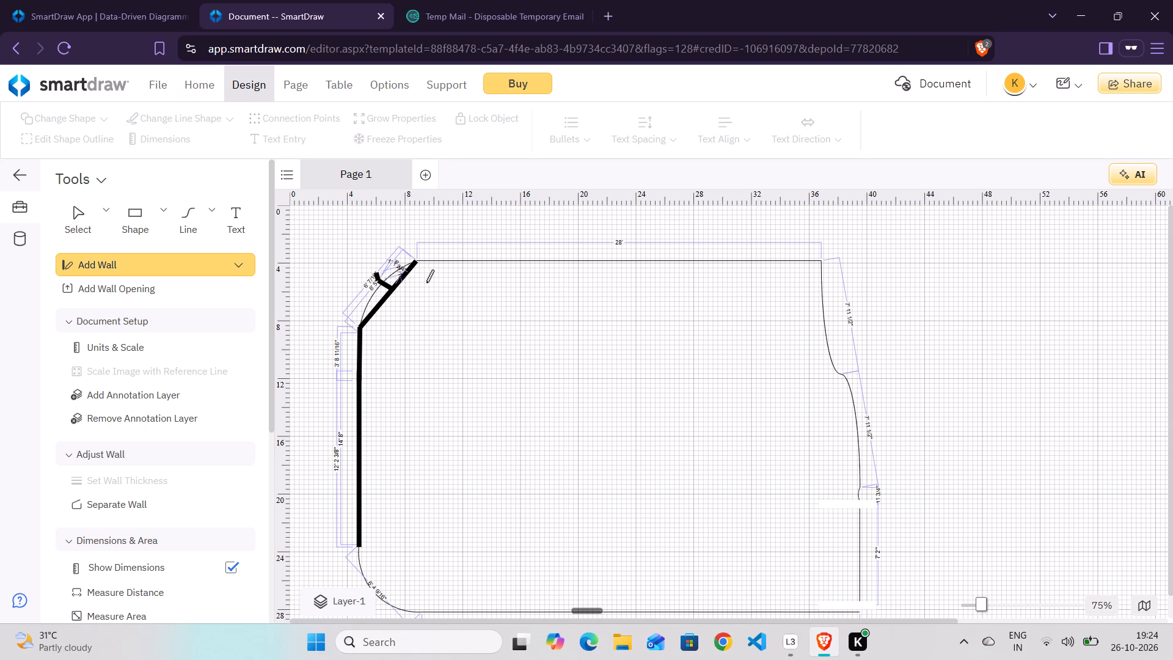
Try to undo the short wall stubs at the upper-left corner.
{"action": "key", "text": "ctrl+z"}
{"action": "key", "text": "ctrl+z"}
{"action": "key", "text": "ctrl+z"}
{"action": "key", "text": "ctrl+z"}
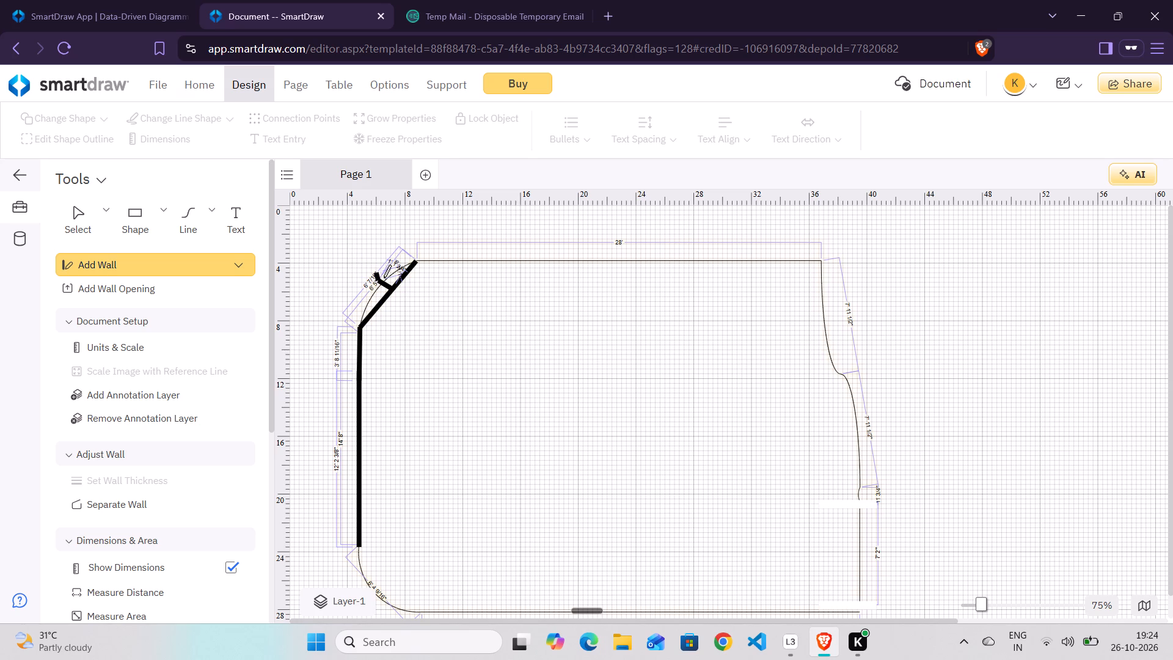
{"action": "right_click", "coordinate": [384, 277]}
Add a horizontal wall about 28' 1 13/16" long over the outline's top line.
{"action": "left_click", "coordinate": [417, 260]}
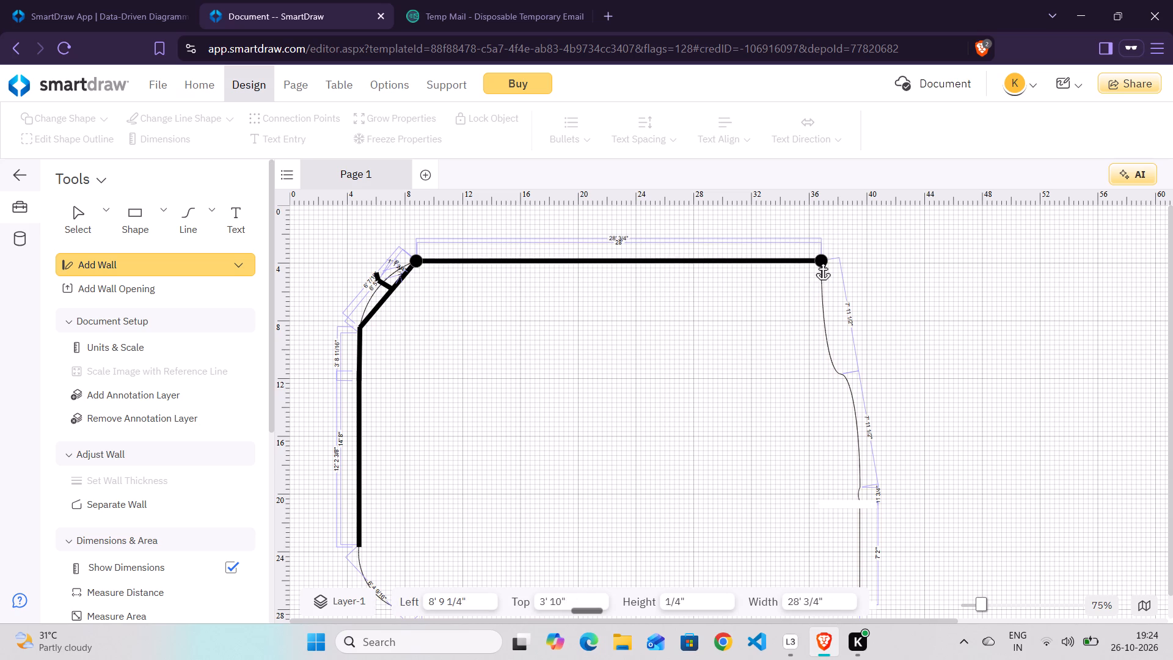
{"action": "left_click", "coordinate": [822, 259]}
Add three connected wall segments down the curved right side, from the top wall's right end to the upper wall opening.
{"action": "left_click_drag", "start_coordinate": [822, 259], "coordinate": [817, 291]}
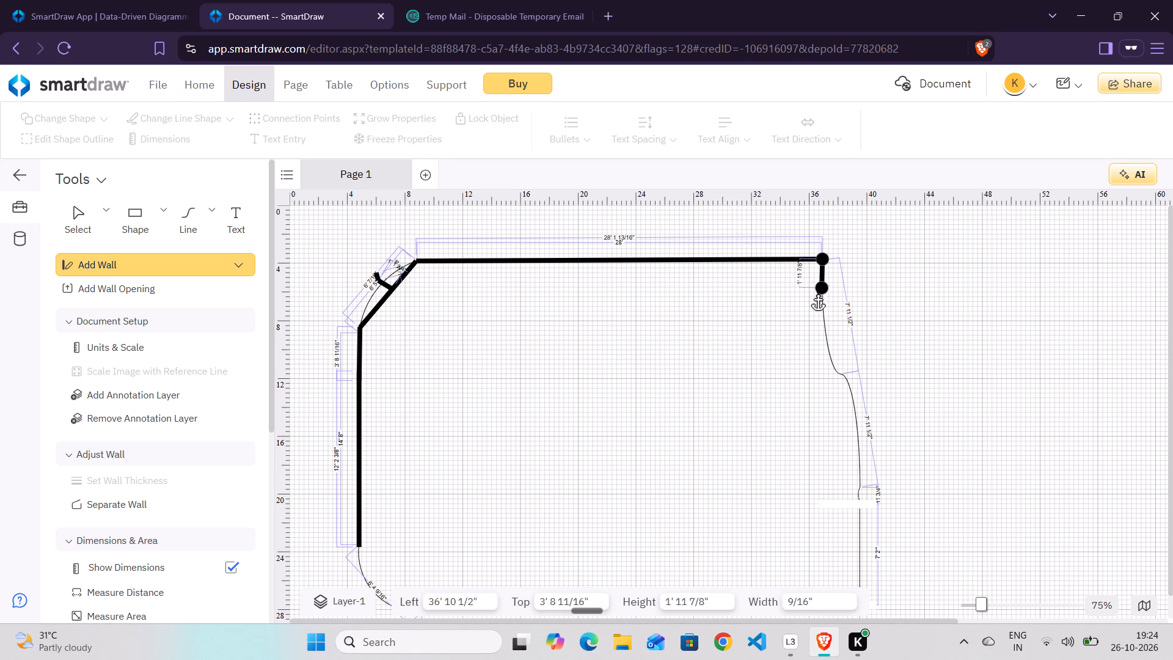
{"action": "left_click_drag", "start_coordinate": [817, 291], "coordinate": [833, 356]}
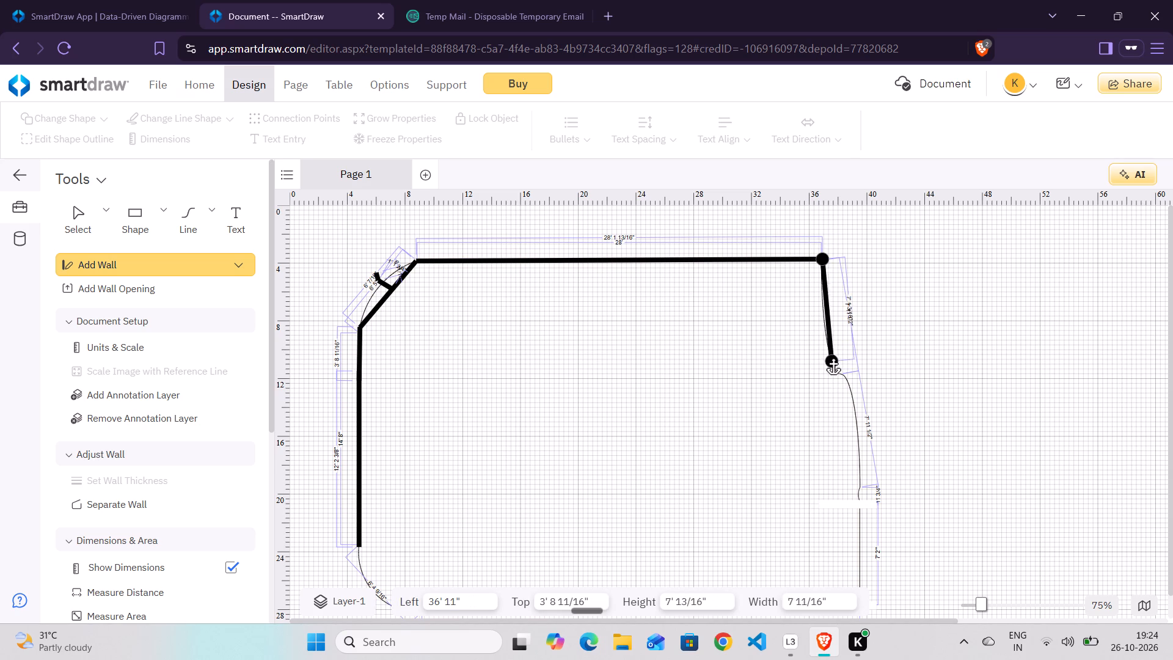
{"action": "left_click_drag", "start_coordinate": [833, 356], "coordinate": [829, 345]}
{"action": "left_click", "coordinate": [829, 345]}
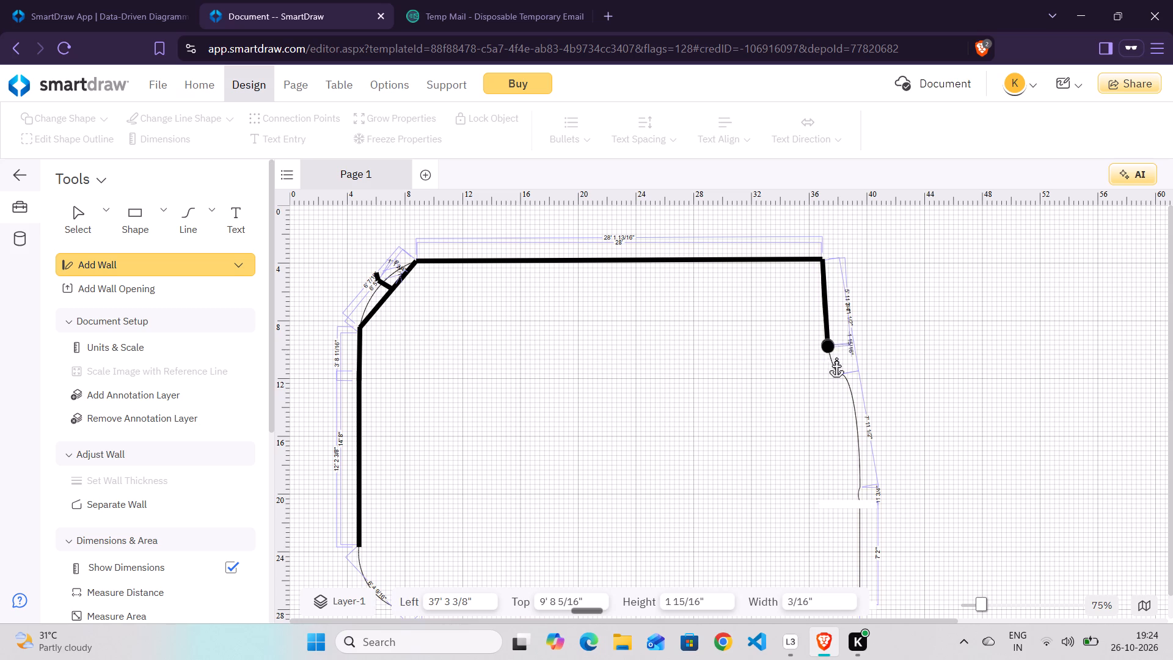
{"action": "left_click", "coordinate": [841, 369]}
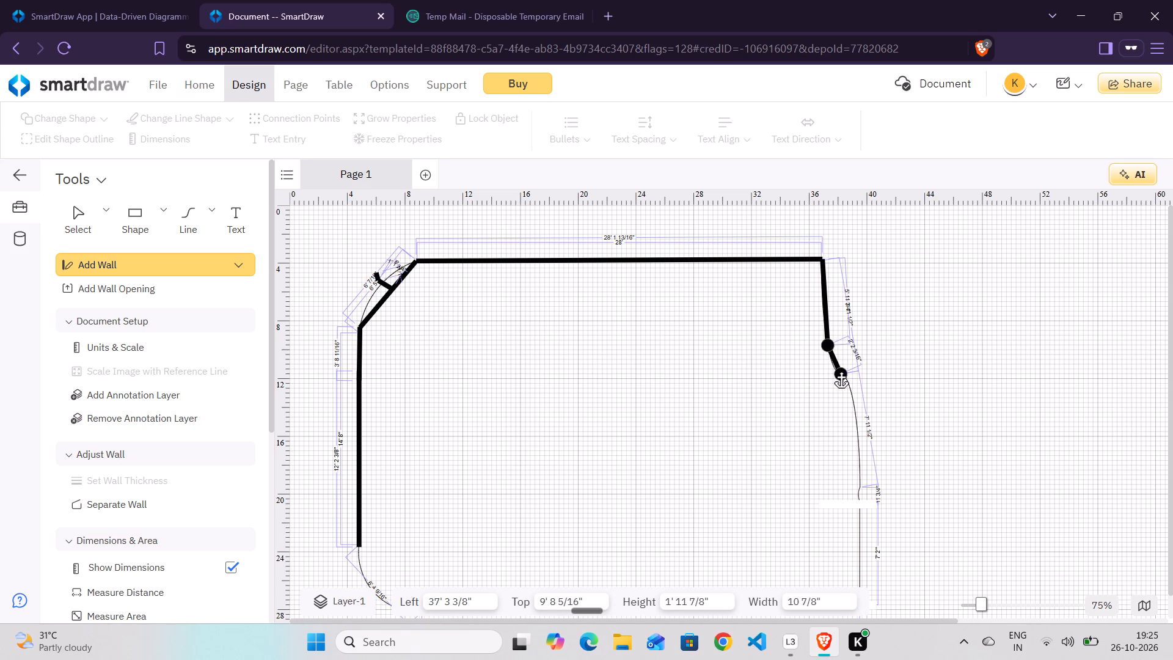
{"action": "left_click", "coordinate": [844, 375]}
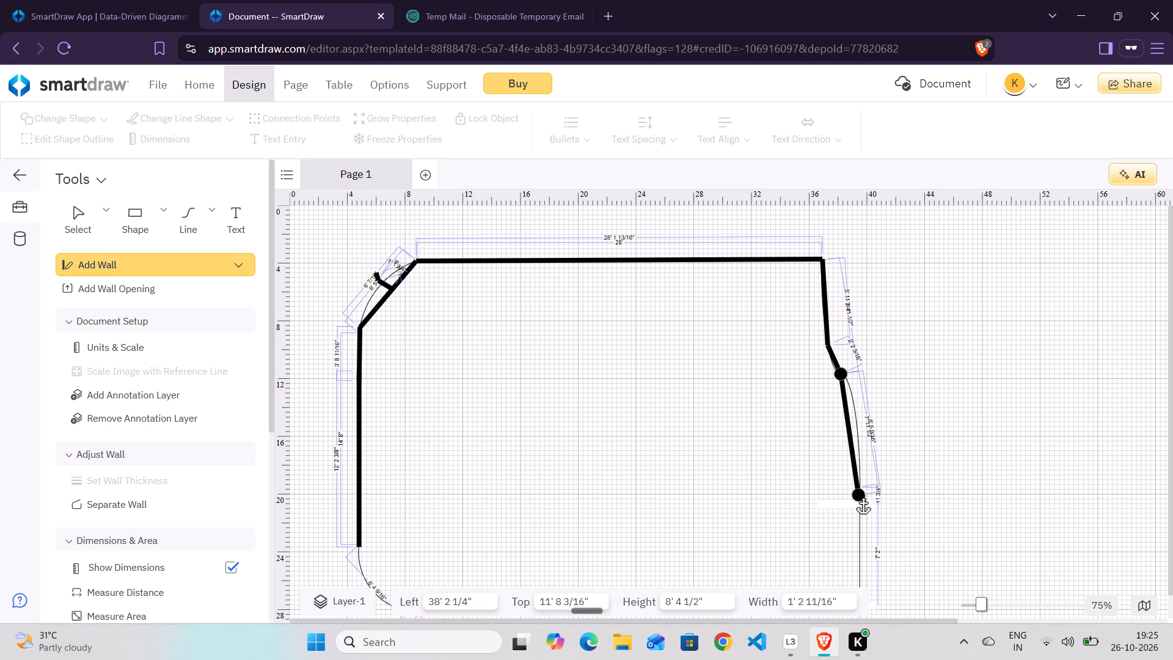
{"action": "left_click", "coordinate": [863, 495]}
Add a short wall stub about 6" long at the upper wall opening, just above the vertical wall.
{"action": "scroll", "coordinate": [960, 513], "scroll_direction": "down", "scroll_amount": 2}
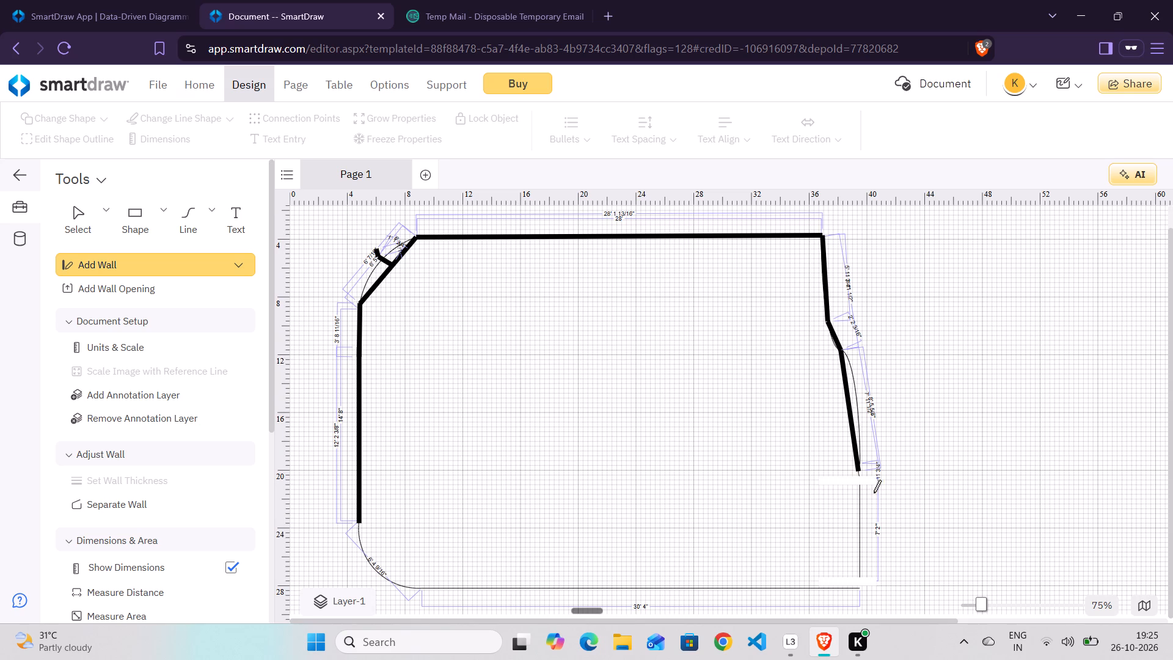
{"action": "left_click", "coordinate": [861, 486]}
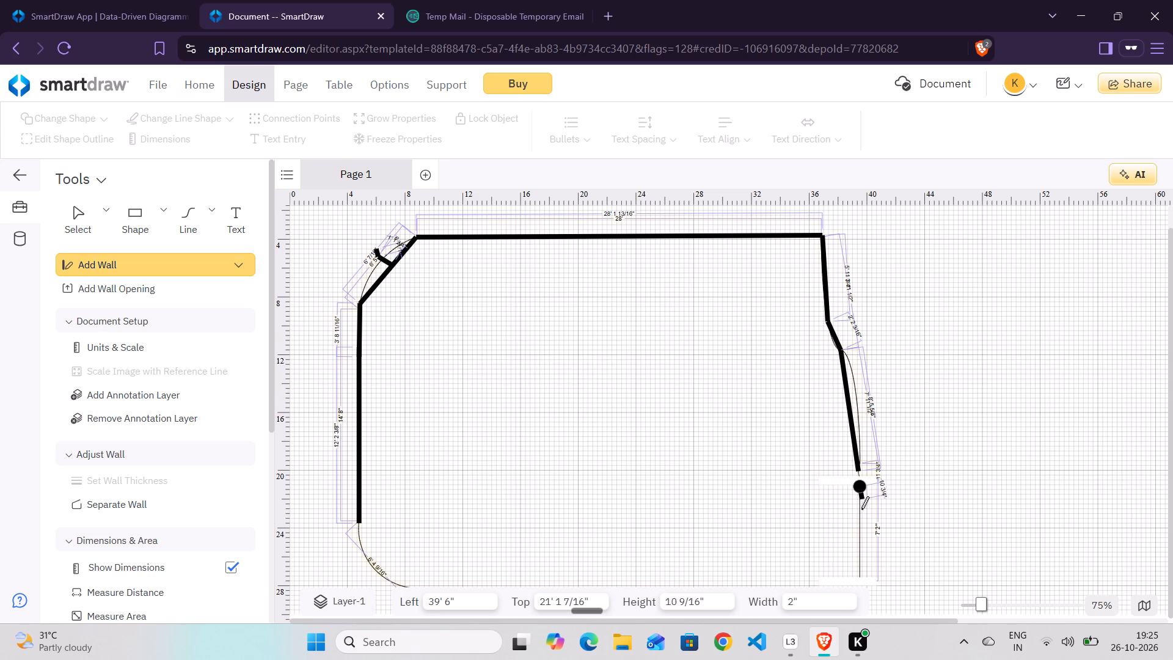
{"action": "scroll", "coordinate": [861, 560], "scroll_direction": "down", "scroll_amount": 1}
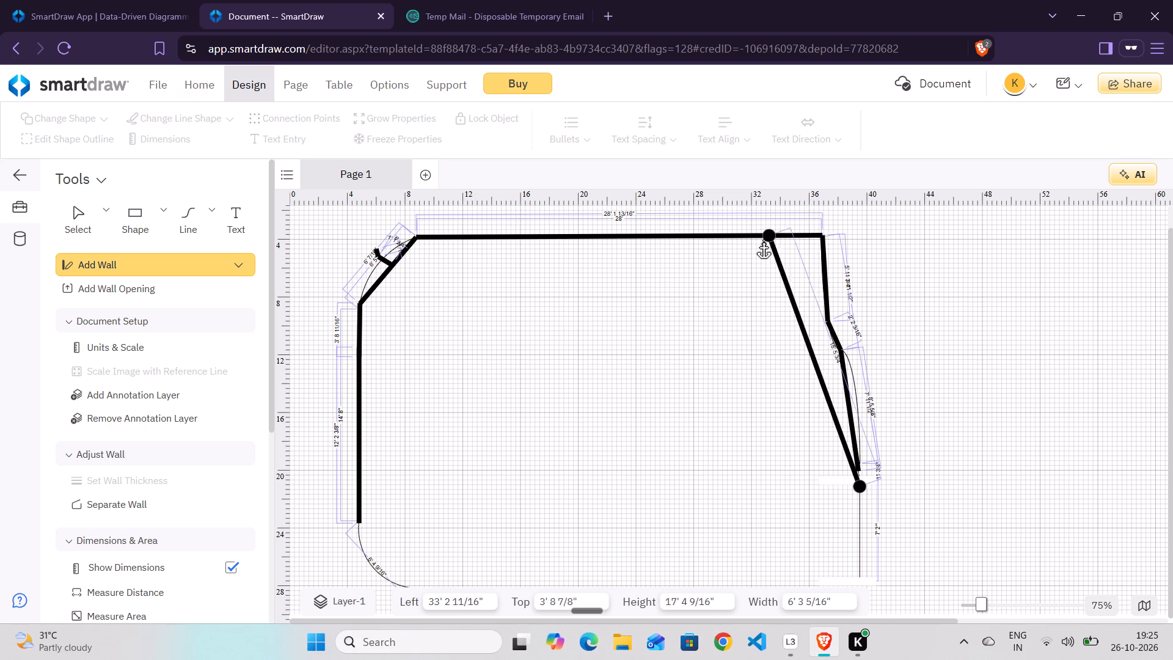
{"action": "left_click", "coordinate": [860, 482]}
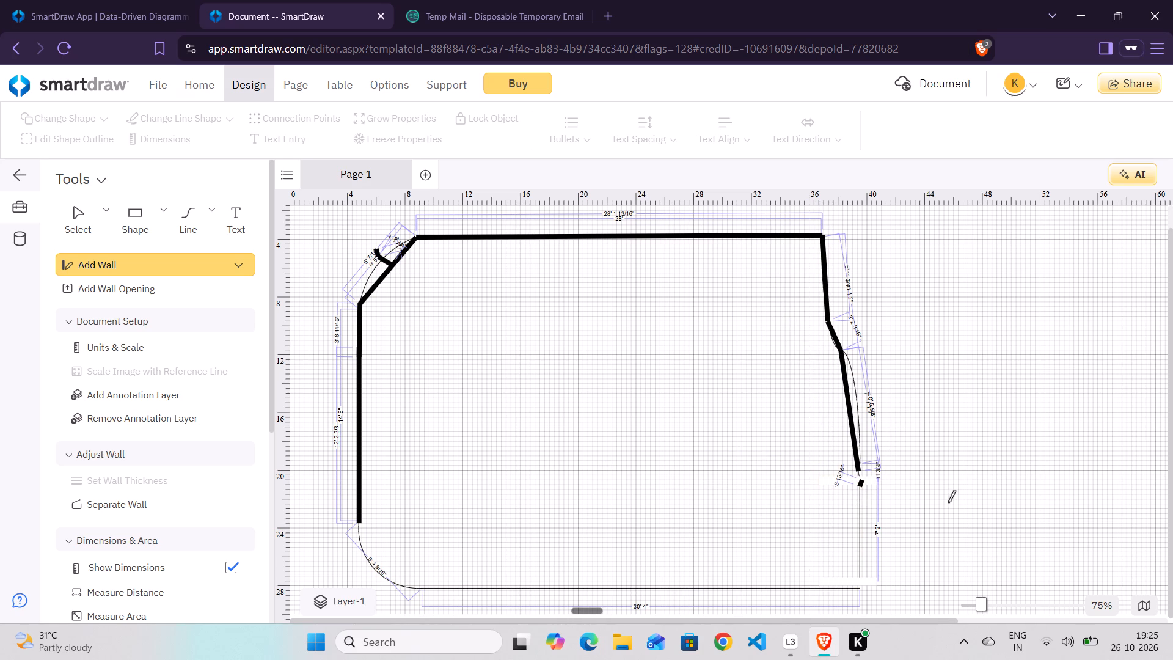
Add a horizontal wall about 32' long along the bottom line, from the lower-right corner to the lower-left curve.
{"action": "scroll", "coordinate": [948, 502], "scroll_direction": "down", "scroll_amount": 2}
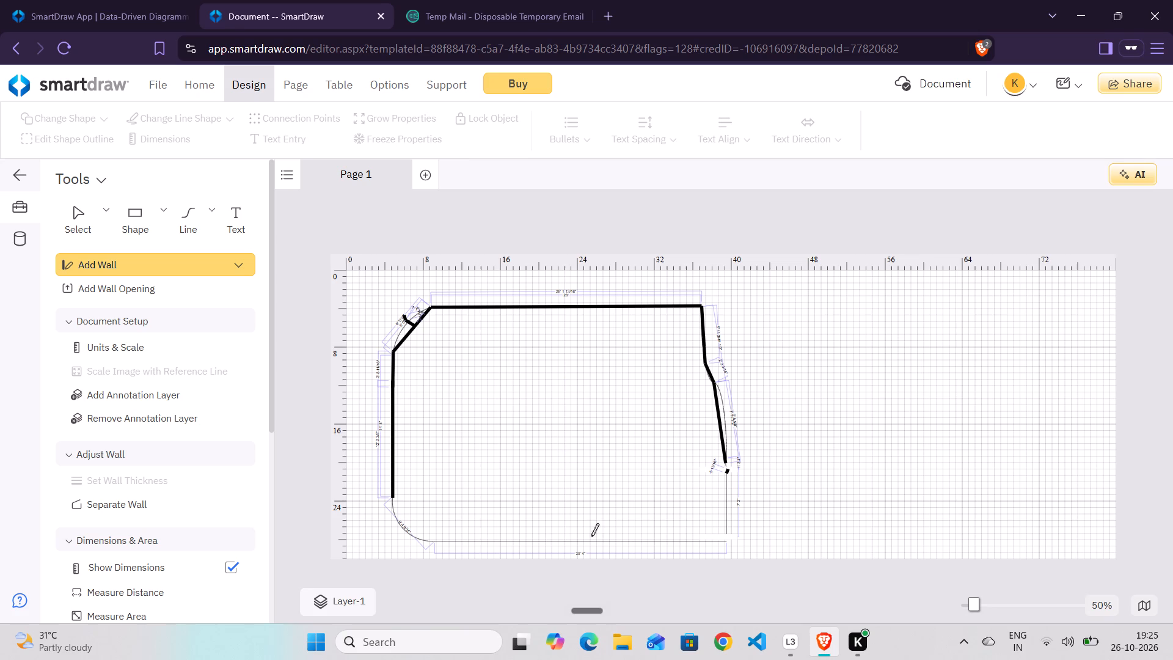
{"action": "left_click", "coordinate": [727, 540]}
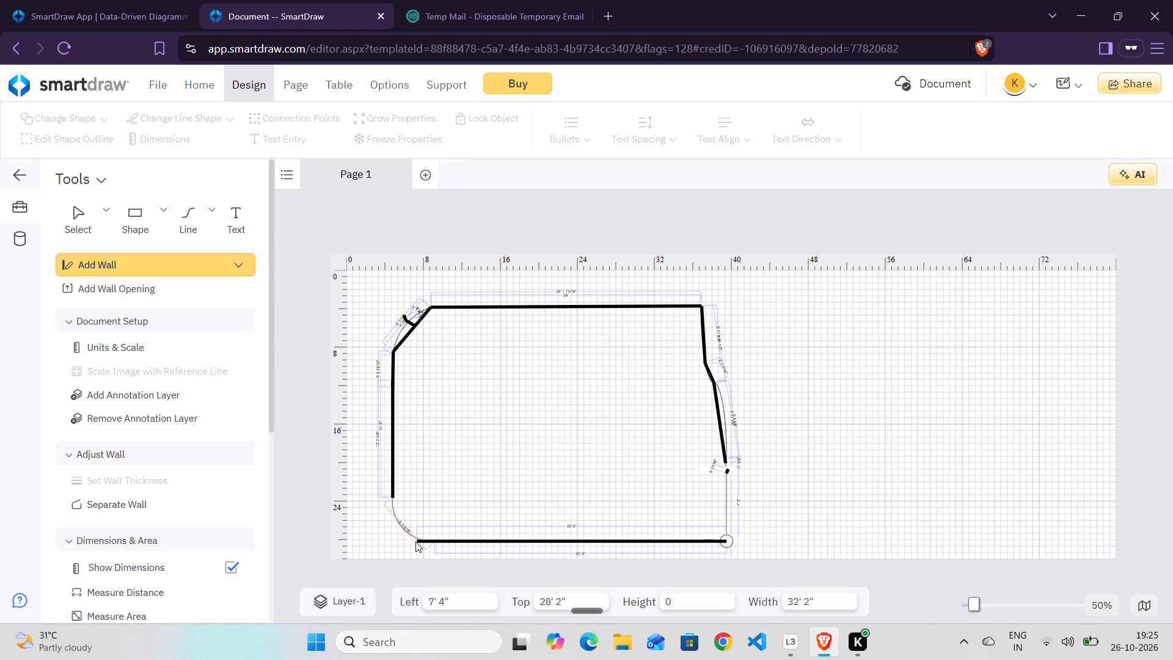
{"action": "left_click", "coordinate": [422, 540]}
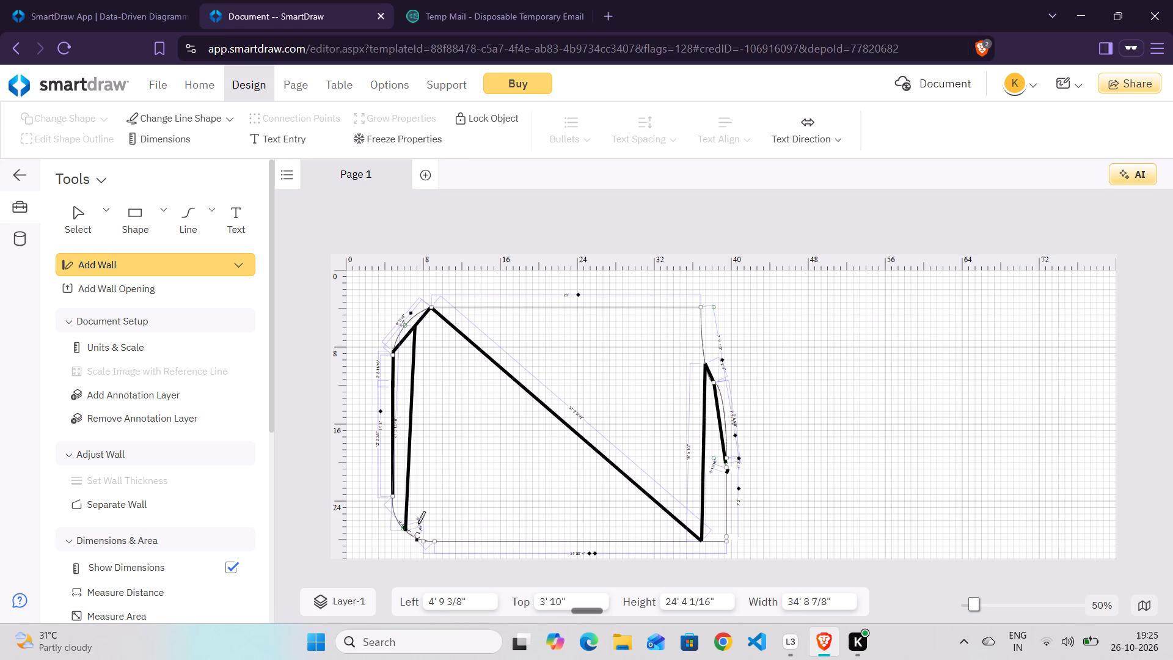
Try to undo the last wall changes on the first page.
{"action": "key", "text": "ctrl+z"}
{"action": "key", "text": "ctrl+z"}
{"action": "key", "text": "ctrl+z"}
Add a new blank page to the document.
{"action": "left_click", "coordinate": [423, 177]}
{"action": "left_click", "coordinate": [514, 224]}
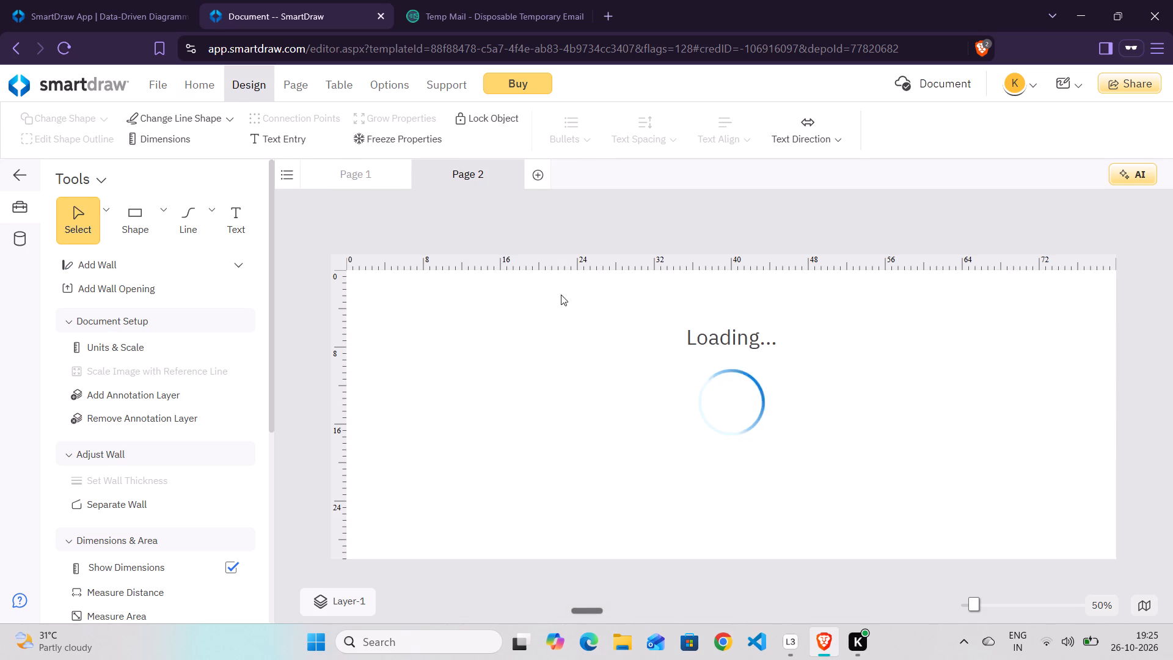
Browse the new-page template library, including the Software Design category, and leave it without inserting a template.
{"action": "left_click", "coordinate": [545, 170]}
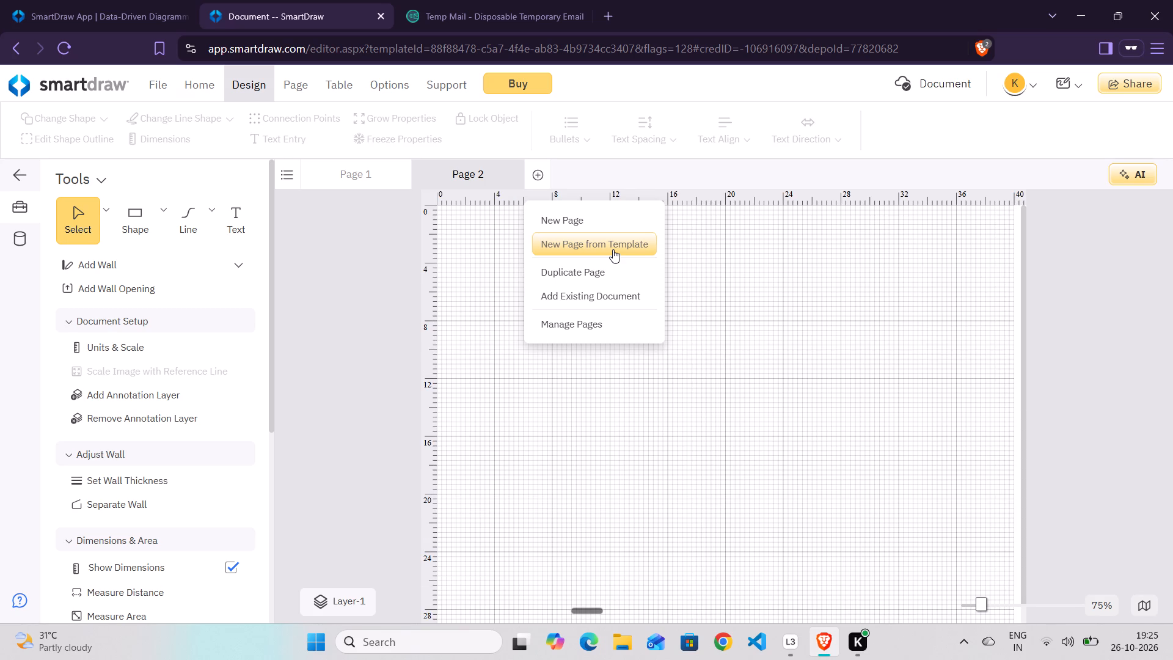
{"action": "left_click", "coordinate": [613, 249]}
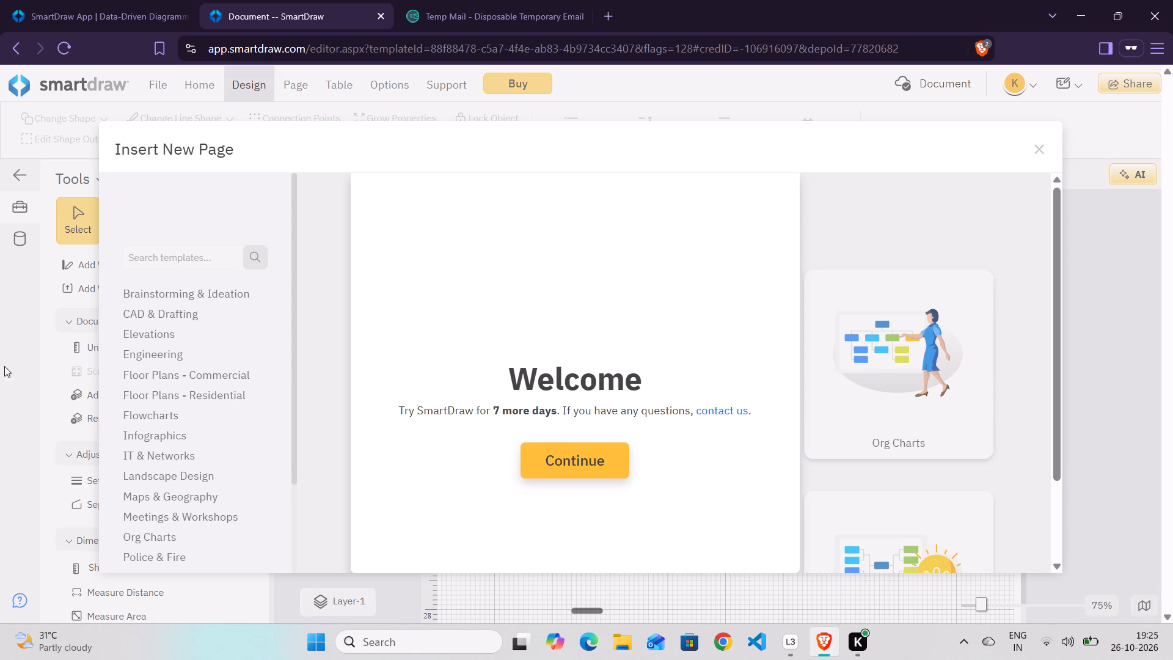
{"action": "scroll", "coordinate": [233, 404], "scroll_direction": "down", "scroll_amount": 1}
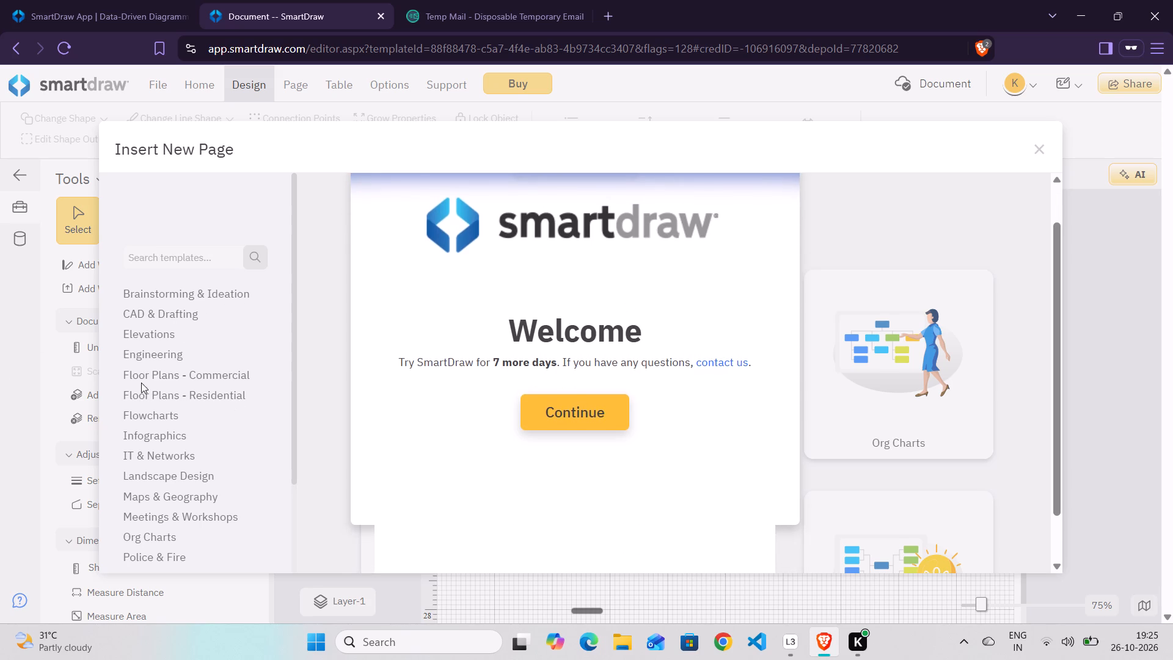
{"action": "left_click", "coordinate": [160, 416]}
{"action": "left_click", "coordinate": [597, 405]}
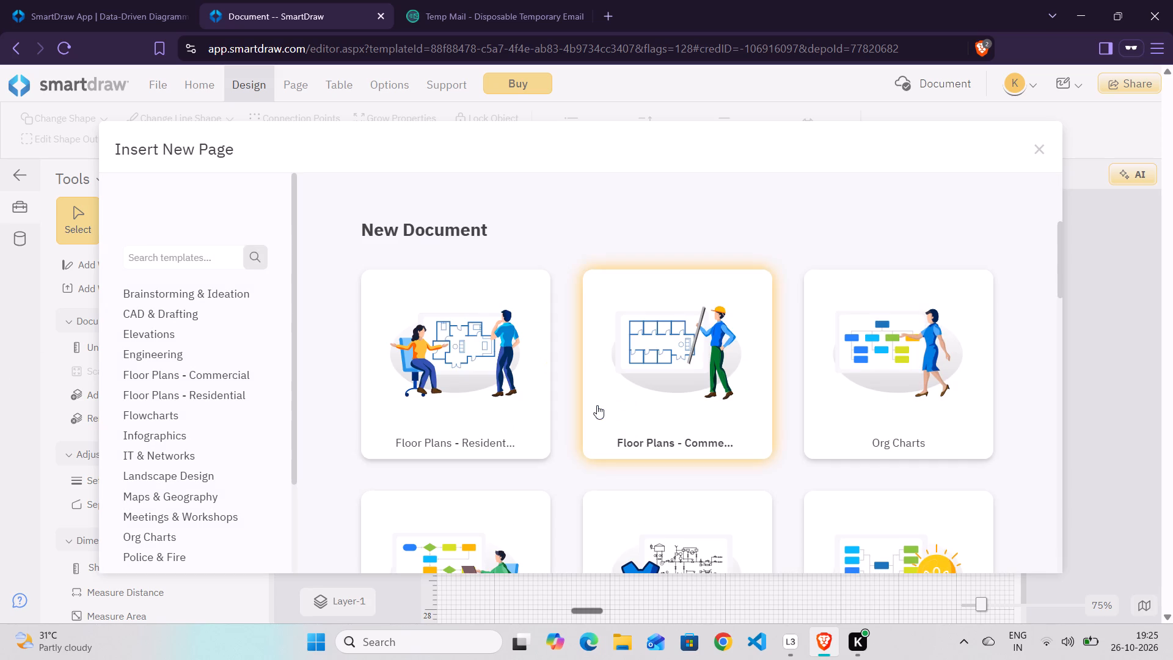
{"action": "scroll", "coordinate": [469, 411], "scroll_direction": "down", "scroll_amount": 1}
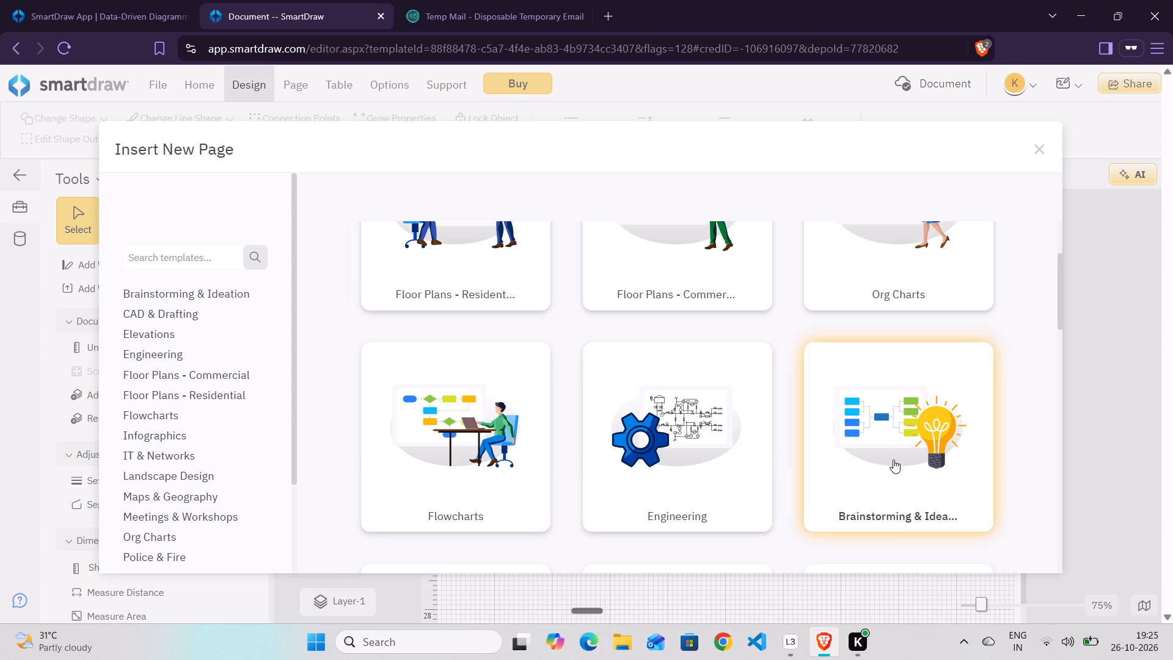
{"action": "scroll", "coordinate": [893, 460], "scroll_direction": "down", "scroll_amount": 1}
{"action": "scroll", "coordinate": [714, 493], "scroll_direction": "down", "scroll_amount": 1}
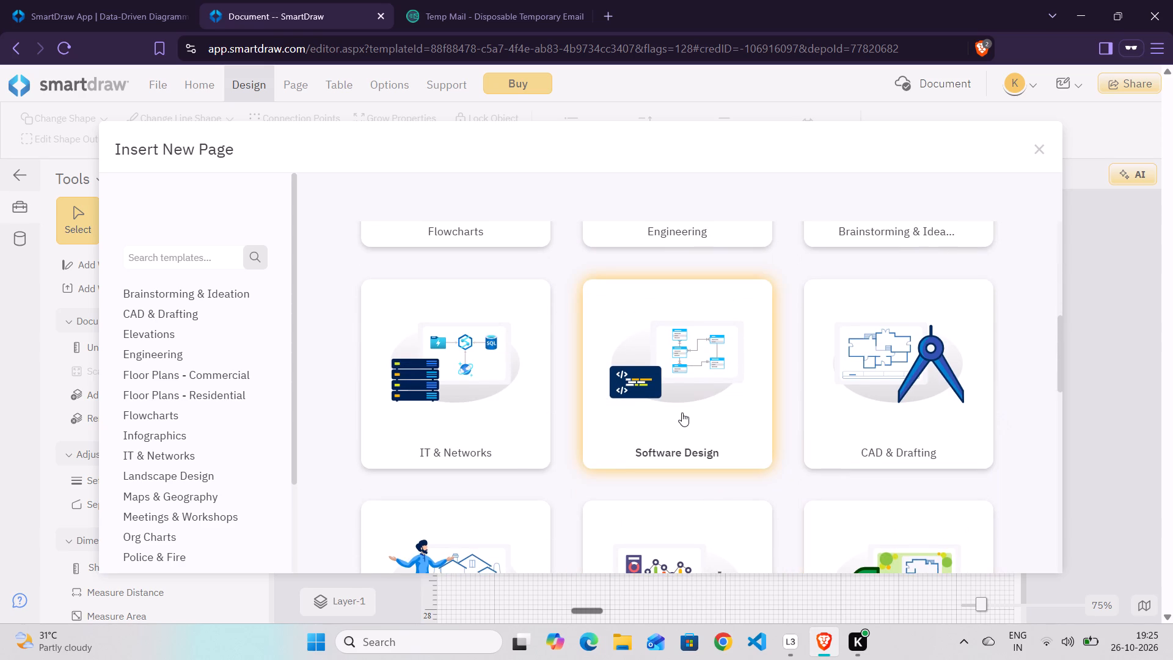
{"action": "left_click", "coordinate": [682, 413]}
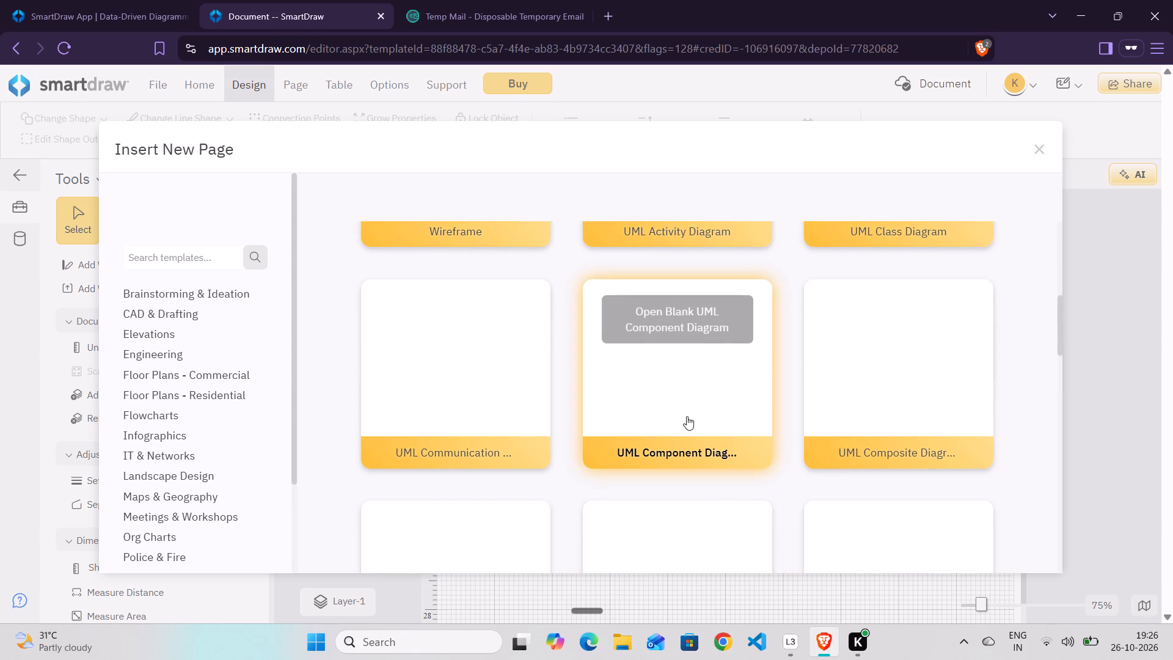
{"action": "scroll", "coordinate": [641, 550], "scroll_direction": "down", "scroll_amount": 2}
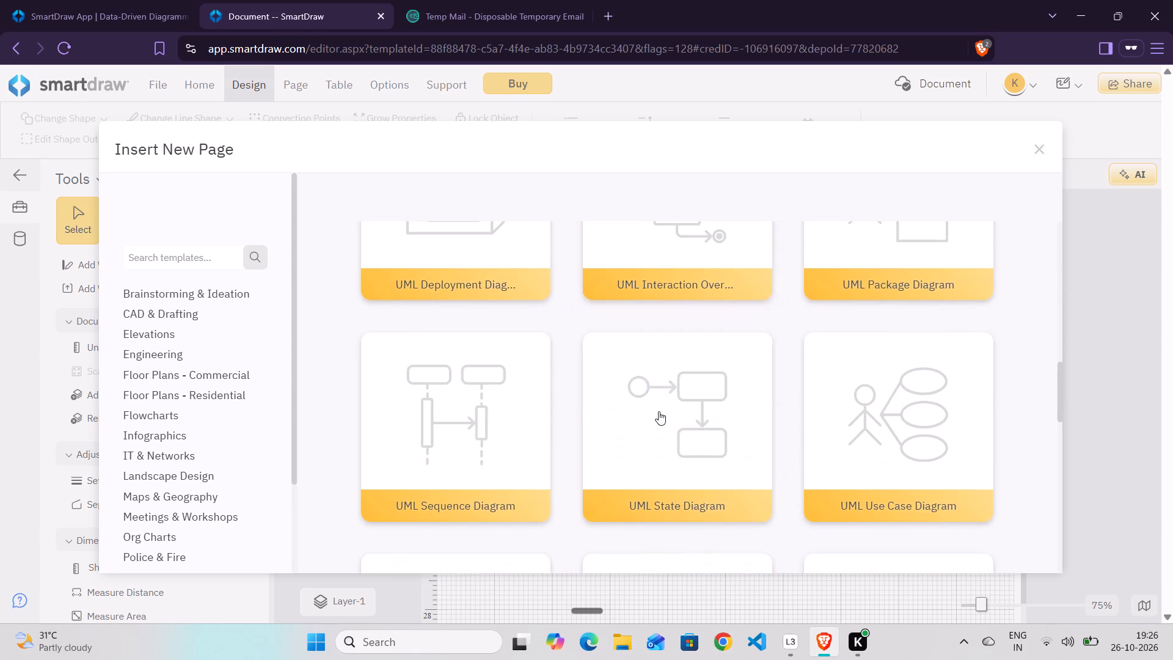
{"action": "scroll", "coordinate": [659, 402], "scroll_direction": "down", "scroll_amount": 2}
{"action": "scroll", "coordinate": [932, 458], "scroll_direction": "down", "scroll_amount": 2}
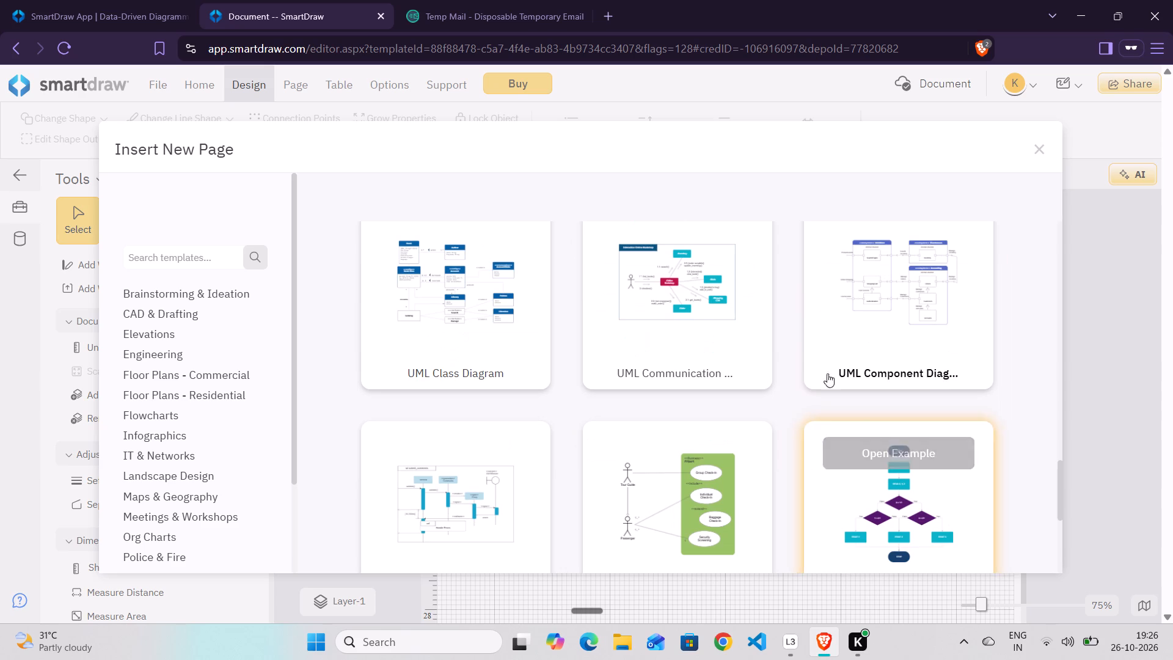
{"action": "scroll", "coordinate": [702, 519], "scroll_direction": "up", "scroll_amount": 12}
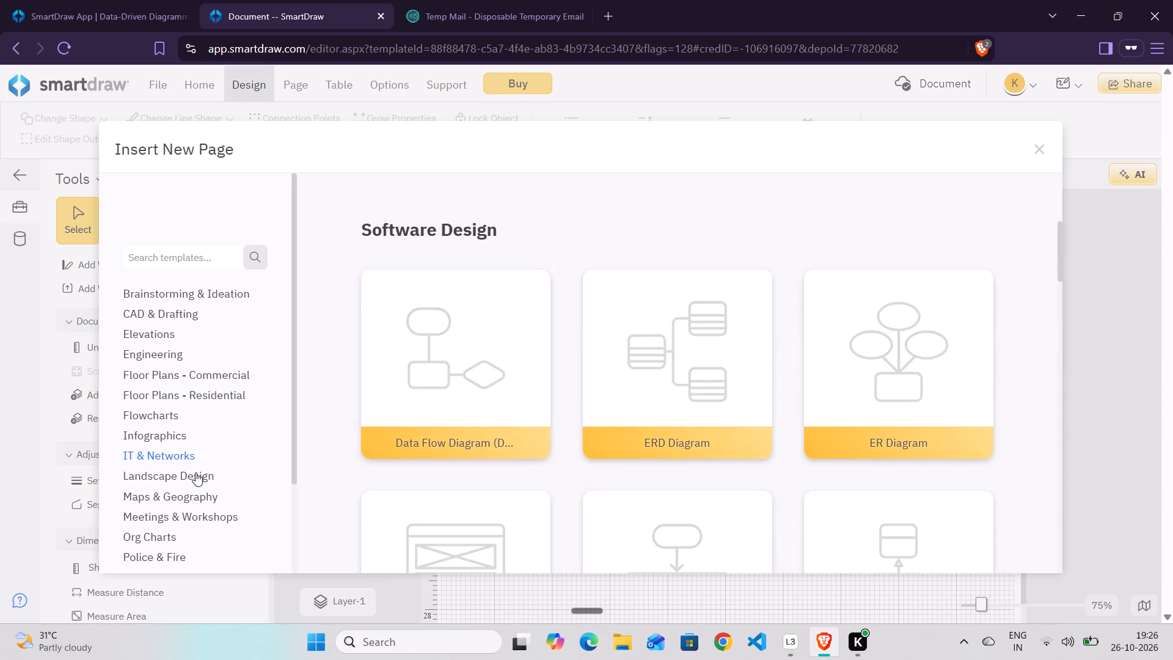
{"action": "scroll", "coordinate": [197, 476], "scroll_direction": "down", "scroll_amount": 1}
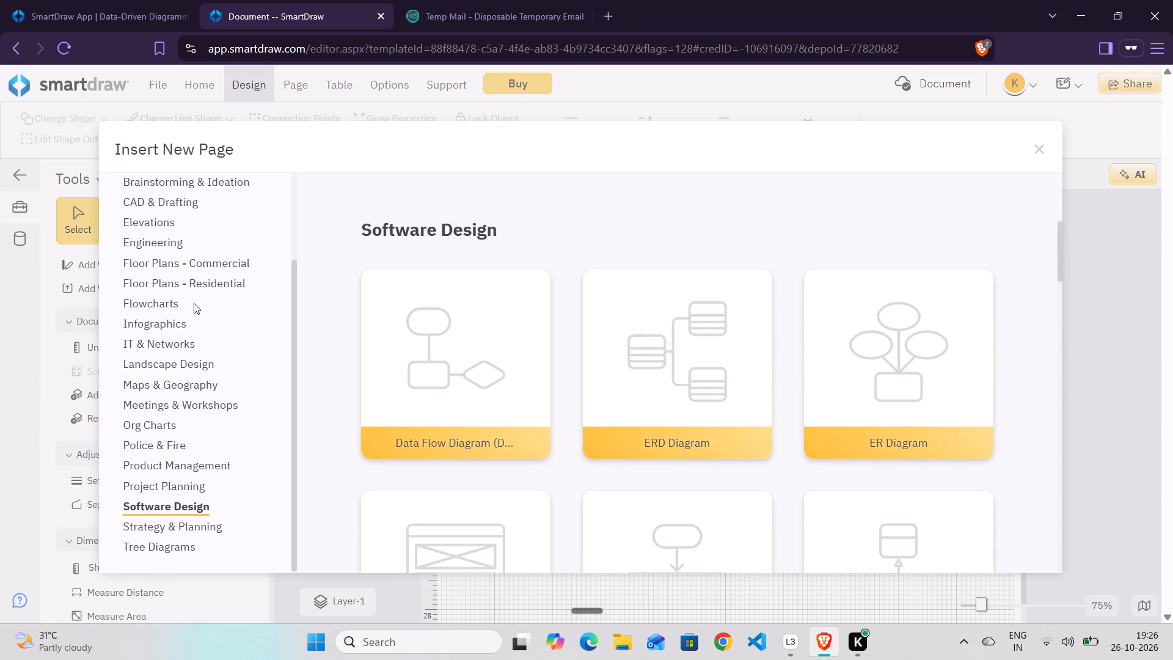
{"action": "left_click", "coordinate": [1038, 150]}
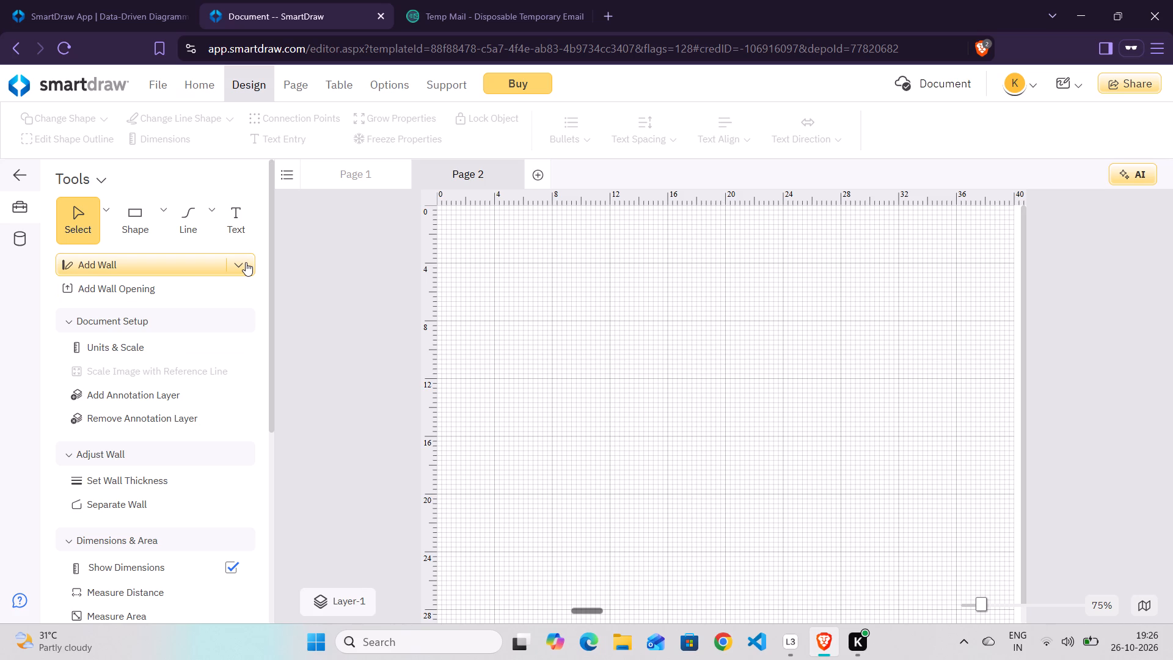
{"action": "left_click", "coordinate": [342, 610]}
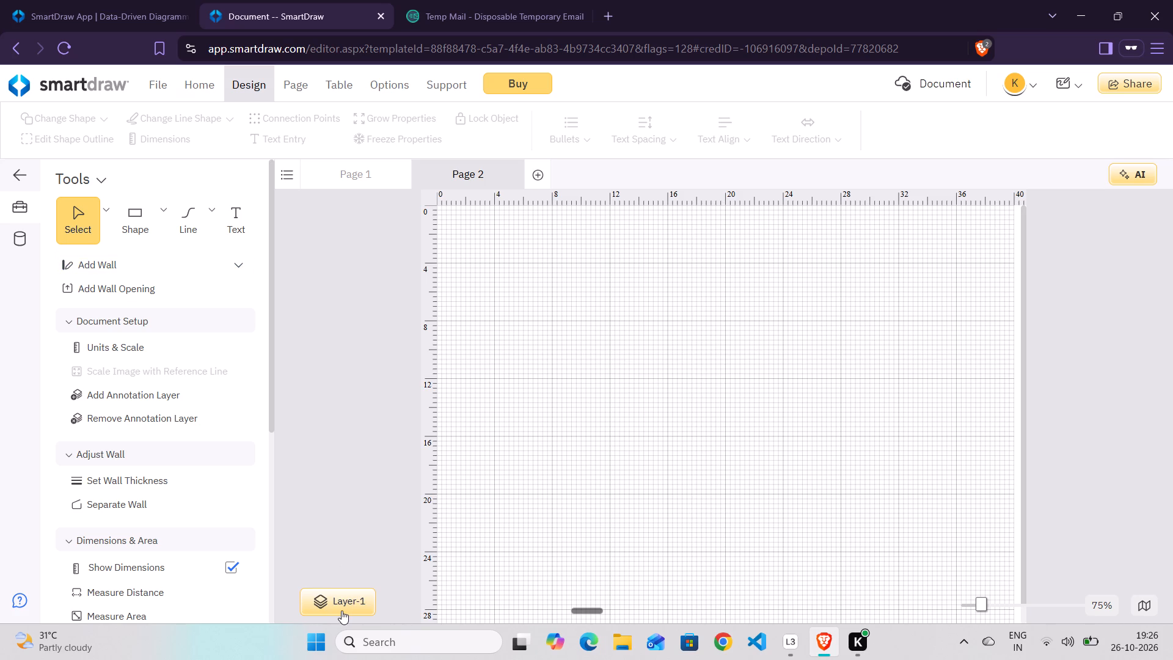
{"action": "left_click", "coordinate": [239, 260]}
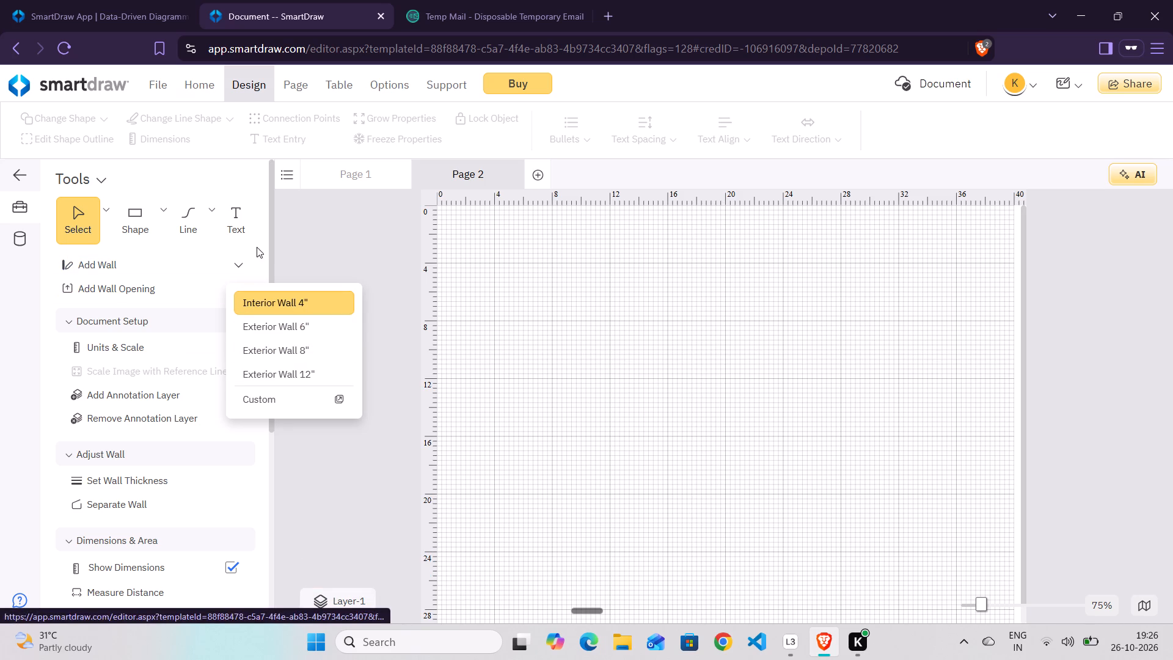
Draw a horizontal straight line 24' long near the top of Page 2, starting 8' across and 1' 8" down.
{"action": "left_click", "coordinate": [193, 211]}
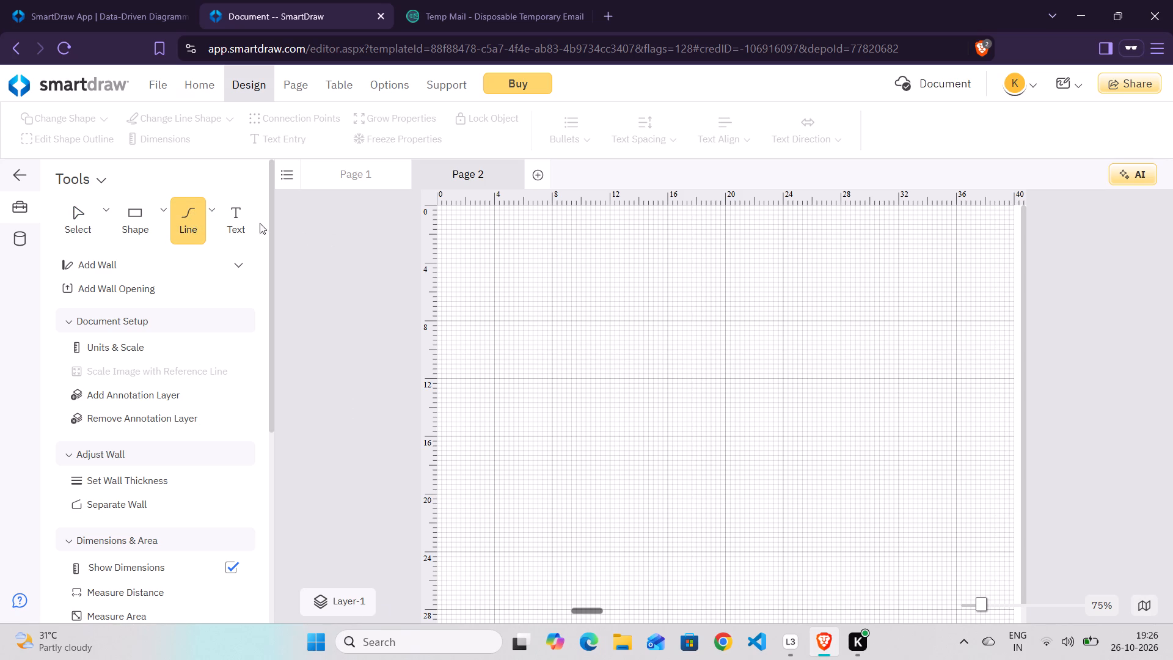
{"action": "left_click", "coordinate": [215, 212]}
{"action": "left_click", "coordinate": [251, 273]}
{"action": "left_click_drag", "start_coordinate": [552, 229], "coordinate": [904, 237]}
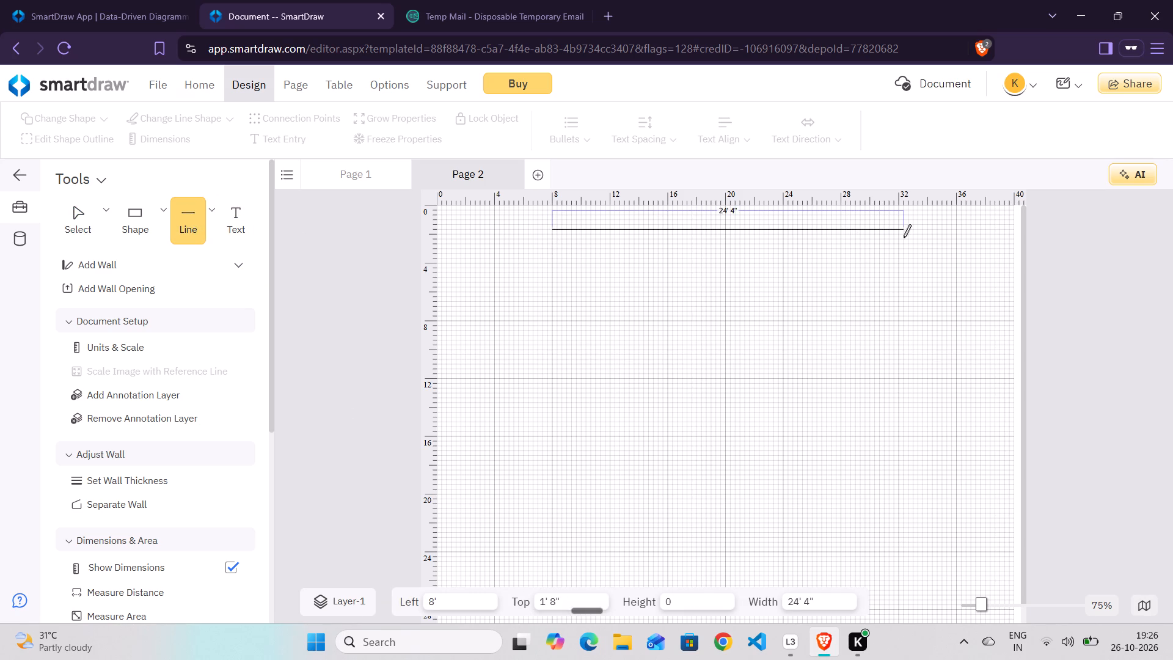
{"action": "left_click_drag", "start_coordinate": [904, 237], "coordinate": [898, 235]}
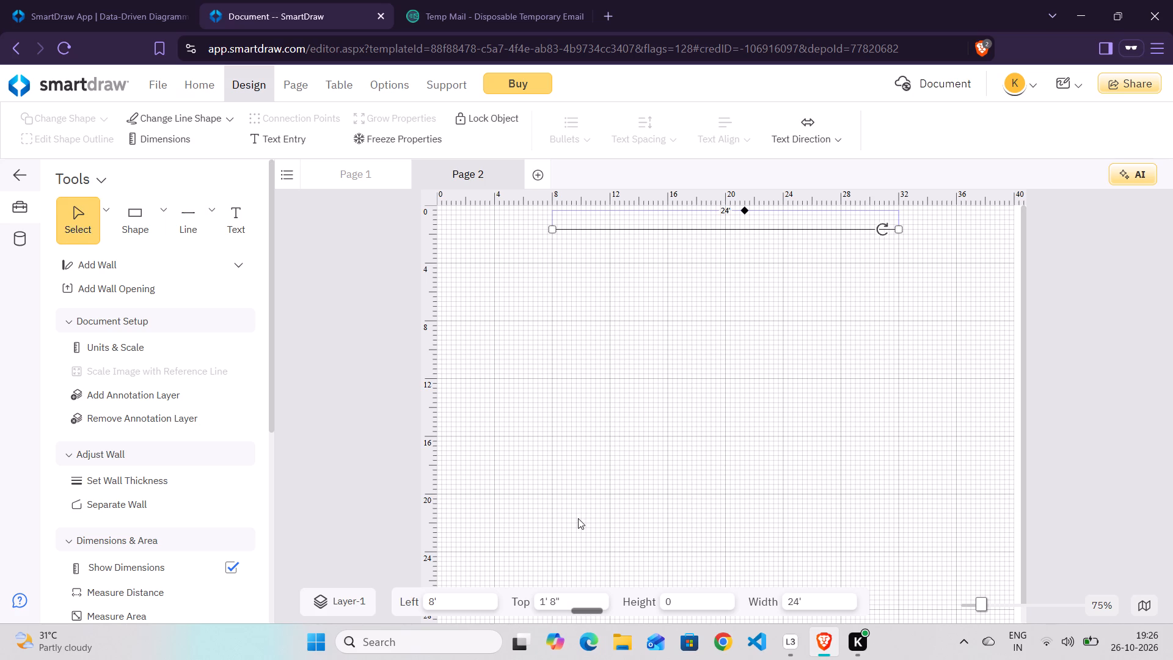
Draw a vertical straight line 15' 8" long on the plan's left side, starting 5' 8" across and 6' down.
{"action": "left_click", "coordinate": [215, 210]}
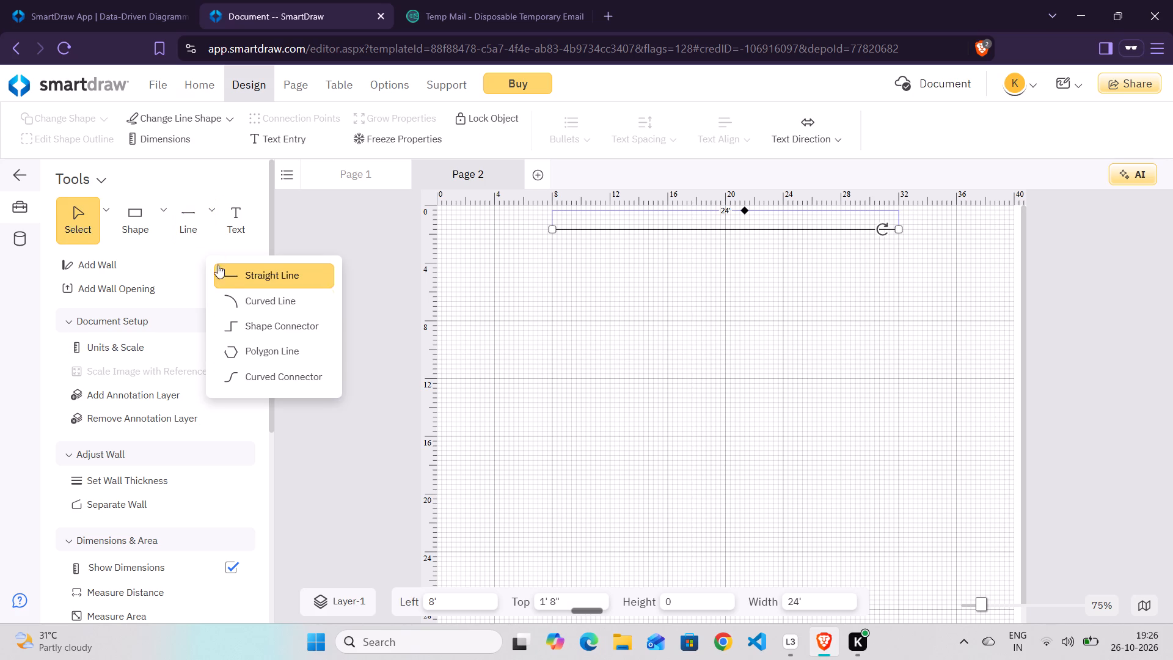
{"action": "left_click", "coordinate": [265, 303]}
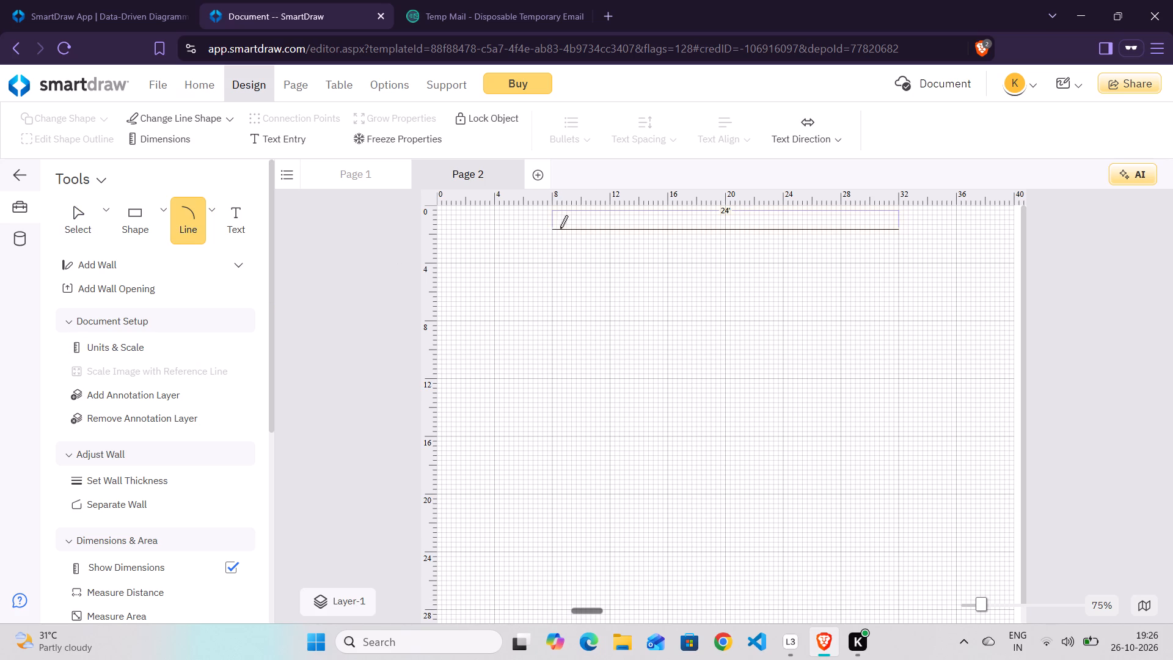
{"action": "left_click", "coordinate": [216, 213]}
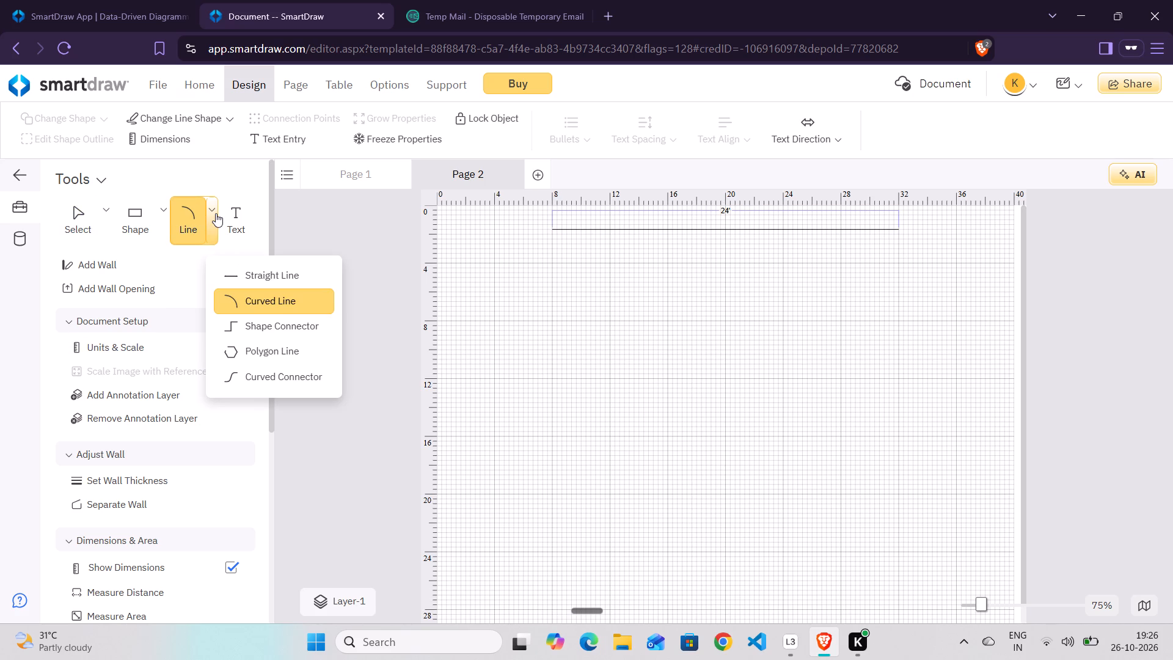
{"action": "left_click", "coordinate": [279, 273]}
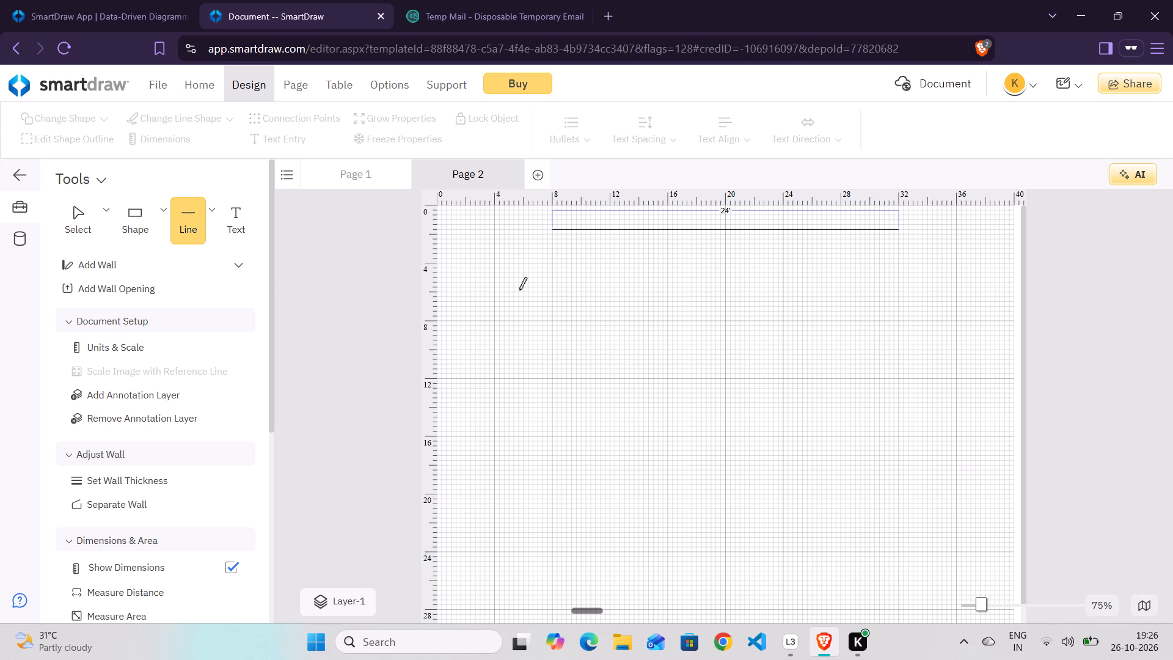
{"action": "left_click_drag", "start_coordinate": [519, 290], "coordinate": [513, 587]}
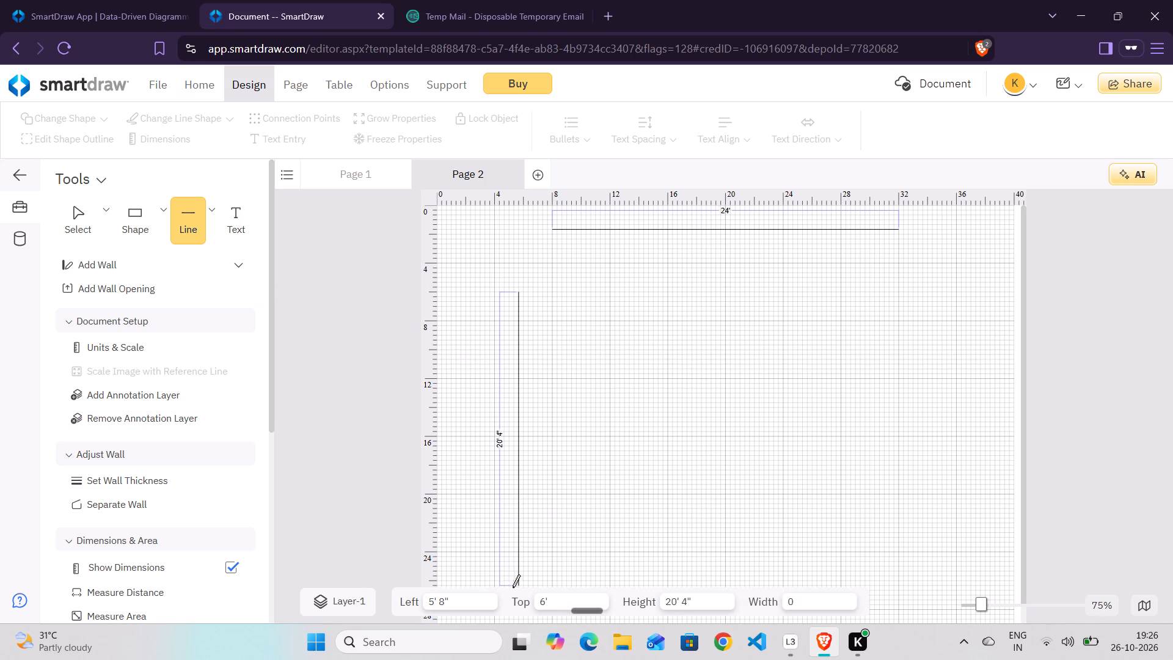
{"action": "left_click_drag", "start_coordinate": [513, 587], "coordinate": [517, 503]}
{"action": "left_click_drag", "start_coordinate": [517, 503], "coordinate": [513, 518]}
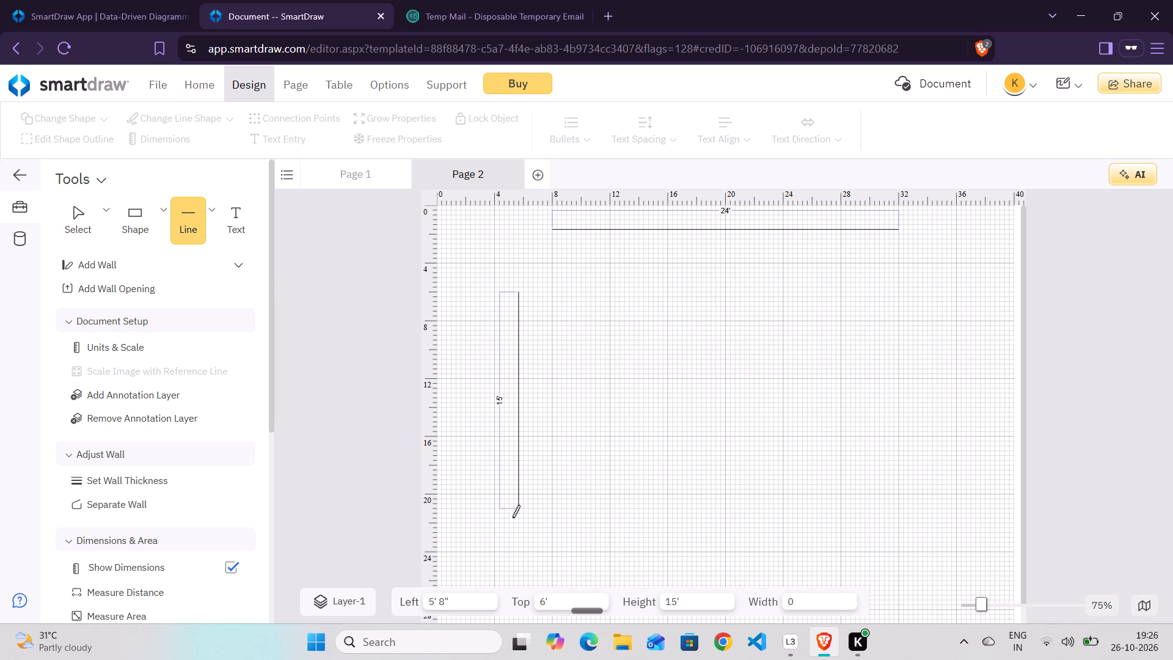
{"action": "left_click_drag", "start_coordinate": [513, 518], "coordinate": [550, 659]}
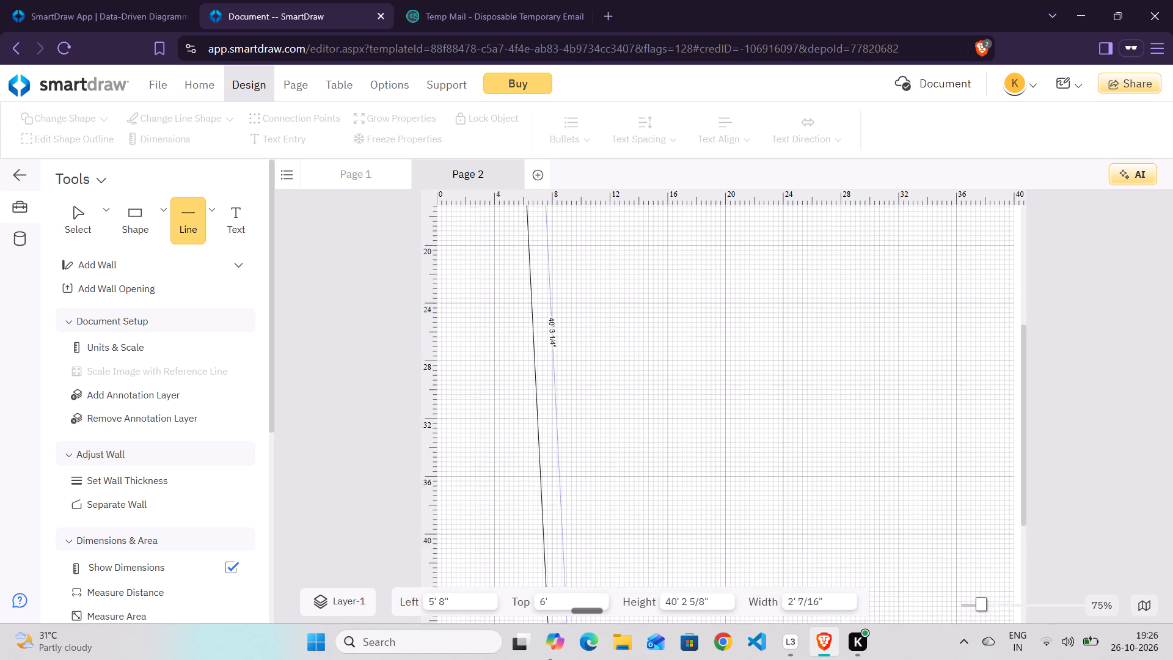
{"action": "left_click_drag", "start_coordinate": [550, 659], "coordinate": [547, 416]}
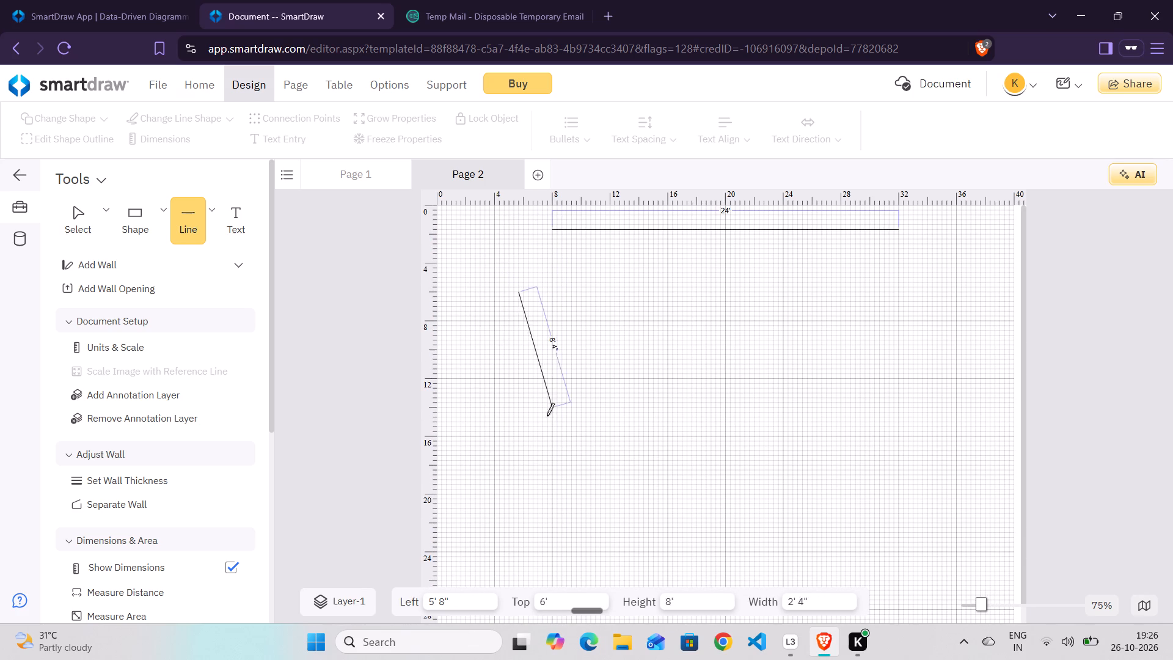
{"action": "left_click_drag", "start_coordinate": [547, 416], "coordinate": [525, 487]}
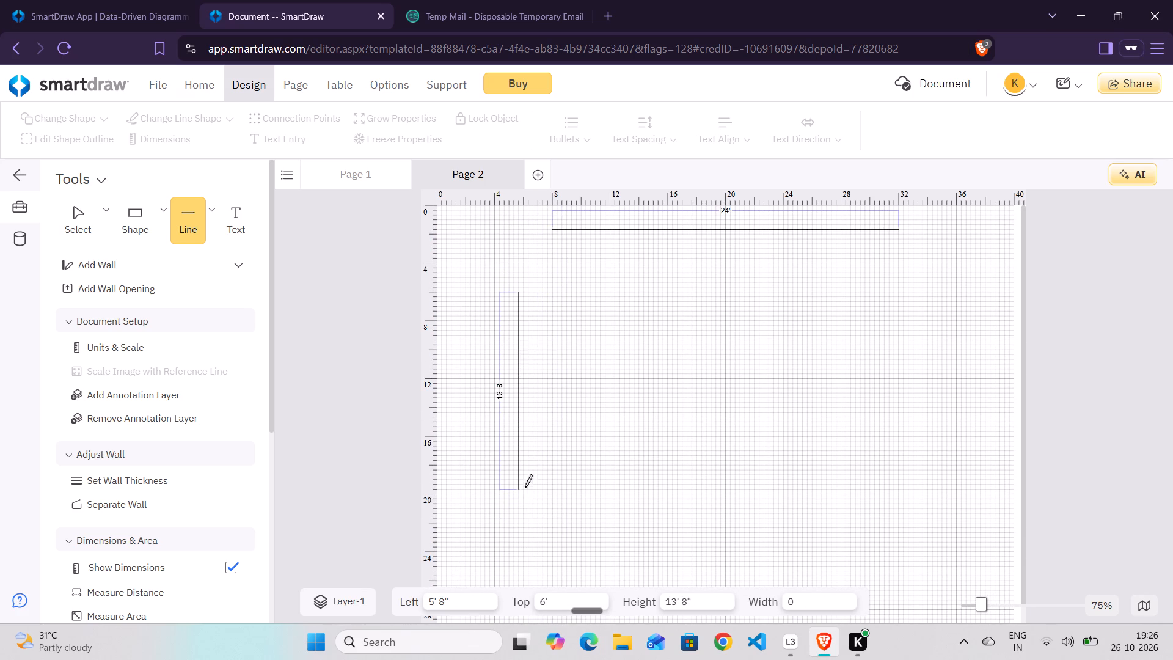
{"action": "left_click_drag", "start_coordinate": [525, 487], "coordinate": [520, 519]}
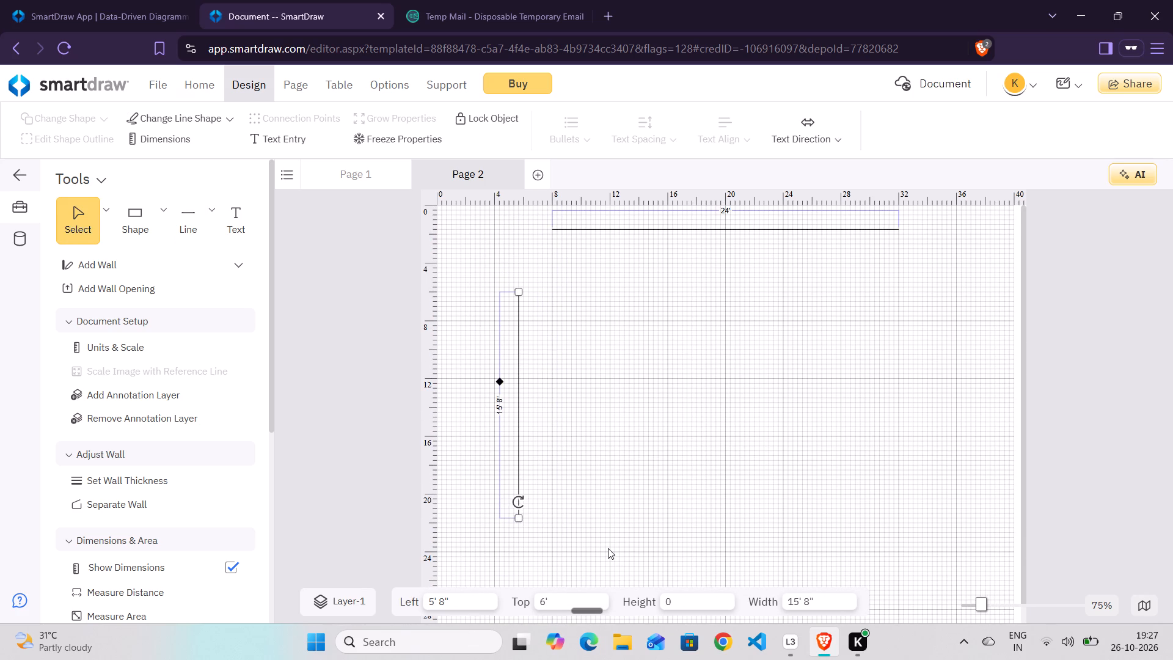
Draw a horizontal straight line 24' long along the plan's bottom side, starting 8' across and 25' 8" down.
{"action": "scroll", "coordinate": [608, 548], "scroll_direction": "down", "scroll_amount": 1}
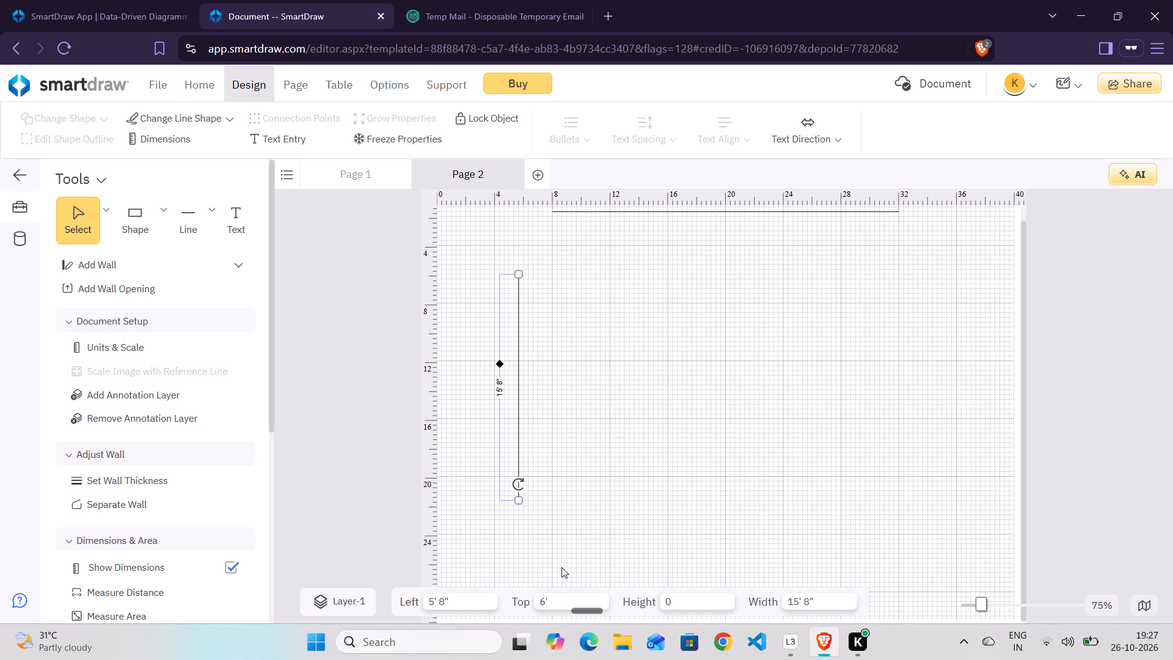
{"action": "left_click", "coordinate": [554, 565]}
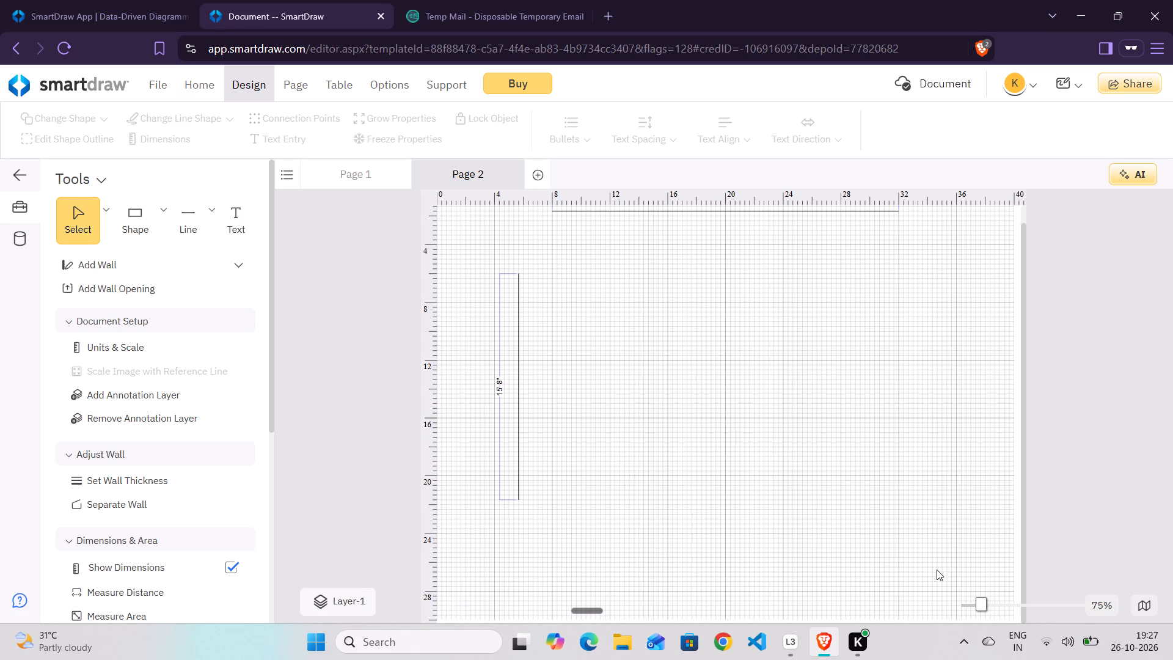
{"action": "left_click_drag", "start_coordinate": [550, 562], "coordinate": [767, 561]}
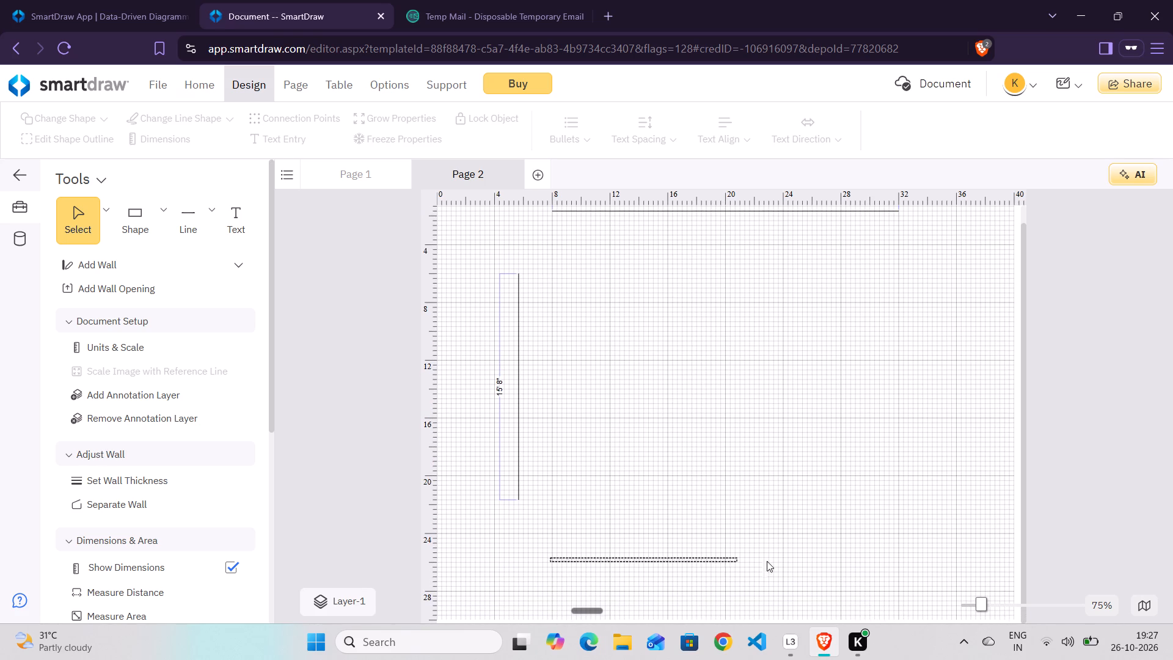
{"action": "left_click_drag", "start_coordinate": [767, 561], "coordinate": [897, 562]}
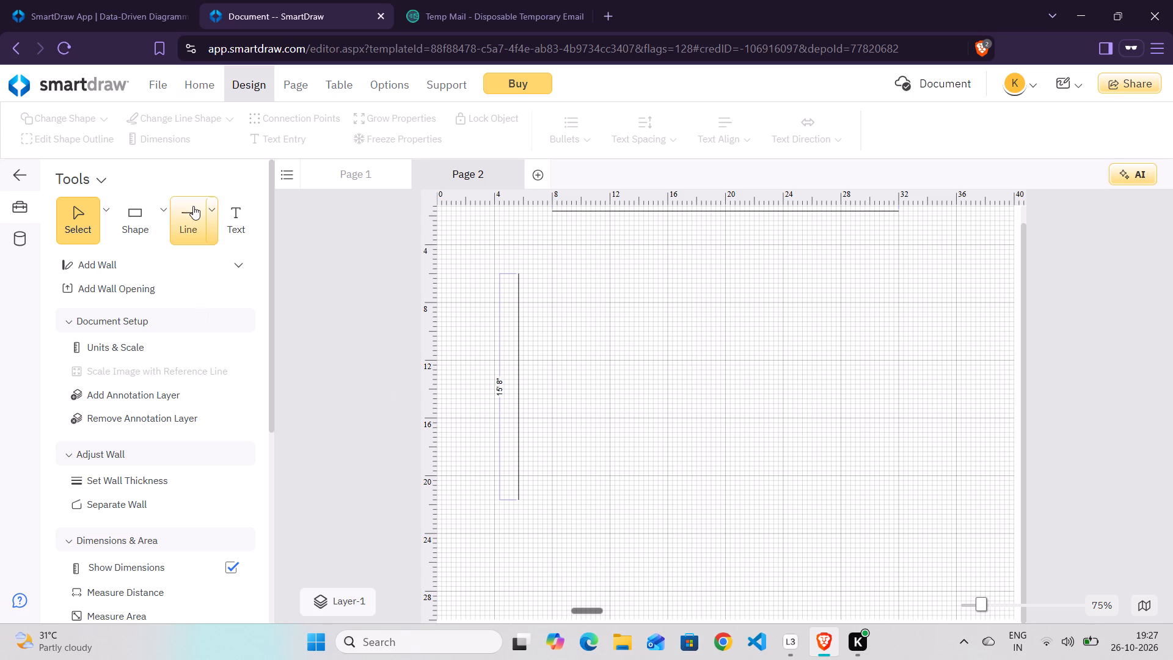
{"action": "left_click", "coordinate": [193, 206]}
{"action": "scroll", "coordinate": [595, 499], "scroll_direction": "up", "scroll_amount": 1}
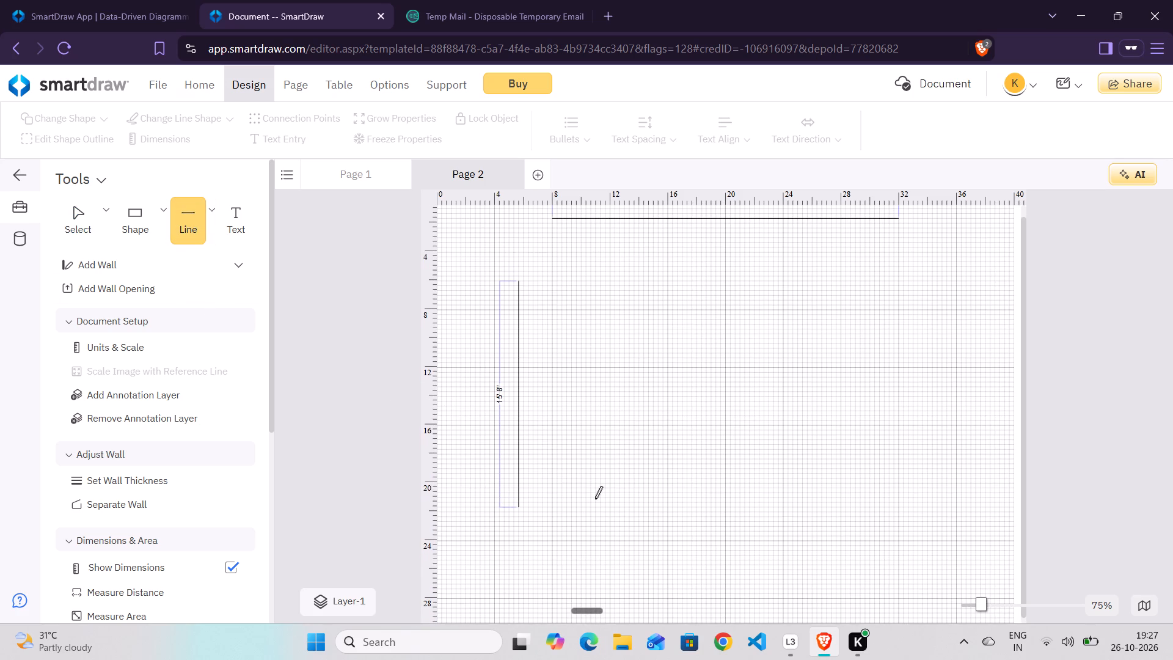
{"action": "scroll", "coordinate": [595, 499], "scroll_direction": "up", "scroll_amount": 1}
{"action": "left_click_drag", "start_coordinate": [553, 565], "coordinate": [930, 558]}
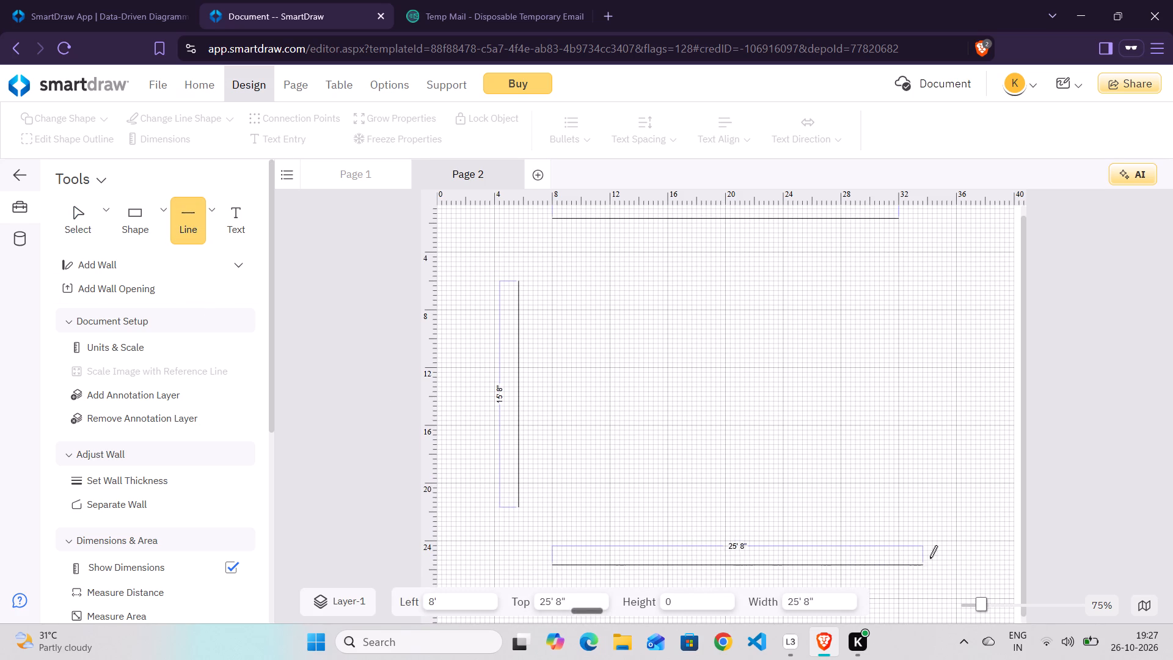
{"action": "left_click_drag", "start_coordinate": [930, 558], "coordinate": [897, 560]}
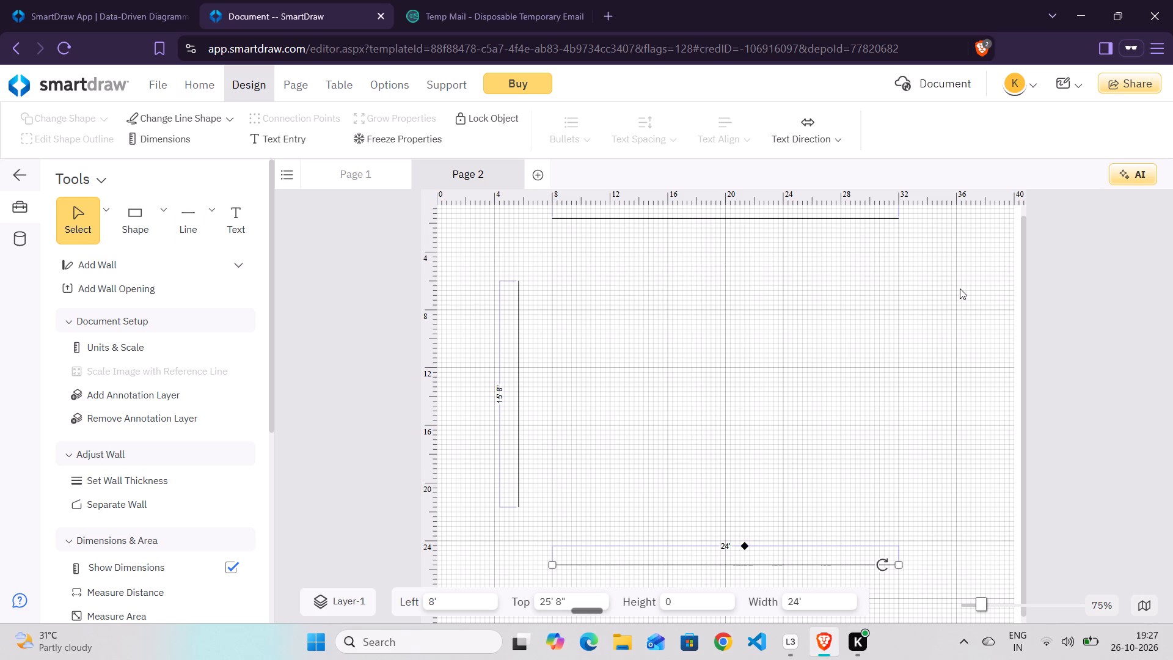
Draw a vertical straight line 9' long on the plan's right side, starting 36' across and 5' 8" down.
{"action": "left_click_drag", "start_coordinate": [952, 283], "coordinate": [954, 285]}
{"action": "left_click_drag", "start_coordinate": [954, 285], "coordinate": [951, 368]}
{"action": "left_click", "coordinate": [197, 208]}
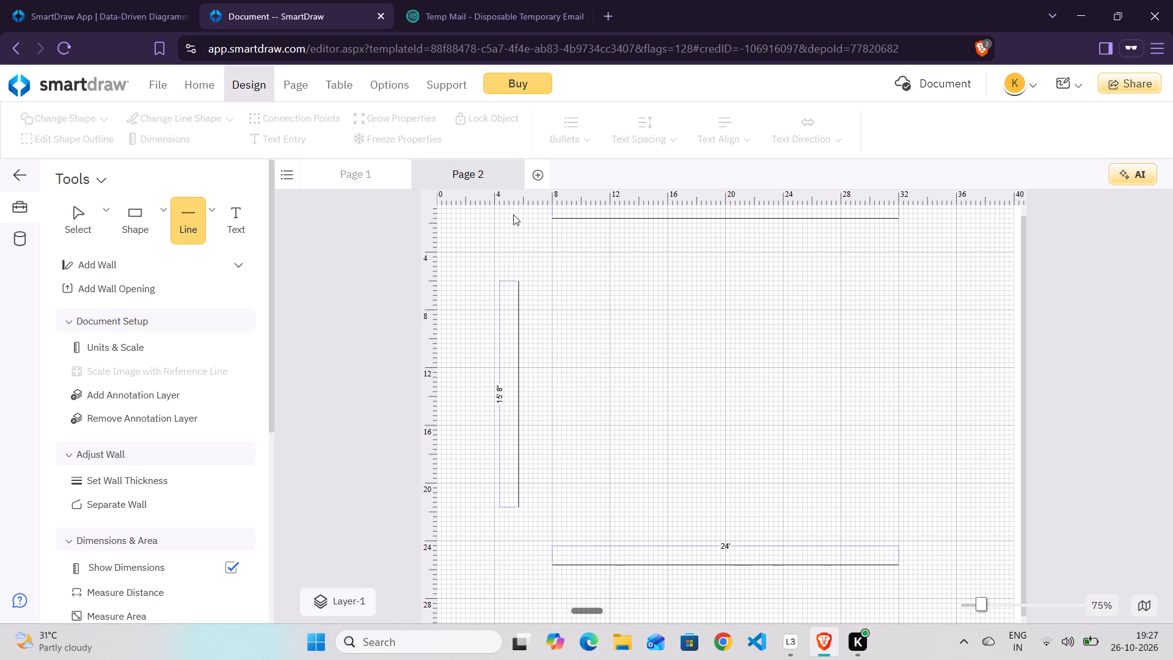
{"action": "left_click_drag", "start_coordinate": [959, 275], "coordinate": [959, 419]}
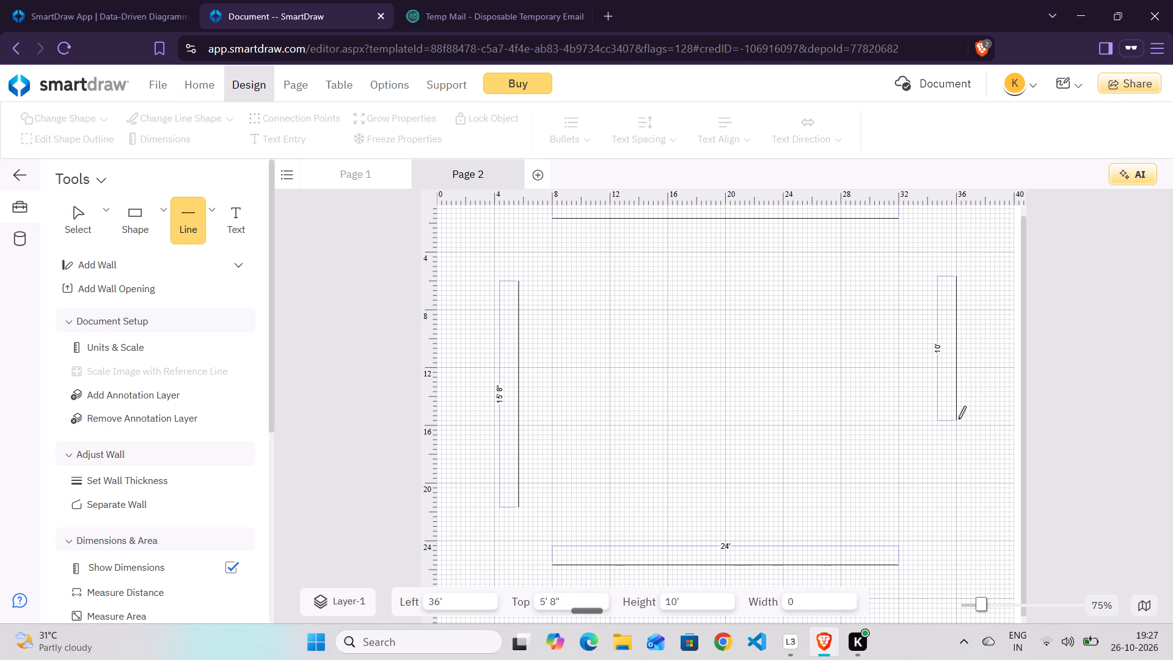
{"action": "left_click_drag", "start_coordinate": [959, 419], "coordinate": [954, 408]}
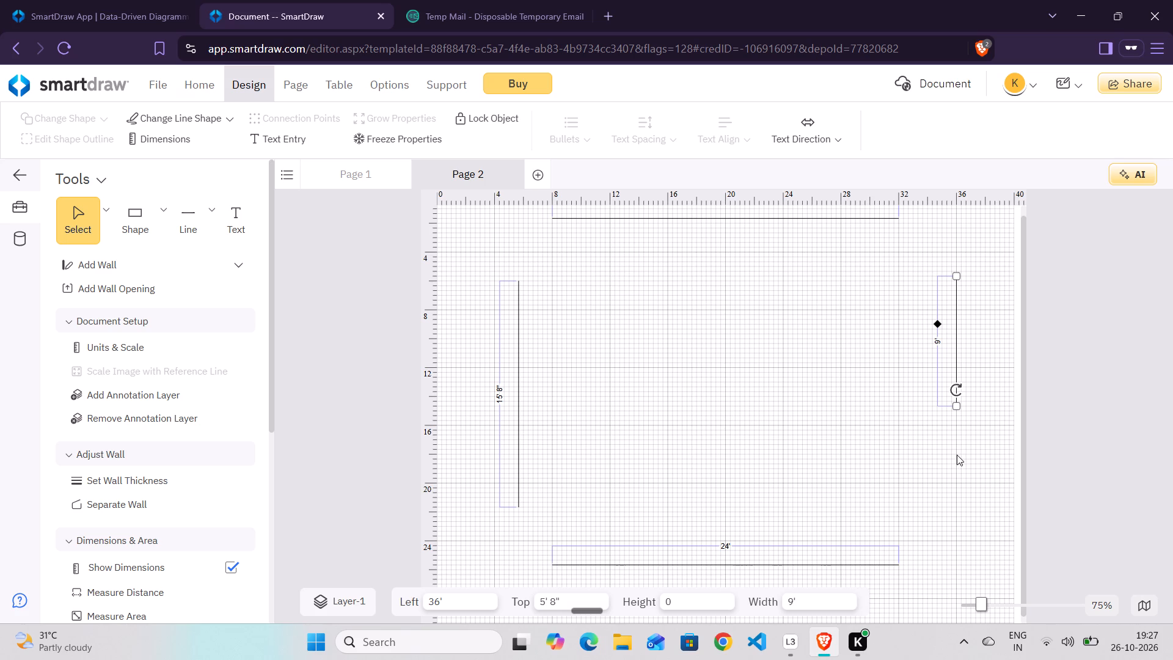
Draw a second vertical straight line 4' 8" long below the 9' one, starting 36' across and 17' 4" down.
{"action": "double_click", "coordinate": [954, 466]}
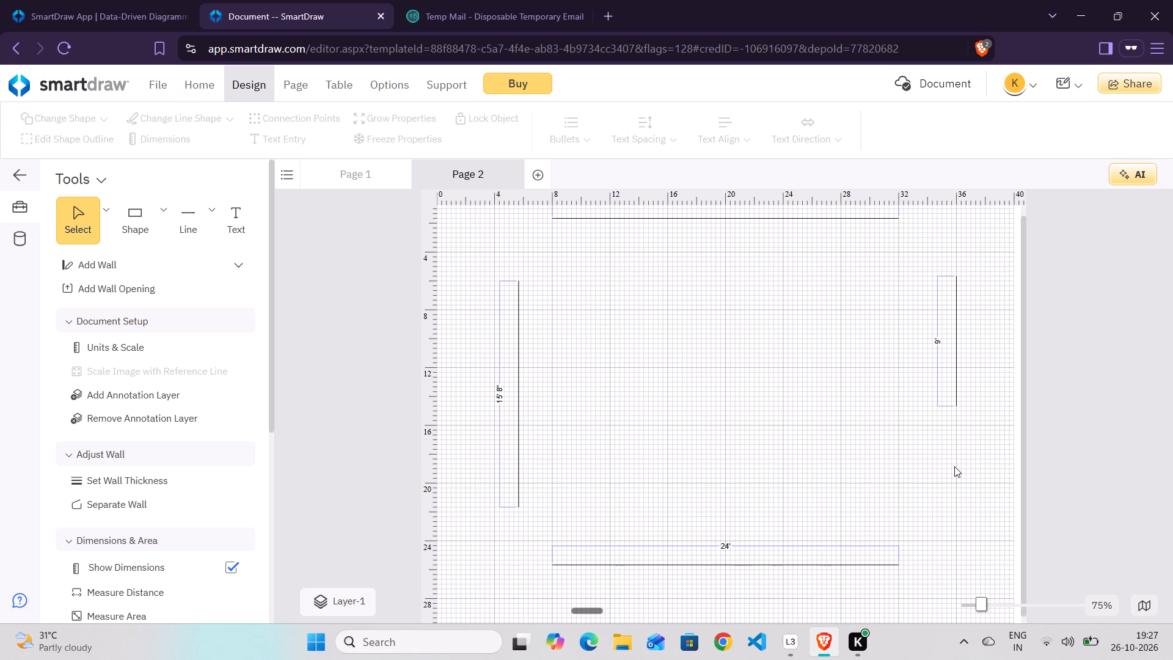
{"action": "left_click", "coordinate": [191, 209]}
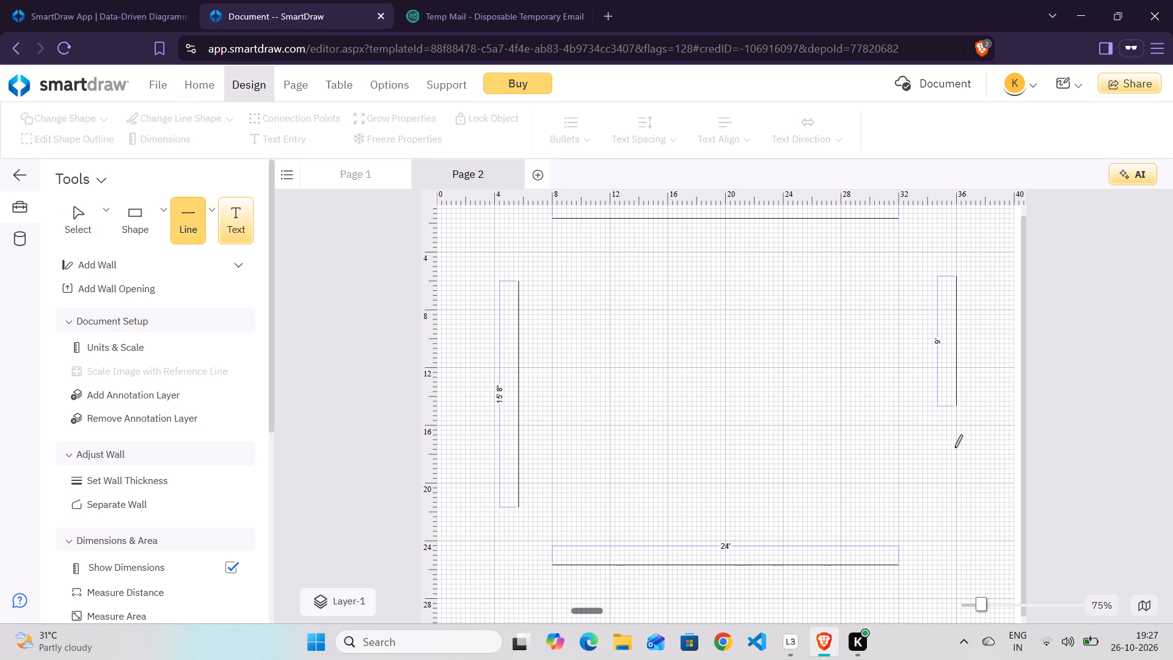
{"action": "left_click_drag", "start_coordinate": [956, 447], "coordinate": [959, 502]}
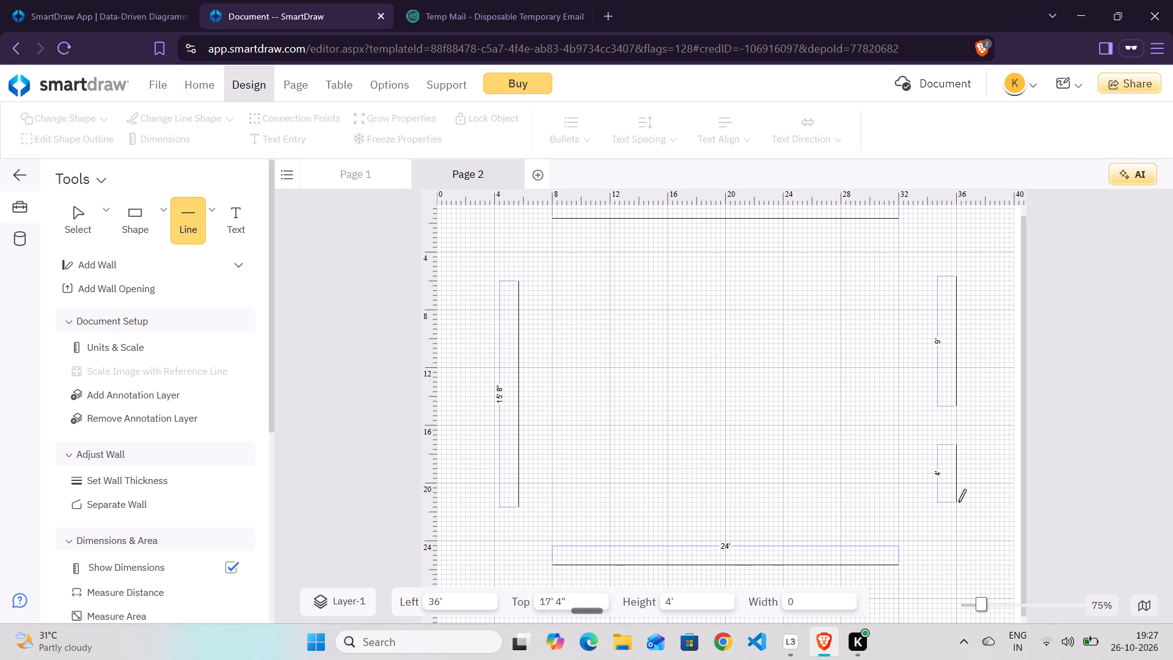
{"action": "left_click_drag", "start_coordinate": [959, 502], "coordinate": [959, 513]}
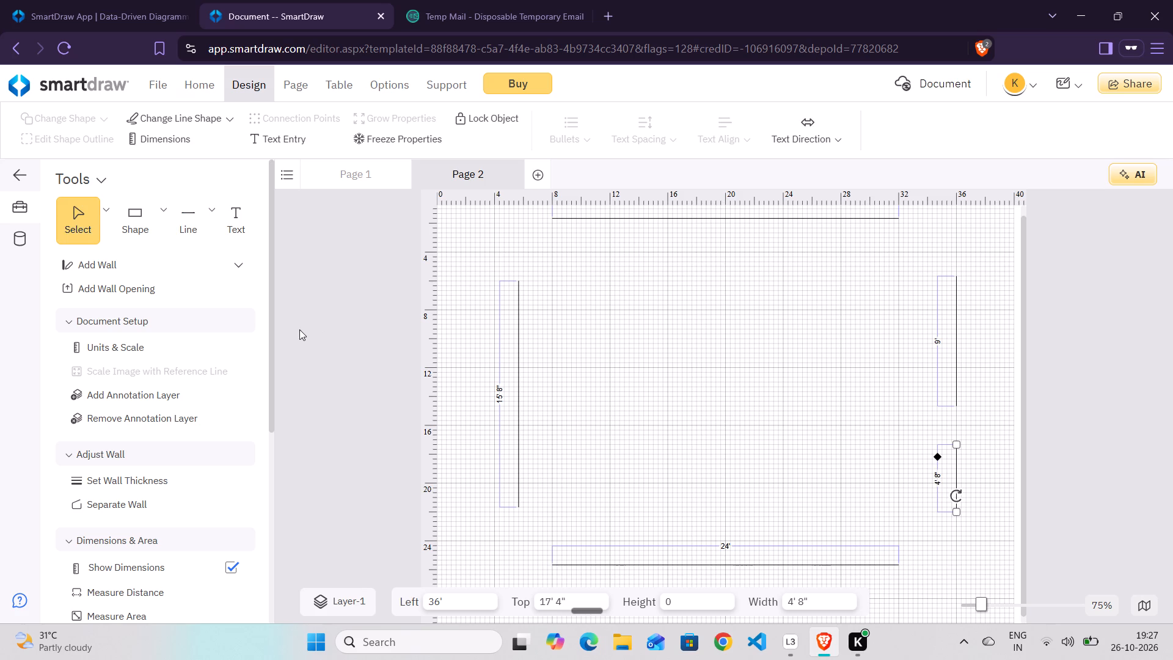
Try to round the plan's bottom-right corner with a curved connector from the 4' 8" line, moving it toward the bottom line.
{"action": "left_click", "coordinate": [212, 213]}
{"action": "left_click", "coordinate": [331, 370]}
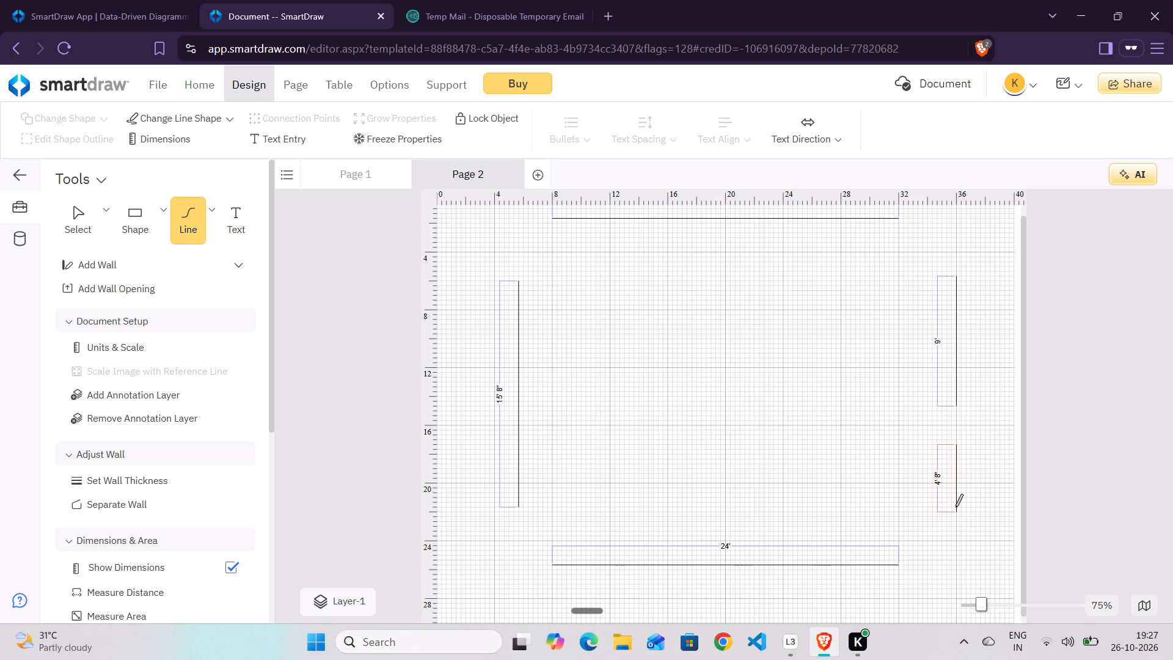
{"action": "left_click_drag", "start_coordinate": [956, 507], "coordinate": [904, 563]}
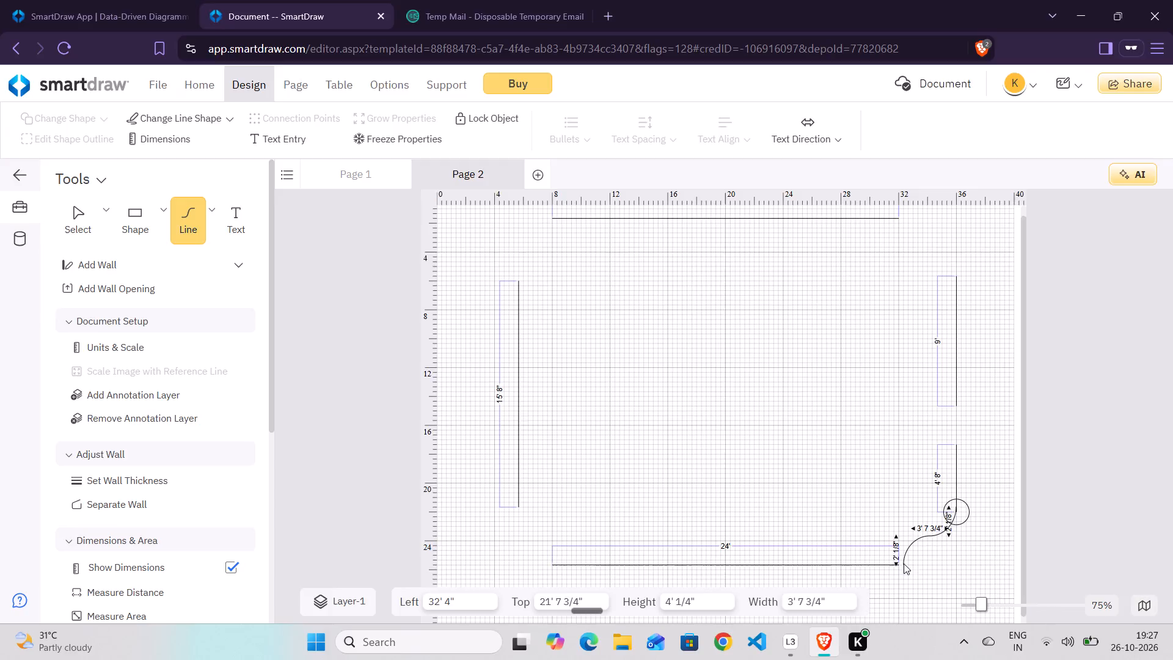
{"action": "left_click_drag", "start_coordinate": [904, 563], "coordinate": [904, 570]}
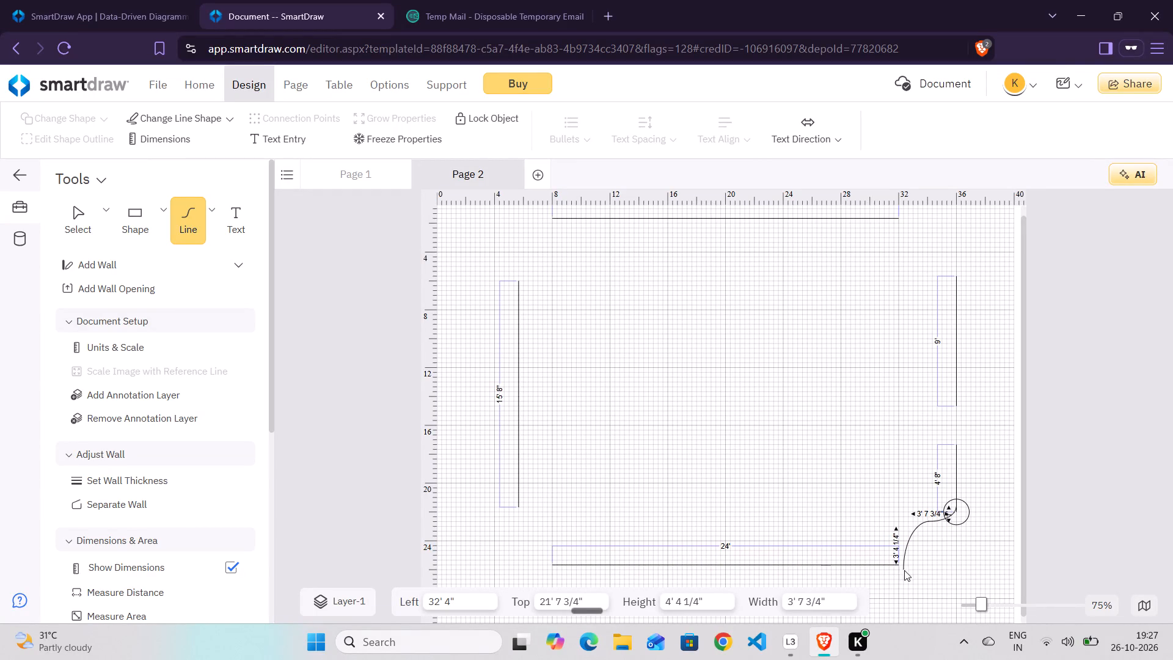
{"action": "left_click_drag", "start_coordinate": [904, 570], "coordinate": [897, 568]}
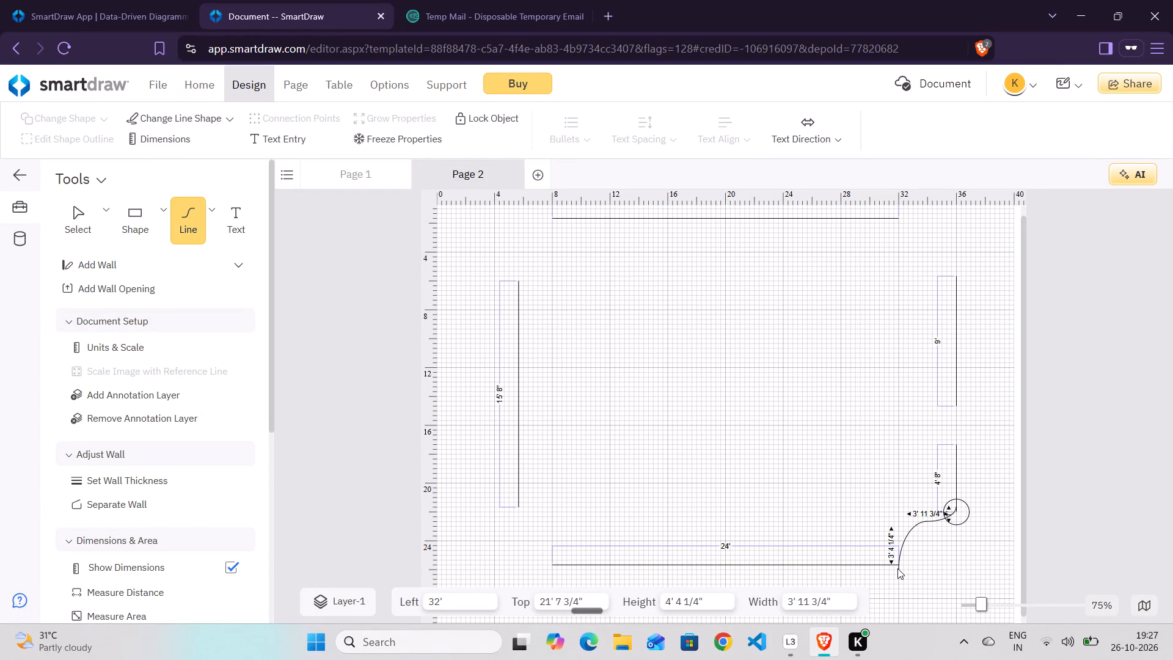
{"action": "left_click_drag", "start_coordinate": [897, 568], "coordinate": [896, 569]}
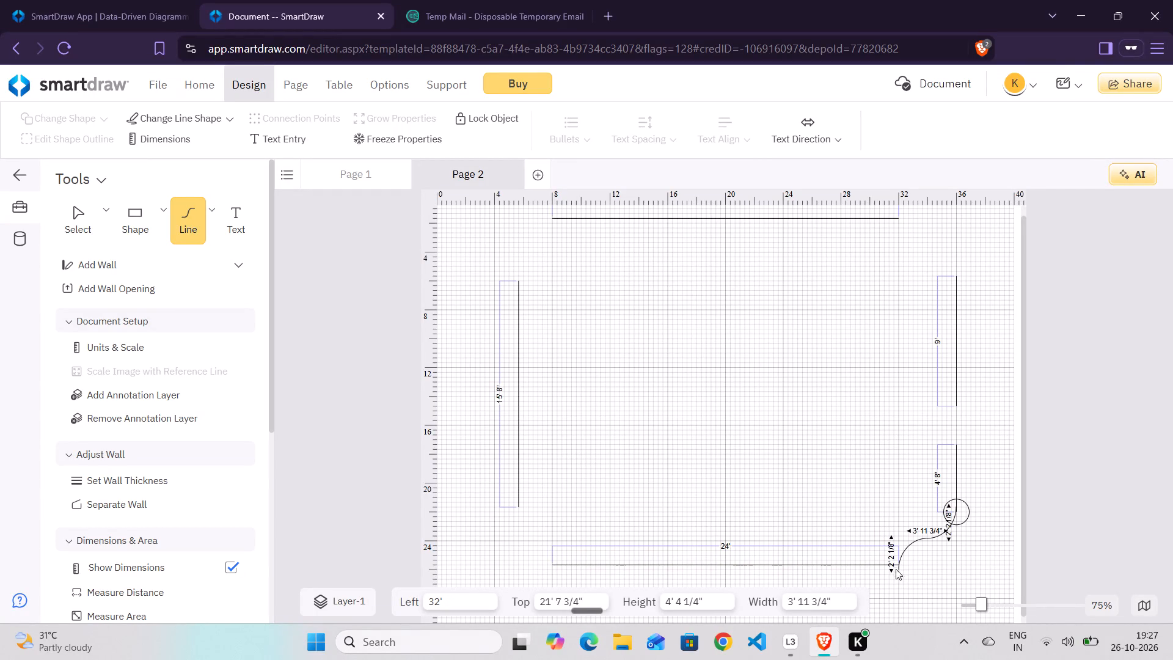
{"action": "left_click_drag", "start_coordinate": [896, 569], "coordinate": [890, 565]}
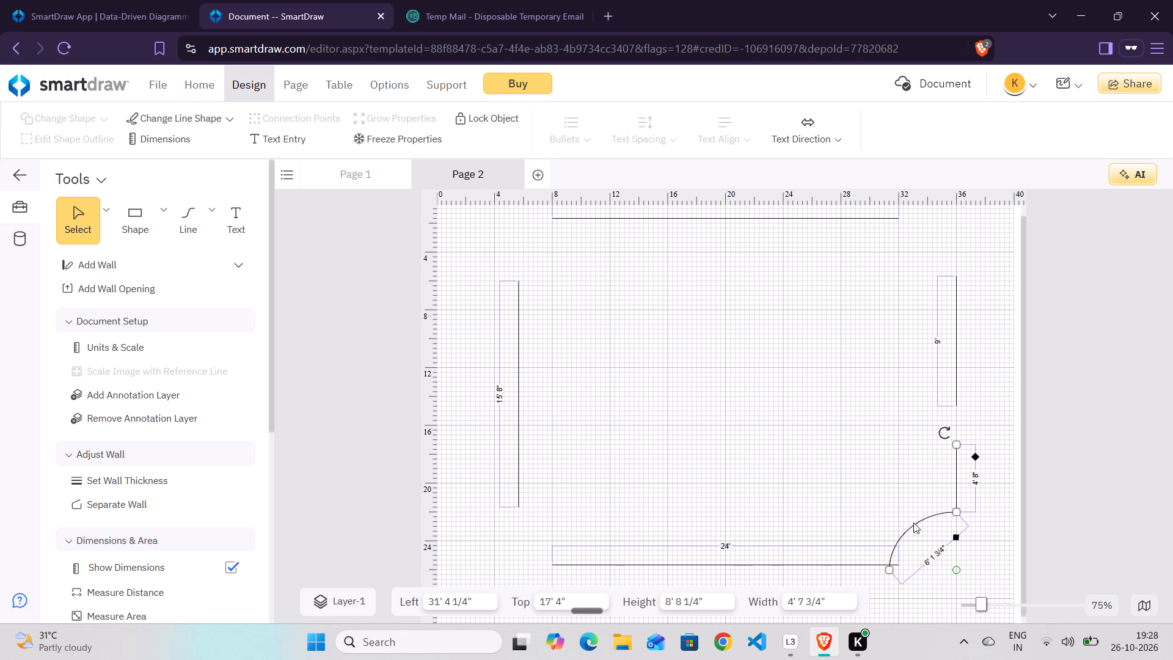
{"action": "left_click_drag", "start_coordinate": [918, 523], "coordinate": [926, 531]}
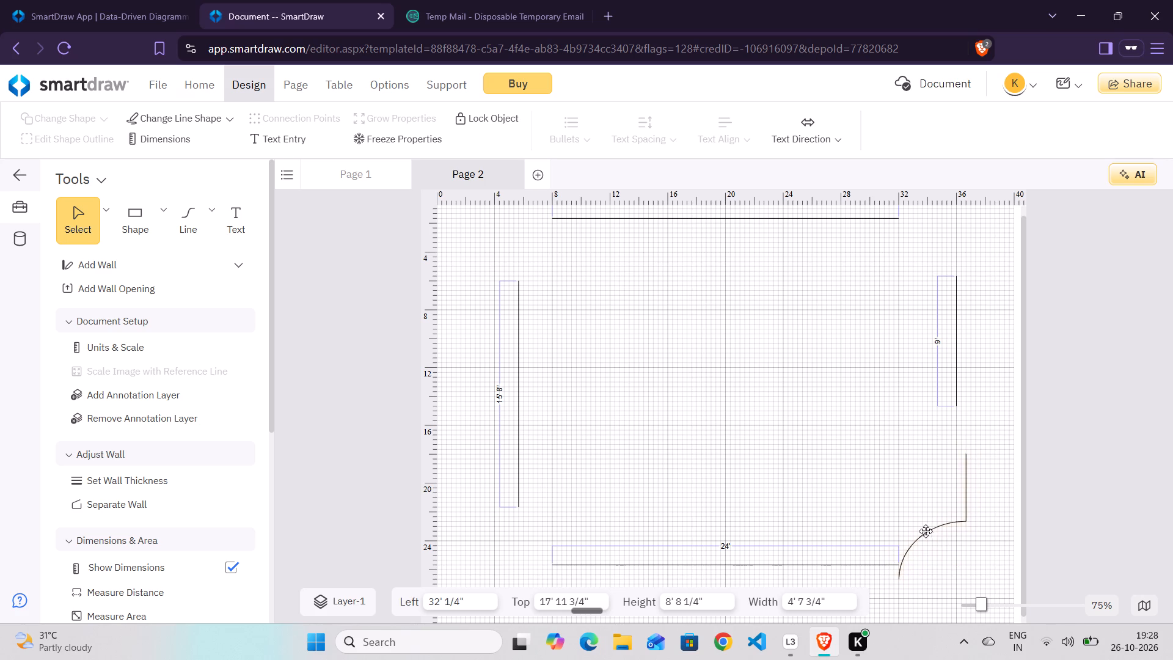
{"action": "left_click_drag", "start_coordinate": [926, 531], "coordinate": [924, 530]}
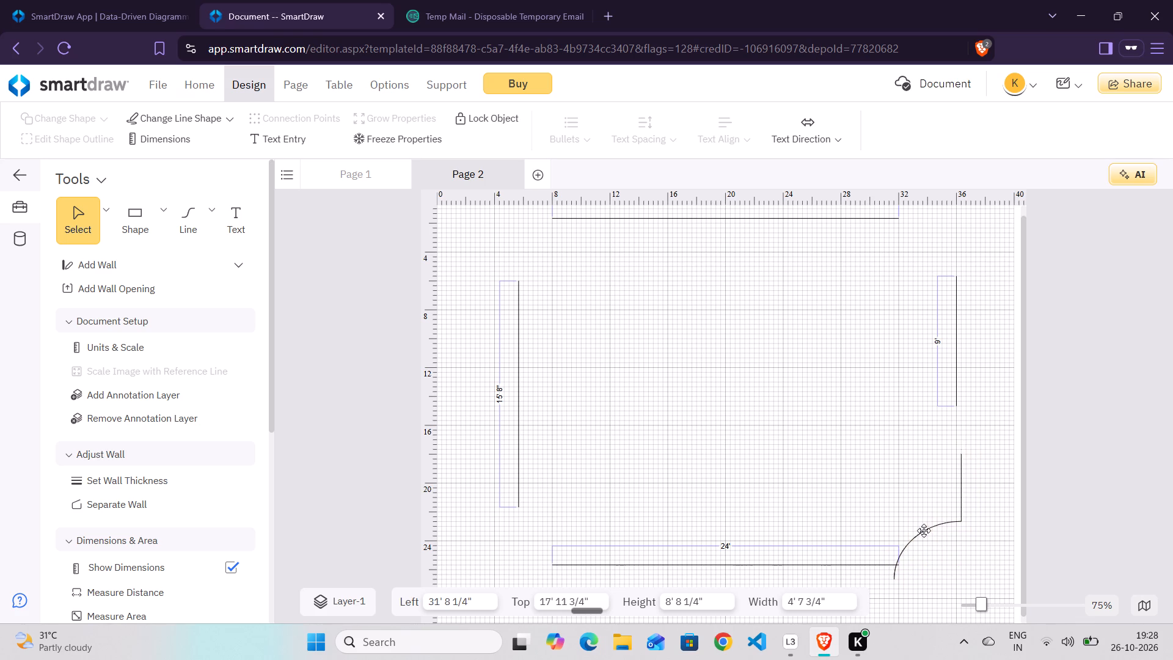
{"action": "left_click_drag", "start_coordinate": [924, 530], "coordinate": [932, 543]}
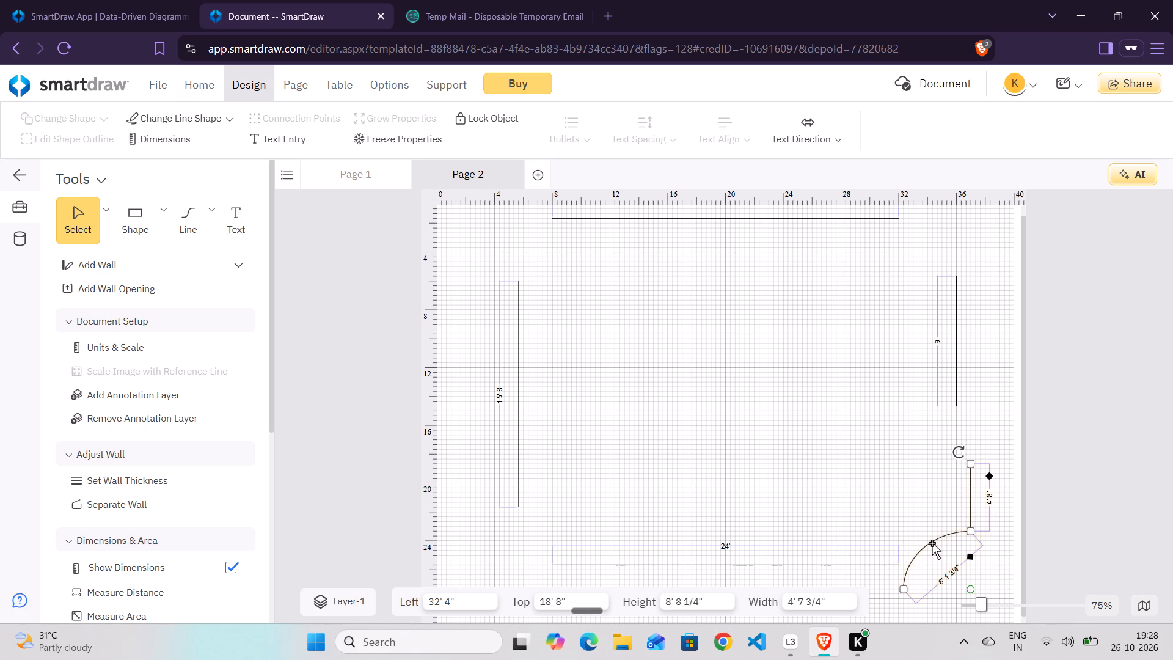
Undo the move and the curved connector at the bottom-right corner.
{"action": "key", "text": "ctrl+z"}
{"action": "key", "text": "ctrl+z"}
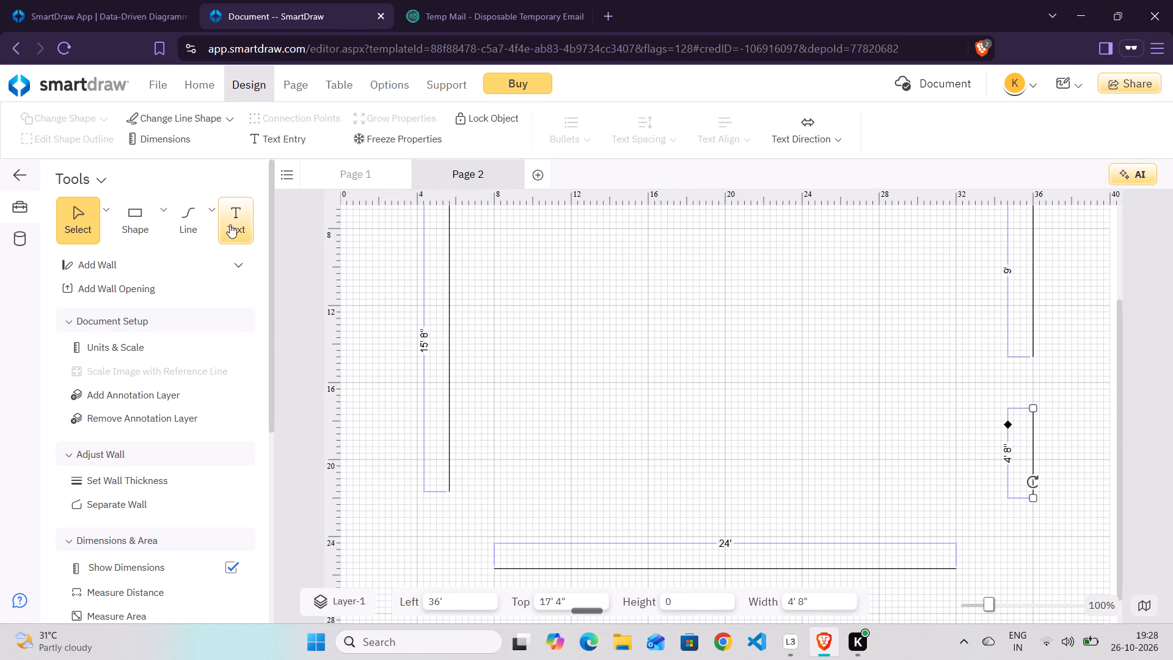
Draw a curved line about 5' 5" long joining the 4' 8" line's lower end to the bottom line, bowed outward.
{"action": "left_click", "coordinate": [214, 224]}
{"action": "left_click", "coordinate": [273, 297]}
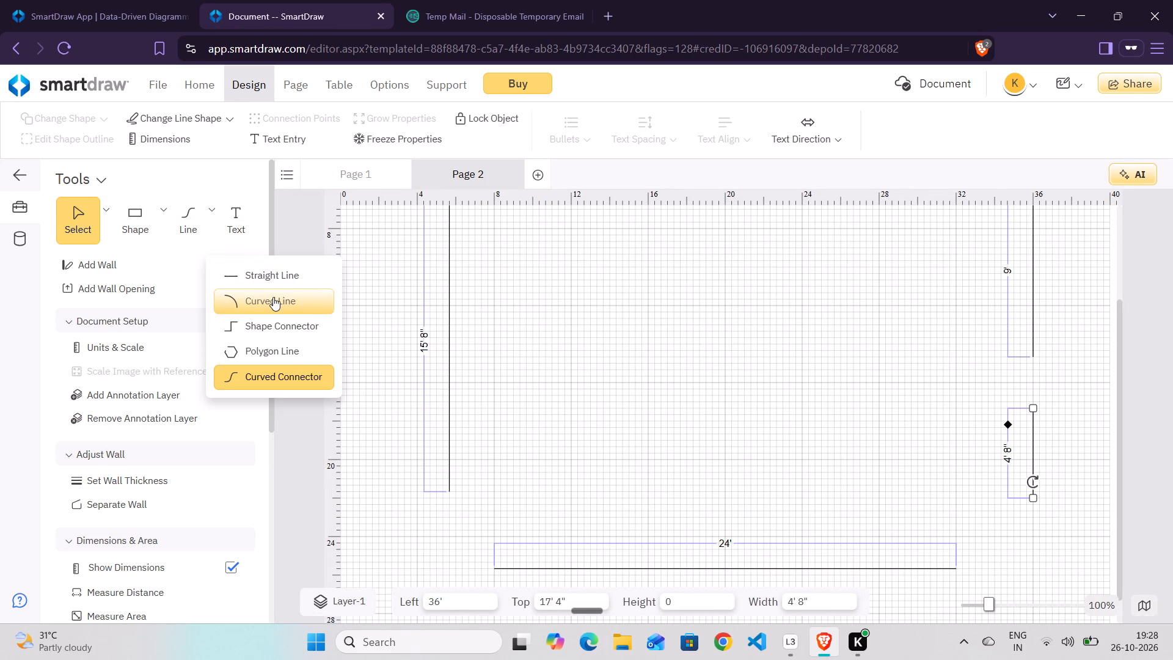
{"action": "left_click_drag", "start_coordinate": [1034, 496], "coordinate": [1034, 497]}
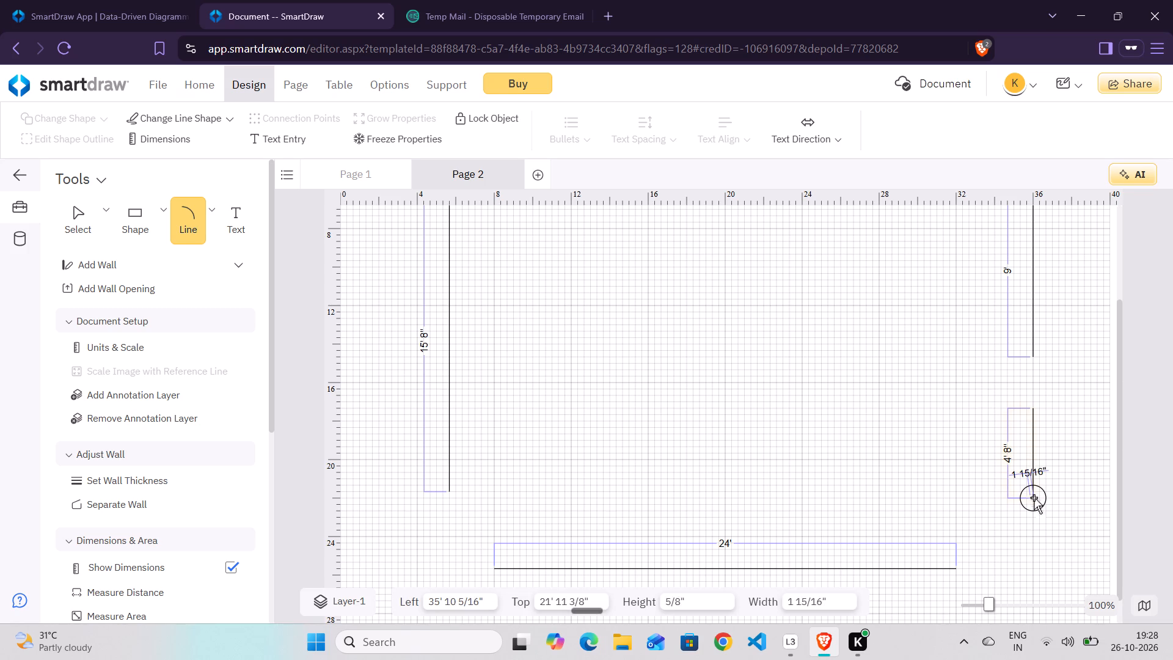
{"action": "left_click_drag", "start_coordinate": [1034, 497], "coordinate": [957, 568]}
{"action": "left_click_drag", "start_coordinate": [988, 529], "coordinate": [1028, 551]}
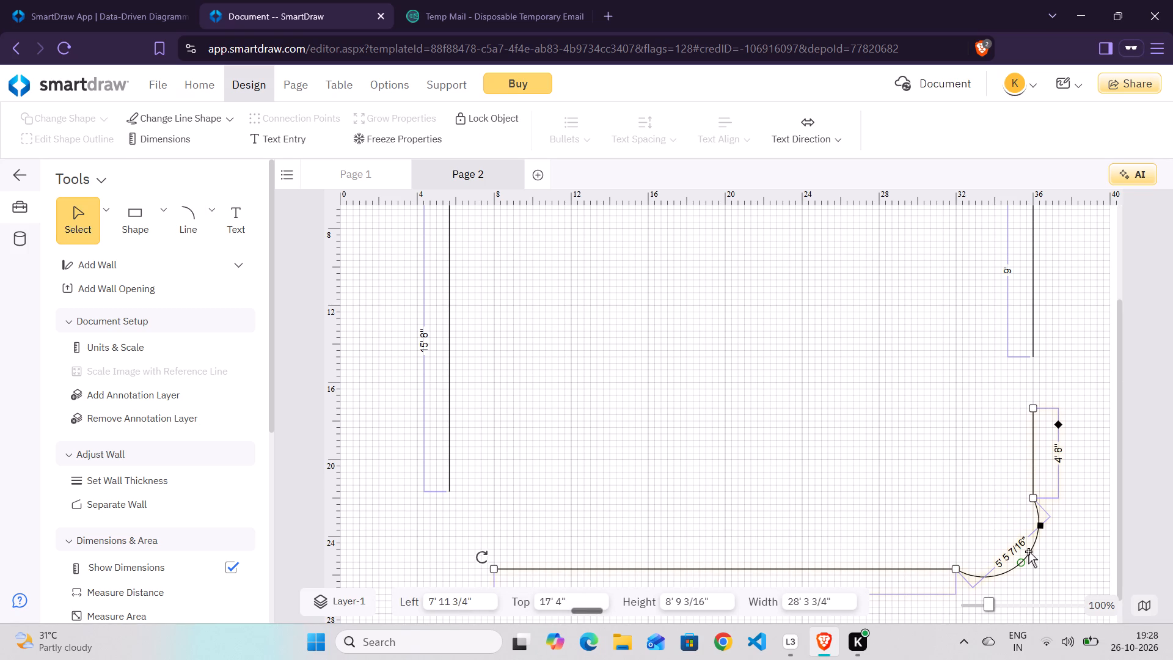
Draw a curved line about 5' 11" long joining the top line's right end to the 9' line's upper end.
{"action": "scroll", "coordinate": [880, 413], "scroll_direction": "up", "scroll_amount": 1}
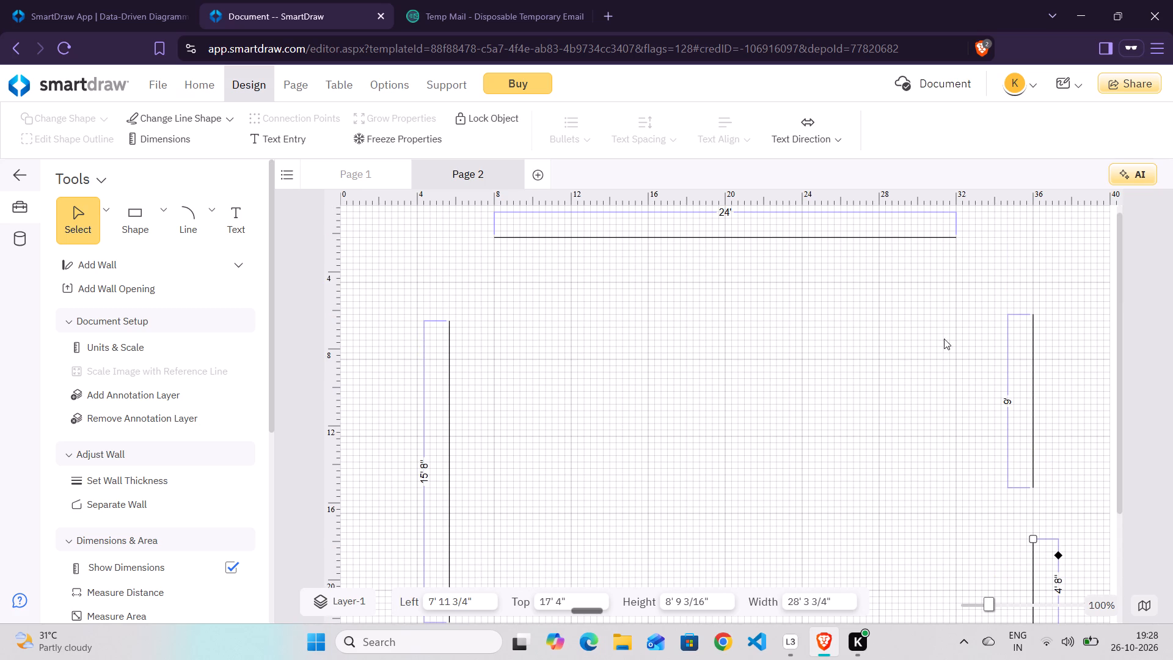
{"action": "left_click_drag", "start_coordinate": [957, 237], "coordinate": [993, 240]}
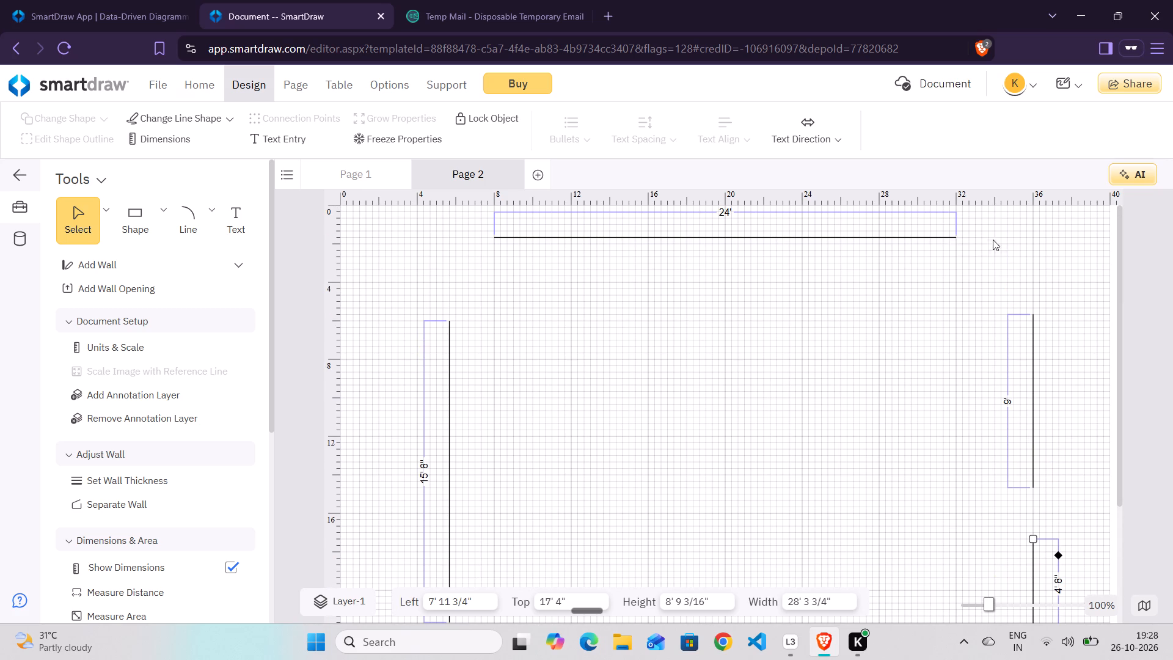
{"action": "left_click_drag", "start_coordinate": [993, 240], "coordinate": [978, 240]}
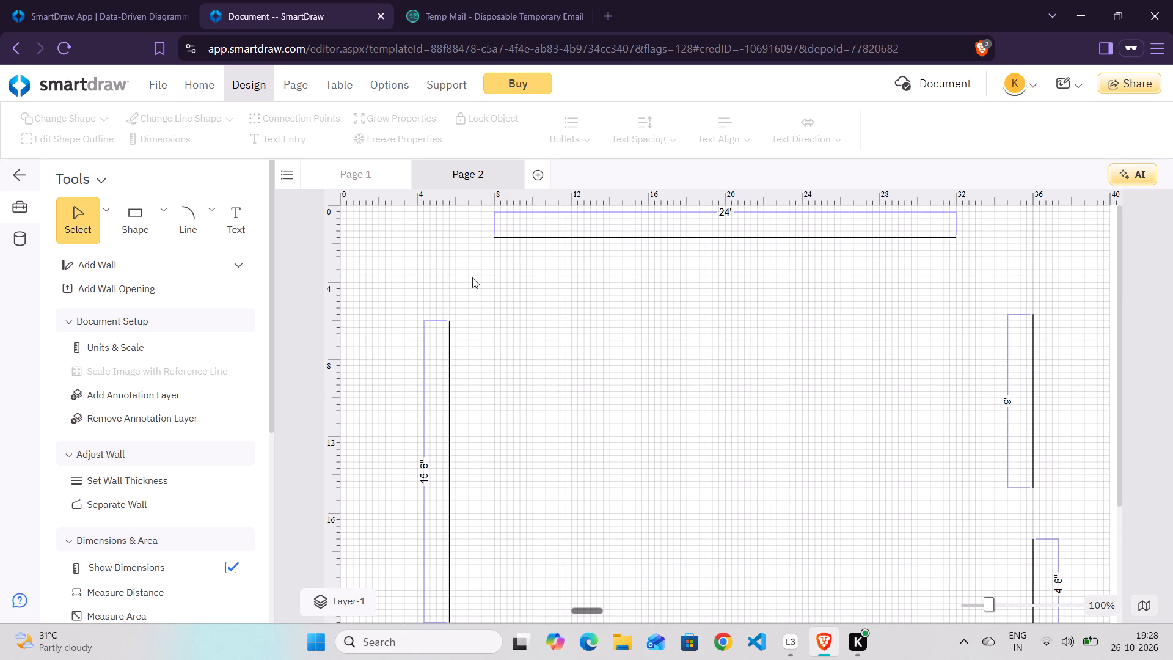
{"action": "left_click", "coordinate": [194, 205]}
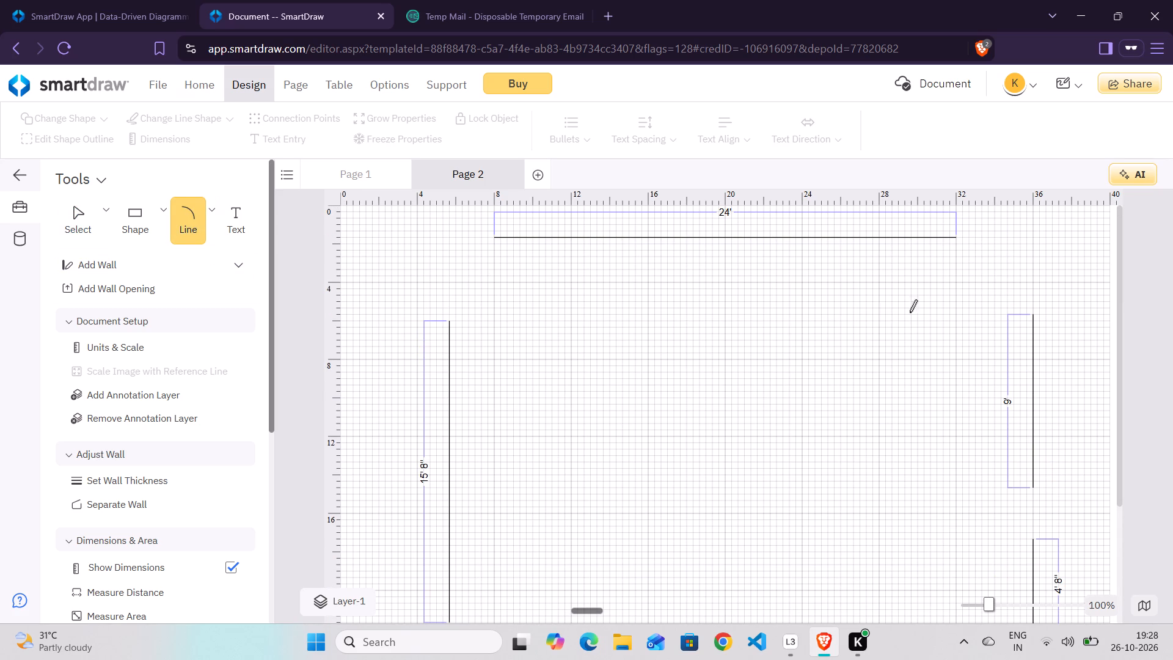
{"action": "left_click_drag", "start_coordinate": [955, 234], "coordinate": [1067, 262]}
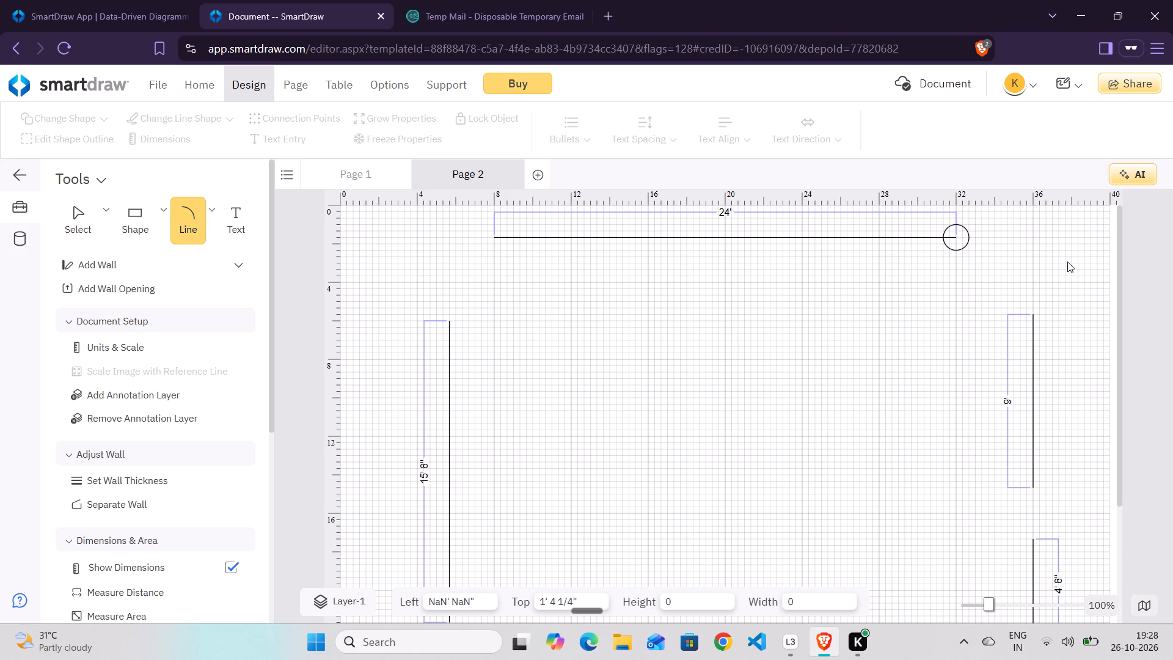
{"action": "left_click_drag", "start_coordinate": [1067, 262], "coordinate": [1036, 312]}
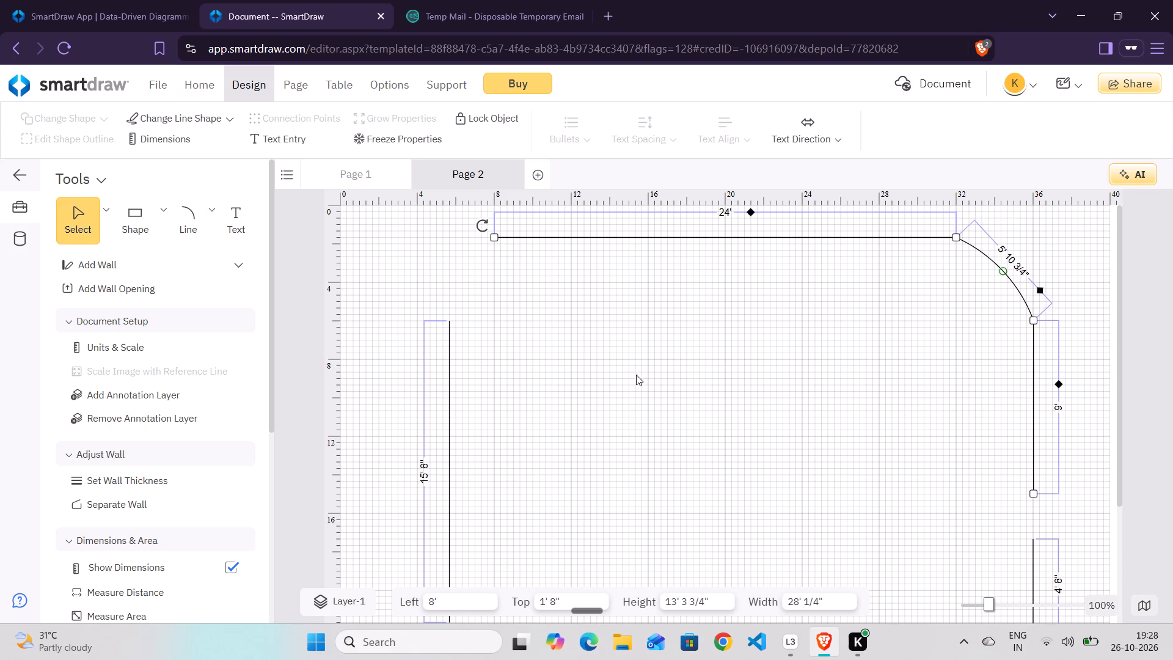
Draw a curved connector about 4' 11" long joining the top line's left end to the 15' 8" line's upper end.
{"action": "left_click", "coordinate": [201, 205]}
{"action": "left_click", "coordinate": [210, 211]}
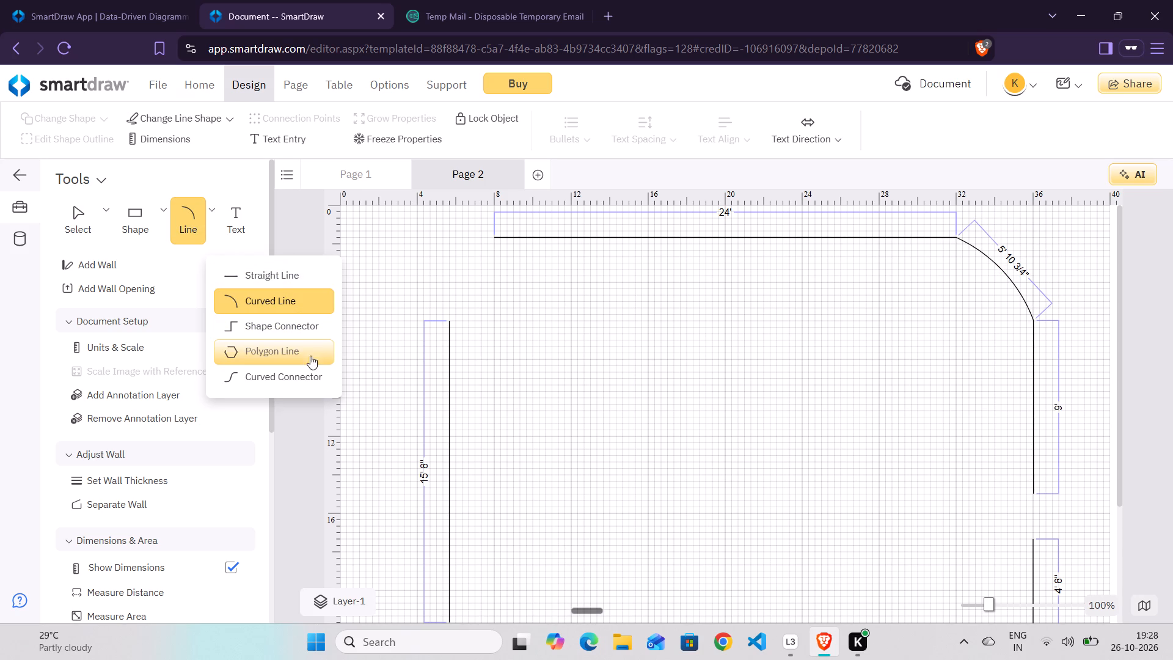
{"action": "left_click", "coordinate": [306, 371]}
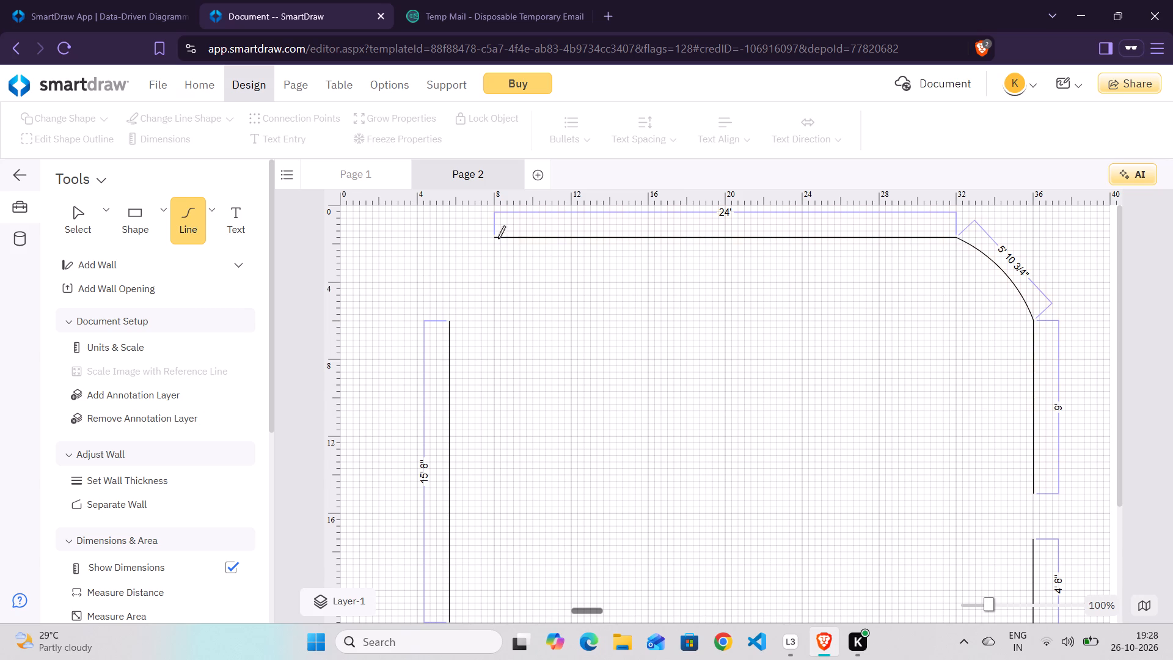
{"action": "left_click_drag", "start_coordinate": [496, 238], "coordinate": [382, 261]}
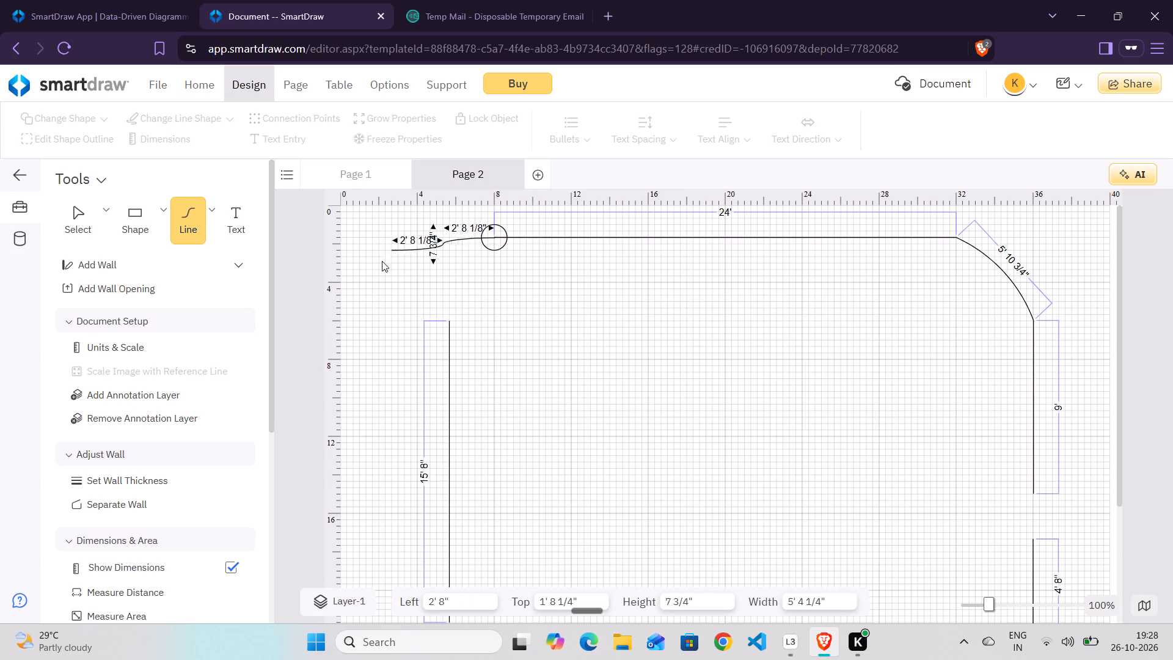
{"action": "left_click_drag", "start_coordinate": [382, 261], "coordinate": [425, 335]}
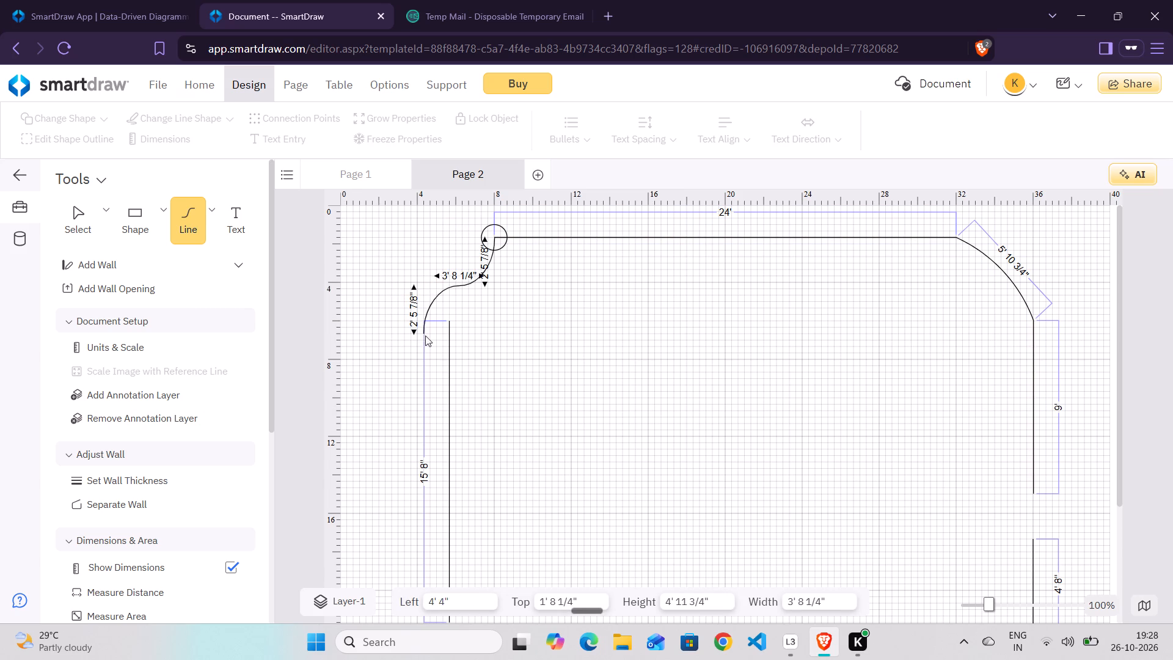
{"action": "left_click_drag", "start_coordinate": [425, 335], "coordinate": [461, 301]}
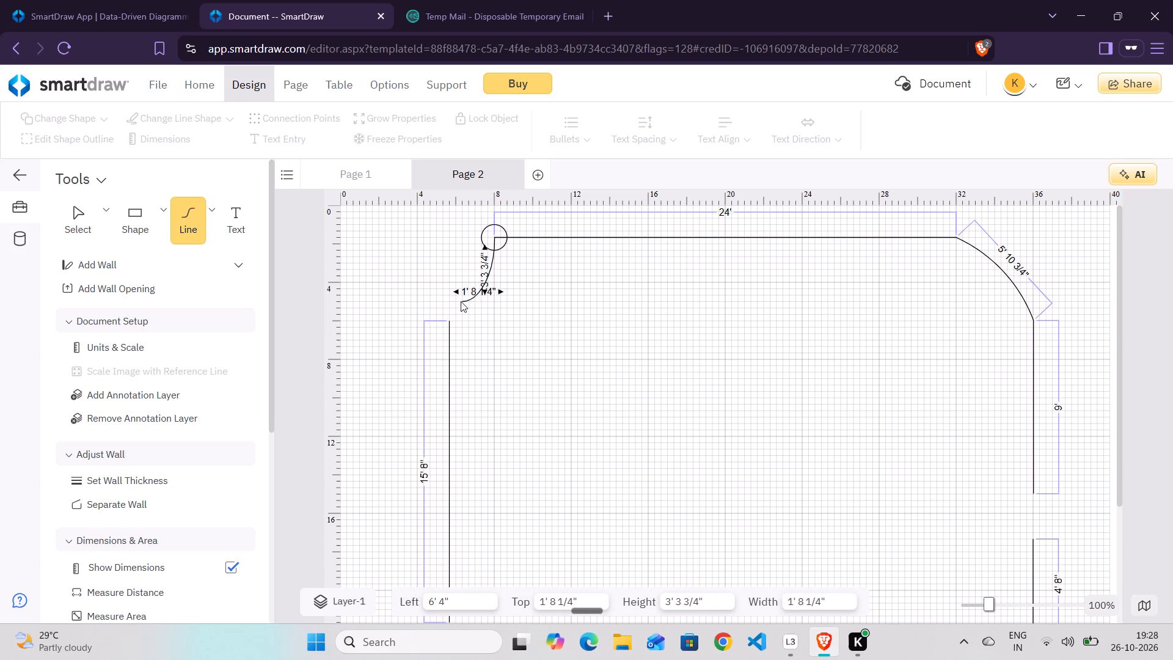
{"action": "left_click_drag", "start_coordinate": [461, 301], "coordinate": [470, 257]}
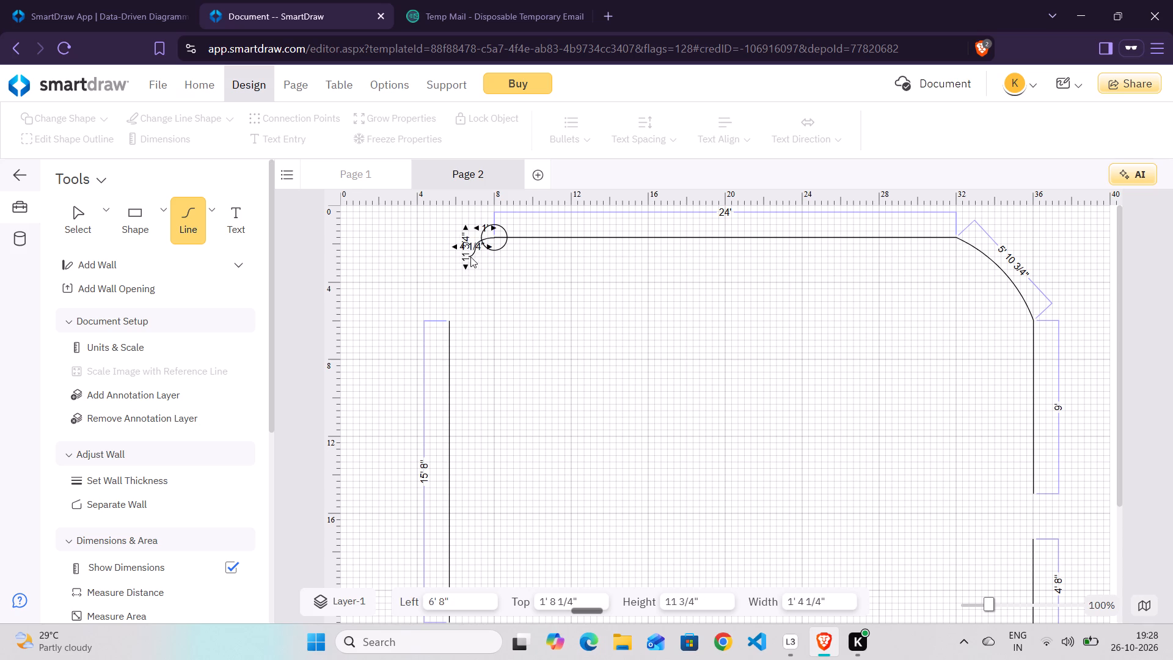
{"action": "left_click_drag", "start_coordinate": [470, 257], "coordinate": [442, 280]}
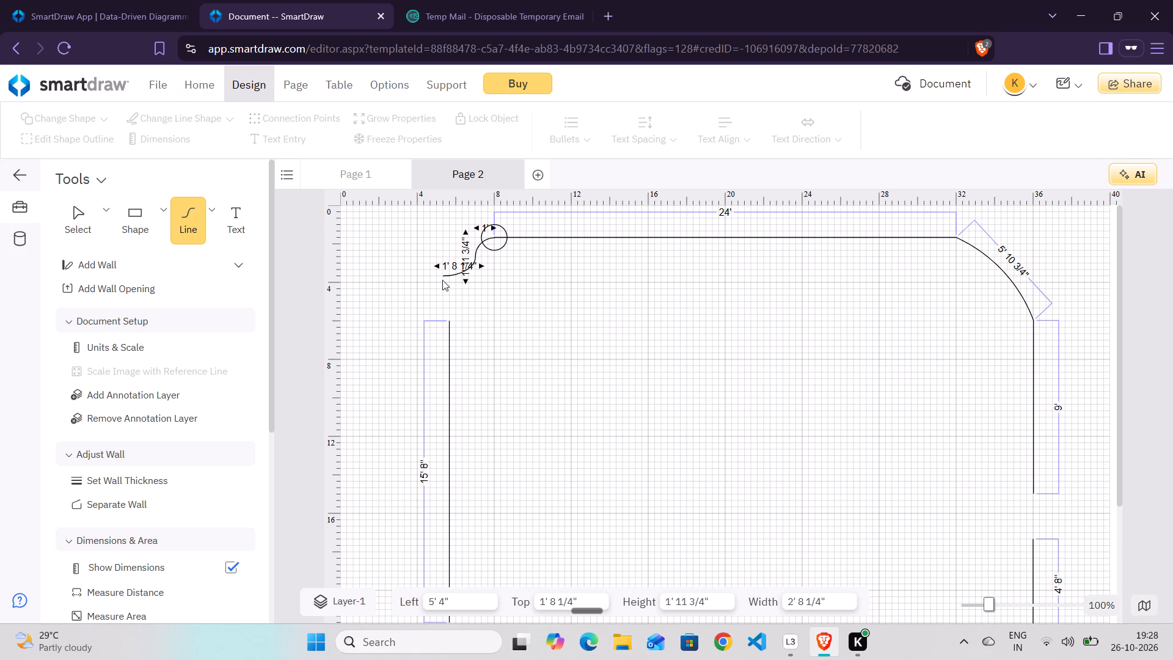
{"action": "left_click_drag", "start_coordinate": [442, 280], "coordinate": [449, 317]}
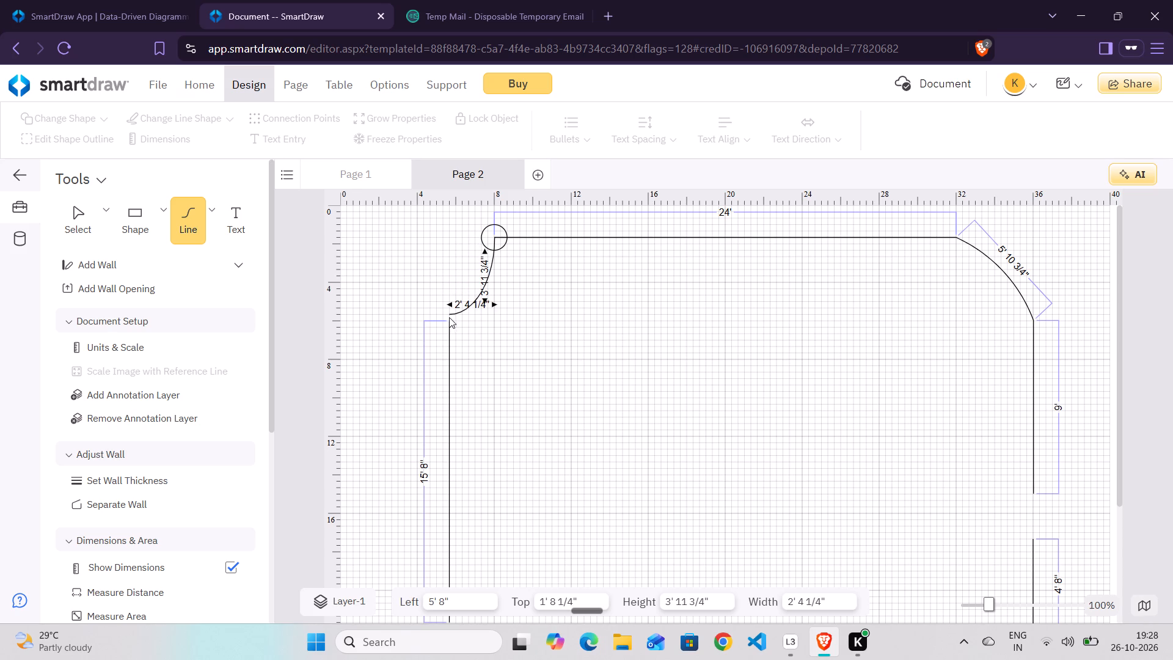
{"action": "left_click_drag", "start_coordinate": [449, 317], "coordinate": [450, 321]}
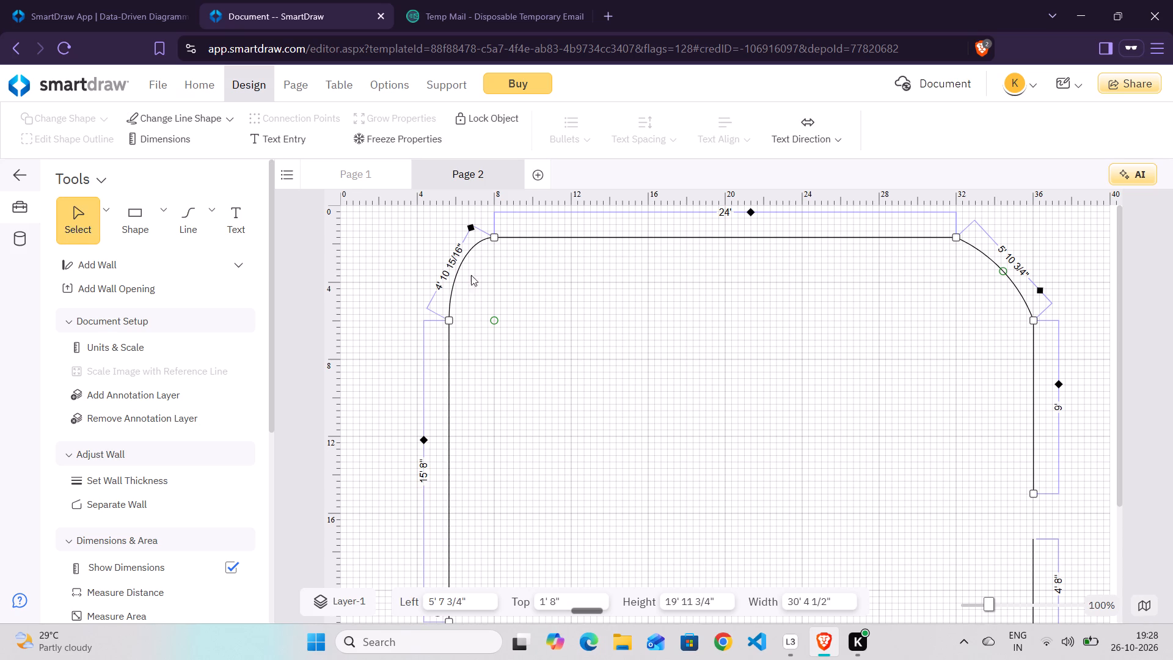
Move the connected bottom line, corner curve and 4' 8" line down to a top position of about 19' 7".
{"action": "scroll", "coordinate": [596, 365], "scroll_direction": "down", "scroll_amount": 2}
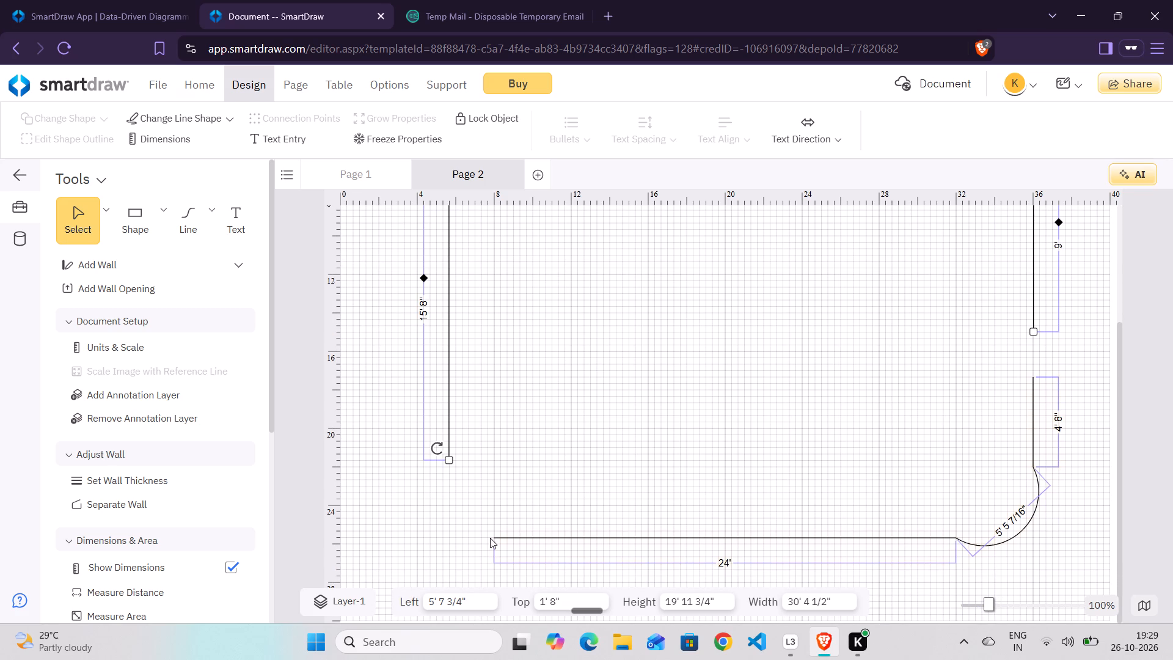
{"action": "left_click", "coordinate": [496, 535]}
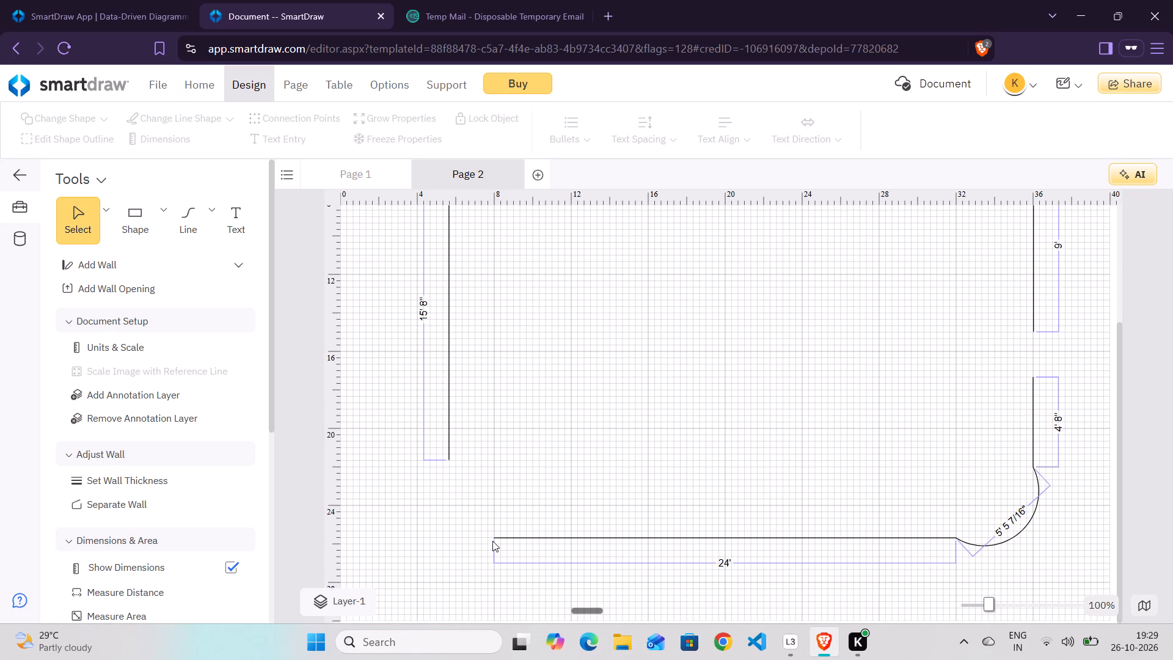
{"action": "left_click_drag", "start_coordinate": [495, 538], "coordinate": [463, 530]}
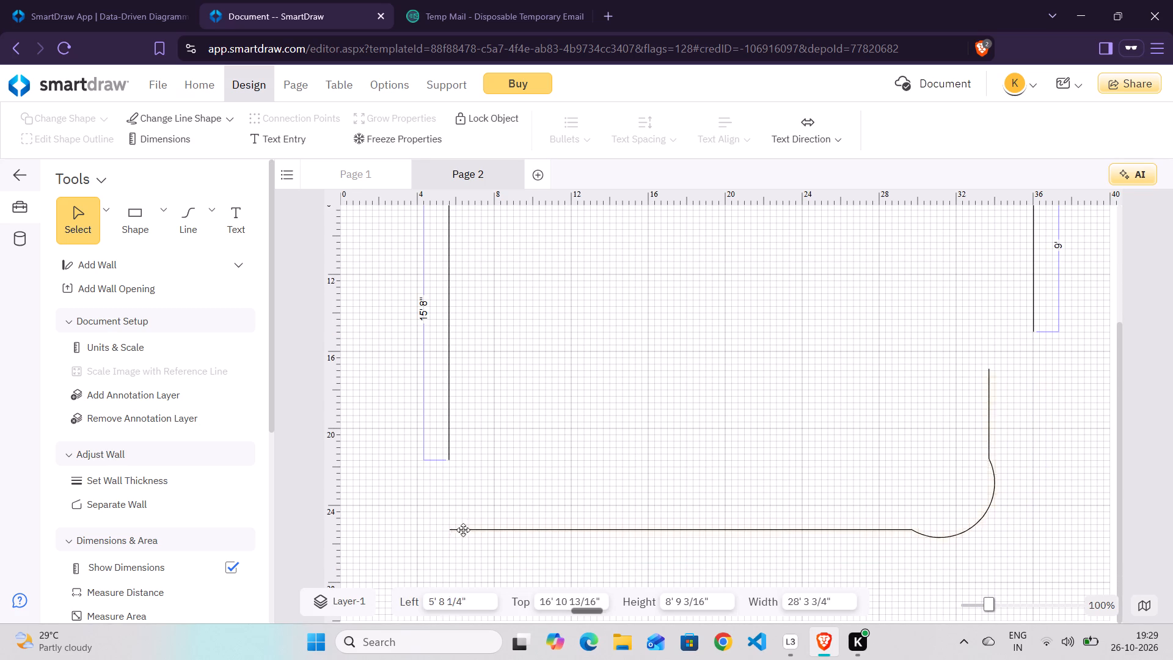
{"action": "left_click_drag", "start_coordinate": [463, 530], "coordinate": [491, 552]}
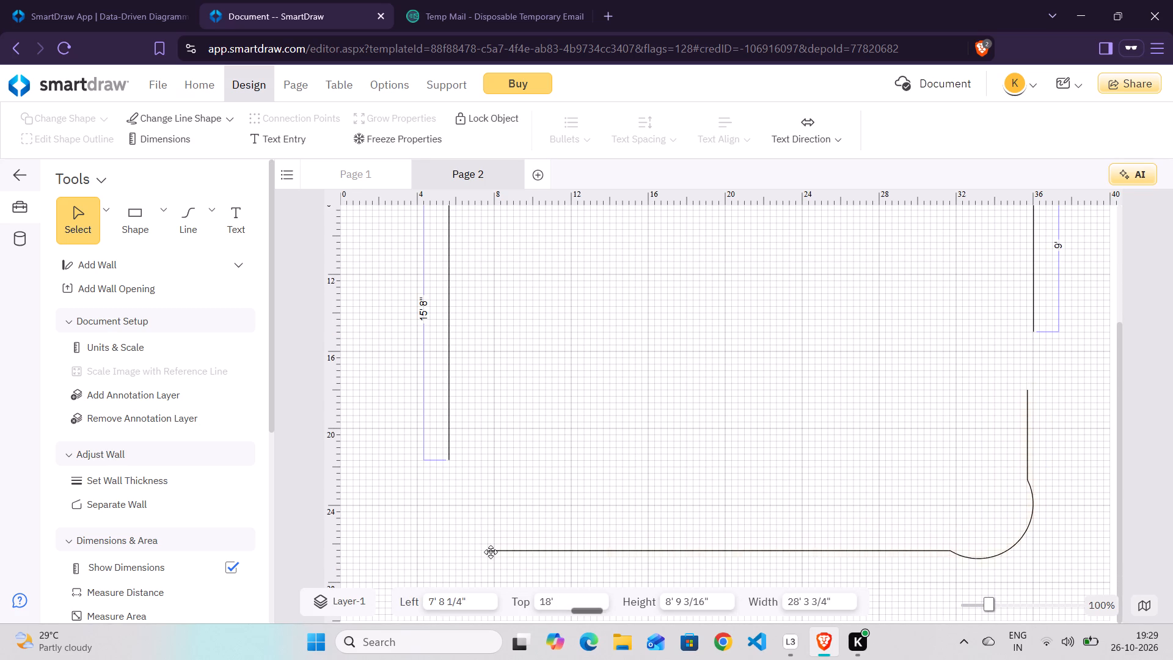
{"action": "left_click_drag", "start_coordinate": [491, 552], "coordinate": [494, 569]}
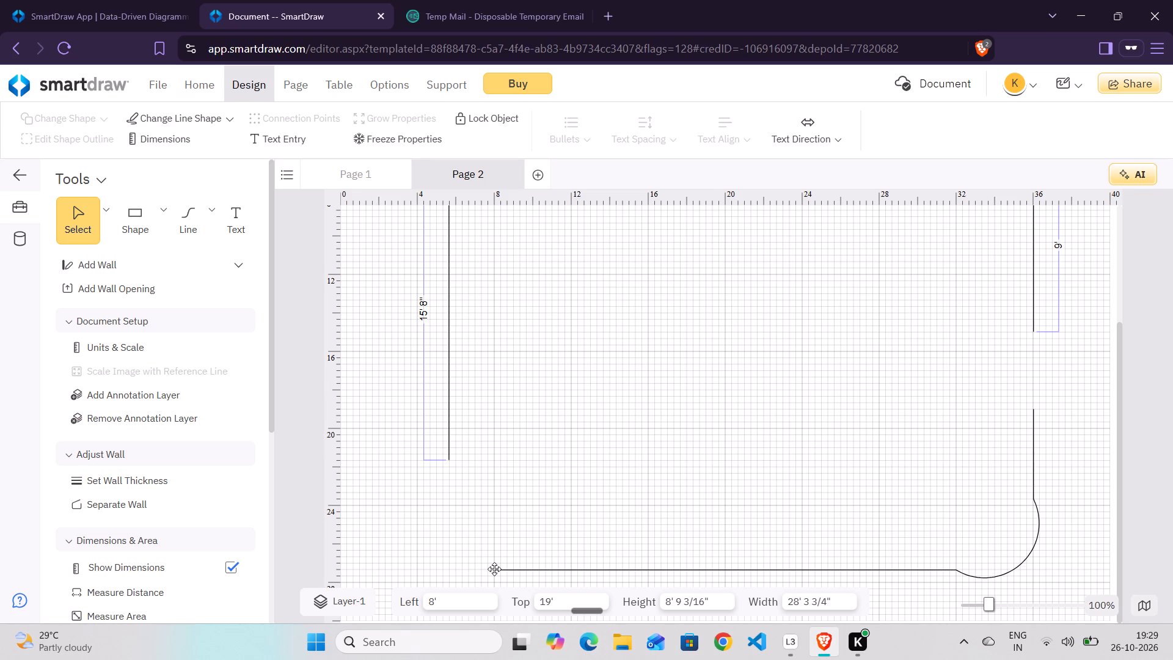
{"action": "left_click_drag", "start_coordinate": [494, 569], "coordinate": [495, 578]}
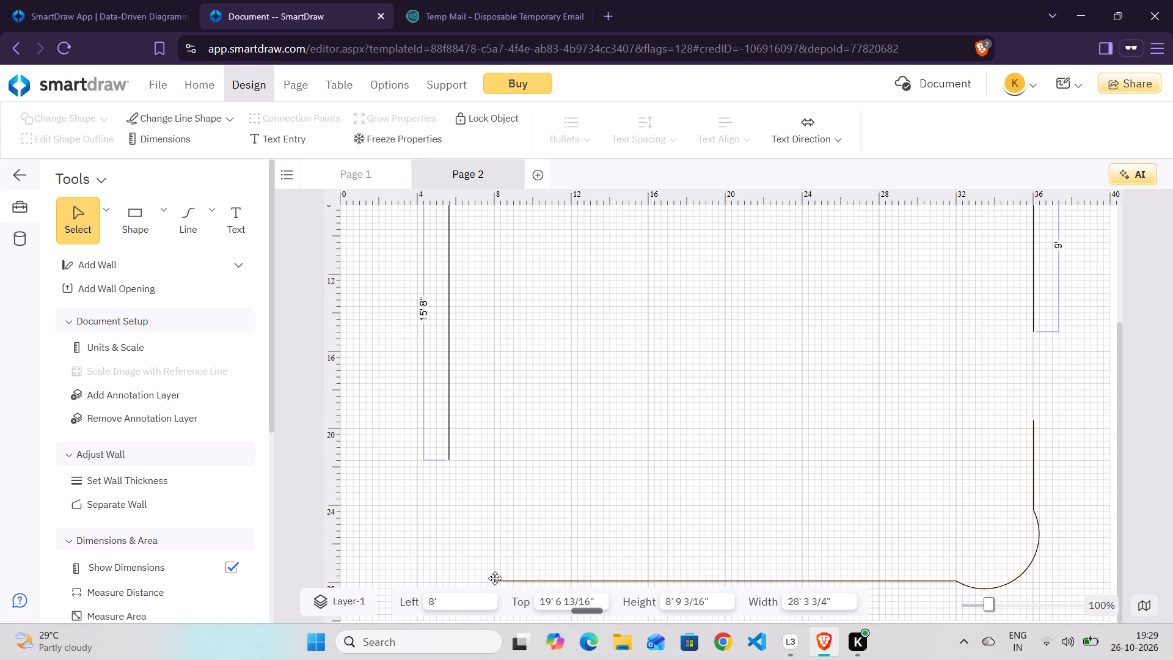
{"action": "left_click_drag", "start_coordinate": [495, 578], "coordinate": [495, 581]}
Move the connected upper outline down to a left position of 5' 8" and a top position of about 2' 8".
{"action": "scroll", "coordinate": [550, 456], "scroll_direction": "right", "scroll_amount": 1}
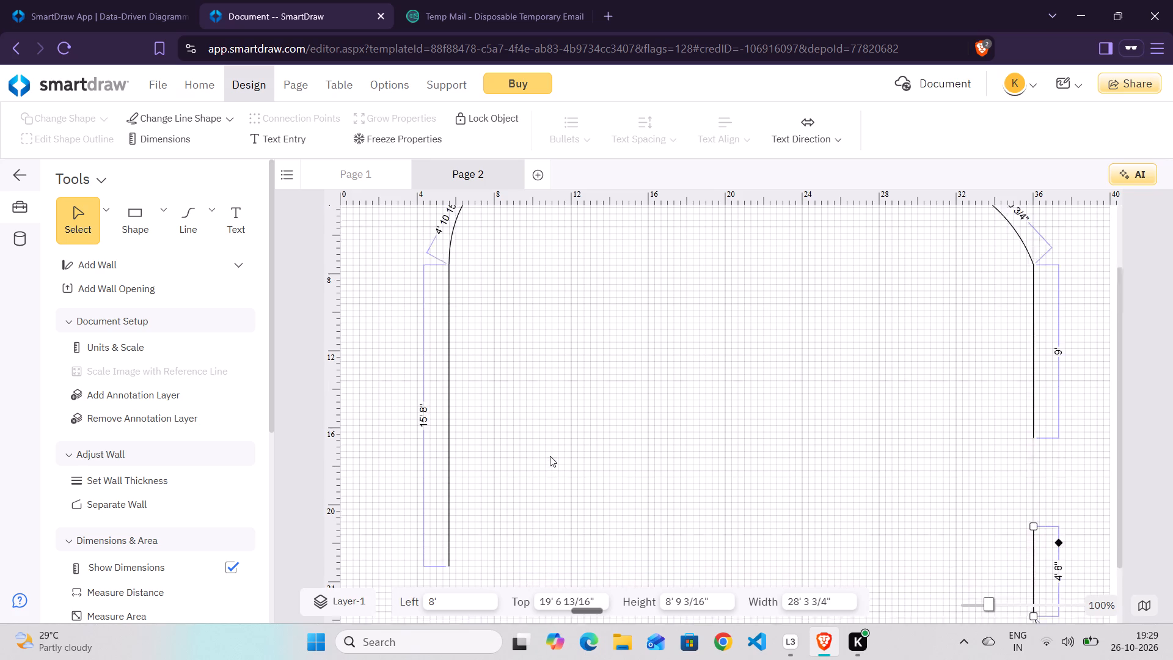
{"action": "scroll", "coordinate": [550, 456], "scroll_direction": "right", "scroll_amount": 1}
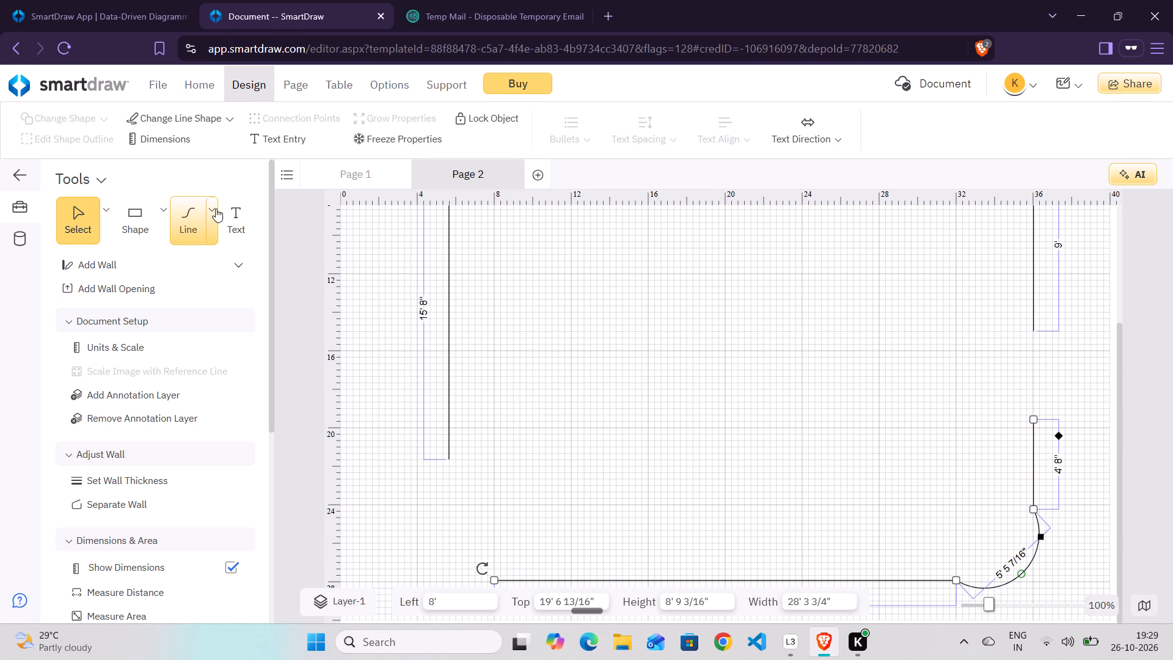
{"action": "left_click", "coordinate": [554, 448]}
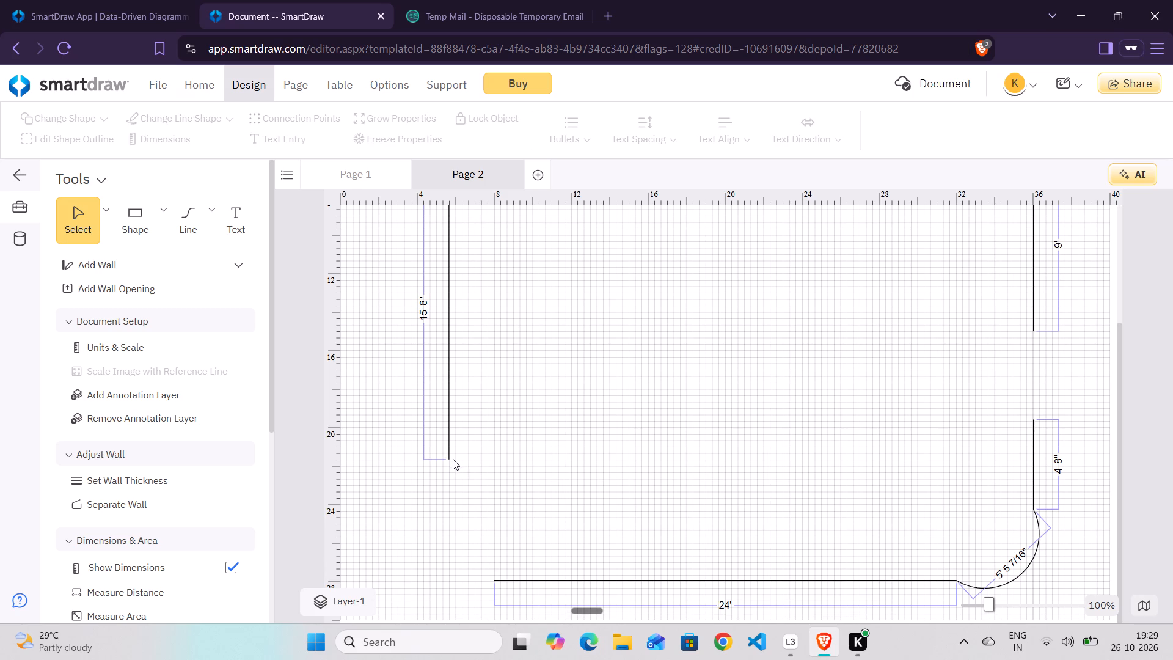
{"action": "left_click_drag", "start_coordinate": [448, 458], "coordinate": [445, 478]}
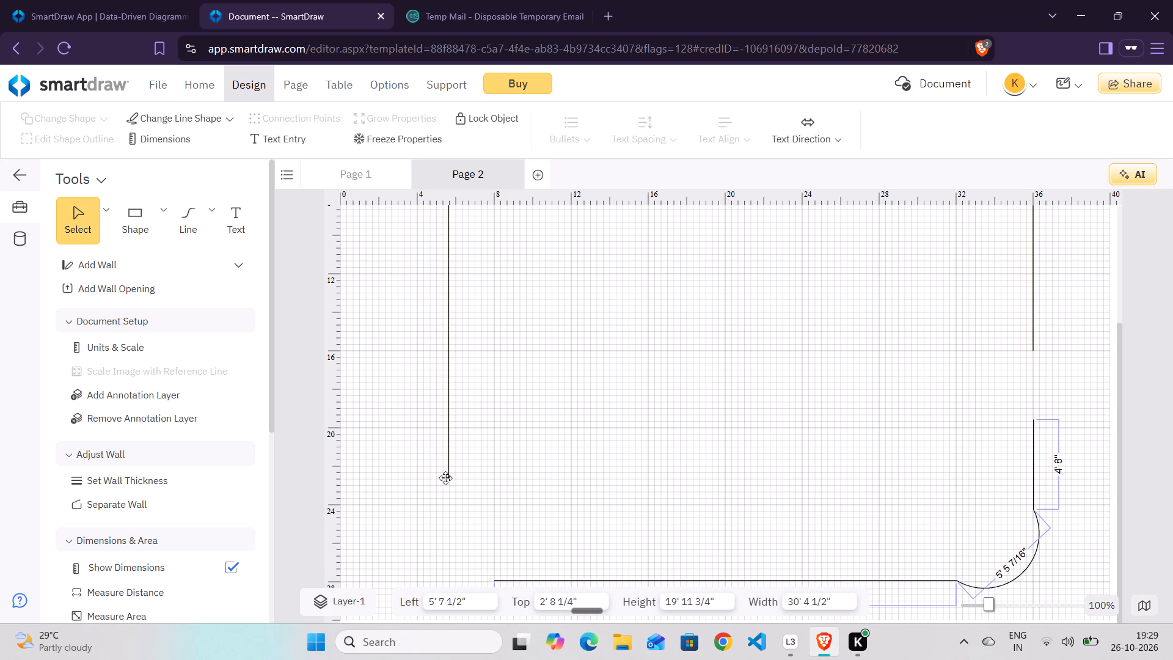
{"action": "left_click_drag", "start_coordinate": [445, 478], "coordinate": [448, 478]}
Draw a curved connector joining the 15' 8" line's lower end to the bottom line's left end.
{"action": "scroll", "coordinate": [448, 478], "scroll_direction": "up", "scroll_amount": 1}
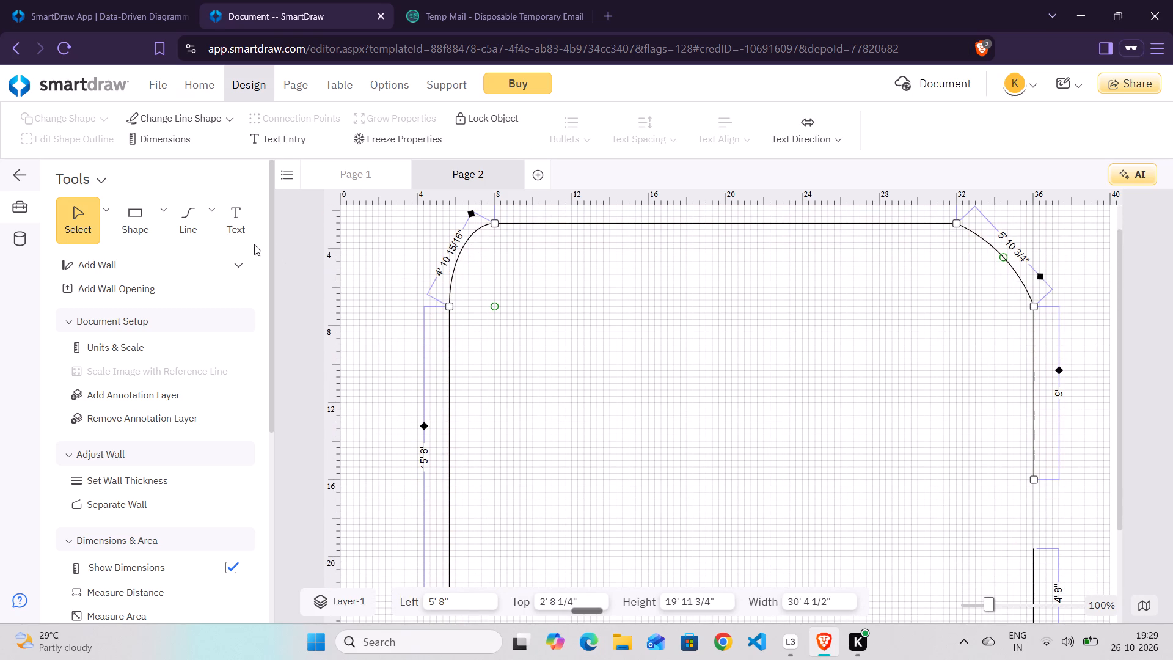
{"action": "left_click", "coordinate": [215, 219]}
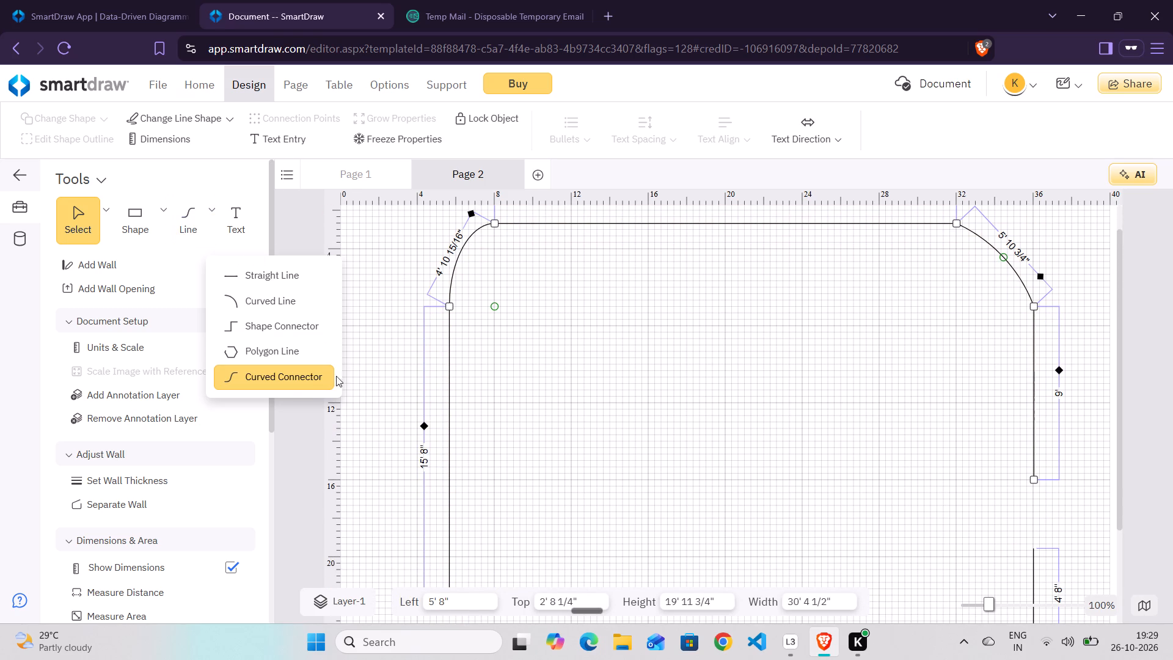
{"action": "left_click", "coordinate": [307, 382]}
{"action": "scroll", "coordinate": [610, 410], "scroll_direction": "down", "scroll_amount": 3}
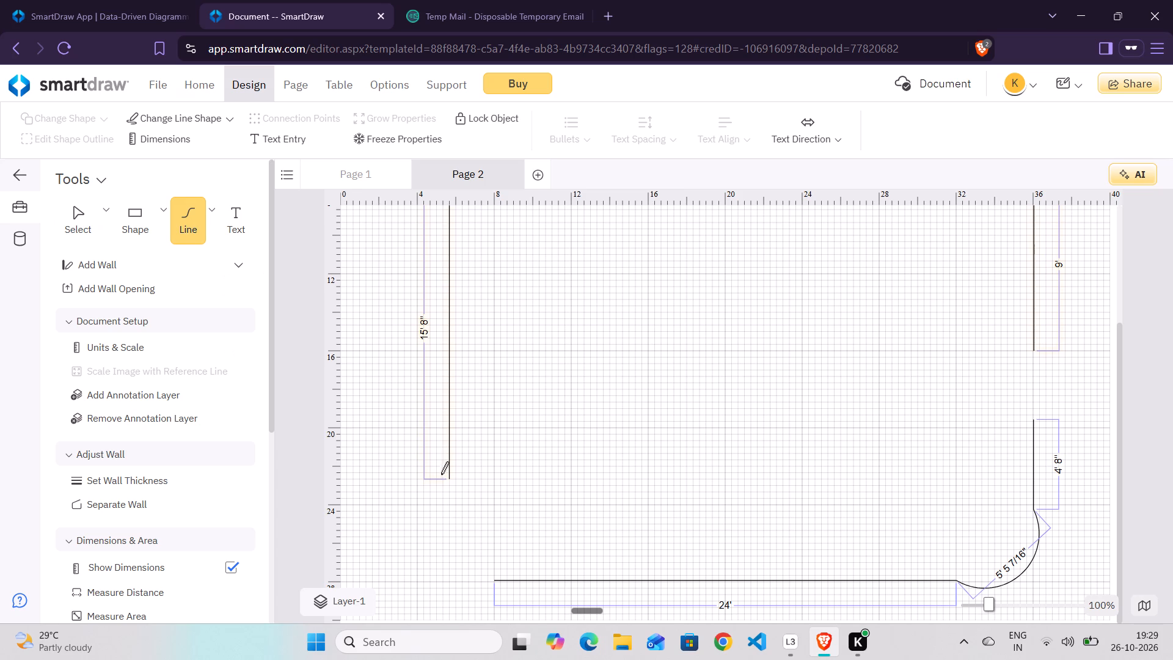
{"action": "left_click_drag", "start_coordinate": [450, 479], "coordinate": [499, 587]}
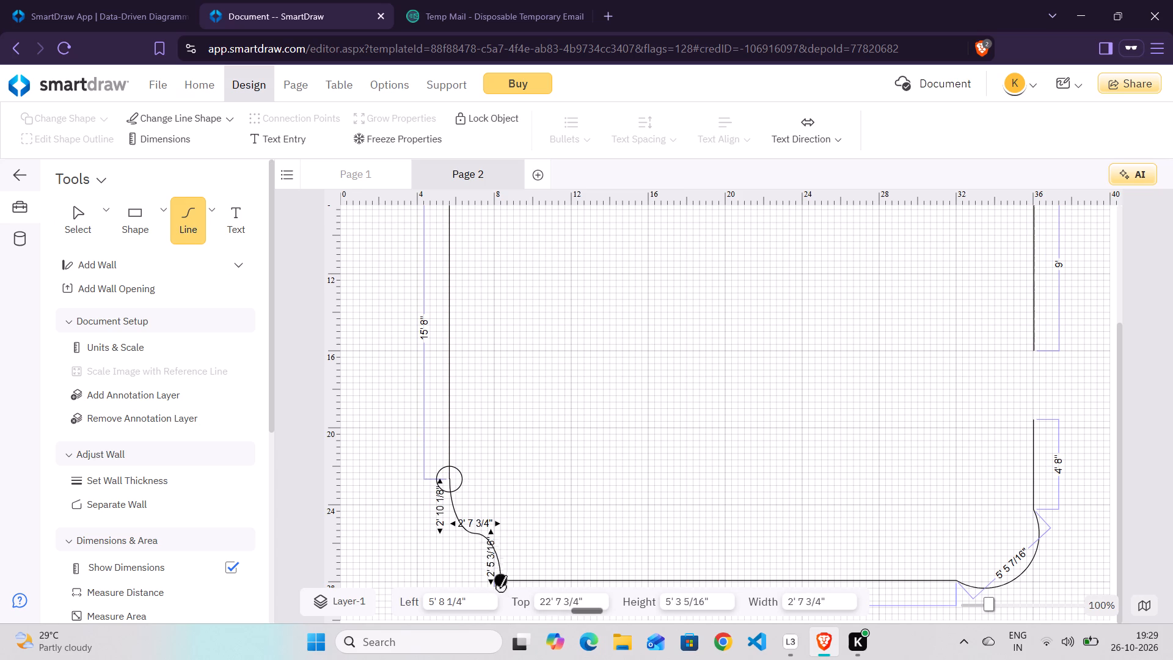
{"action": "left_click_drag", "start_coordinate": [499, 587], "coordinate": [491, 571]}
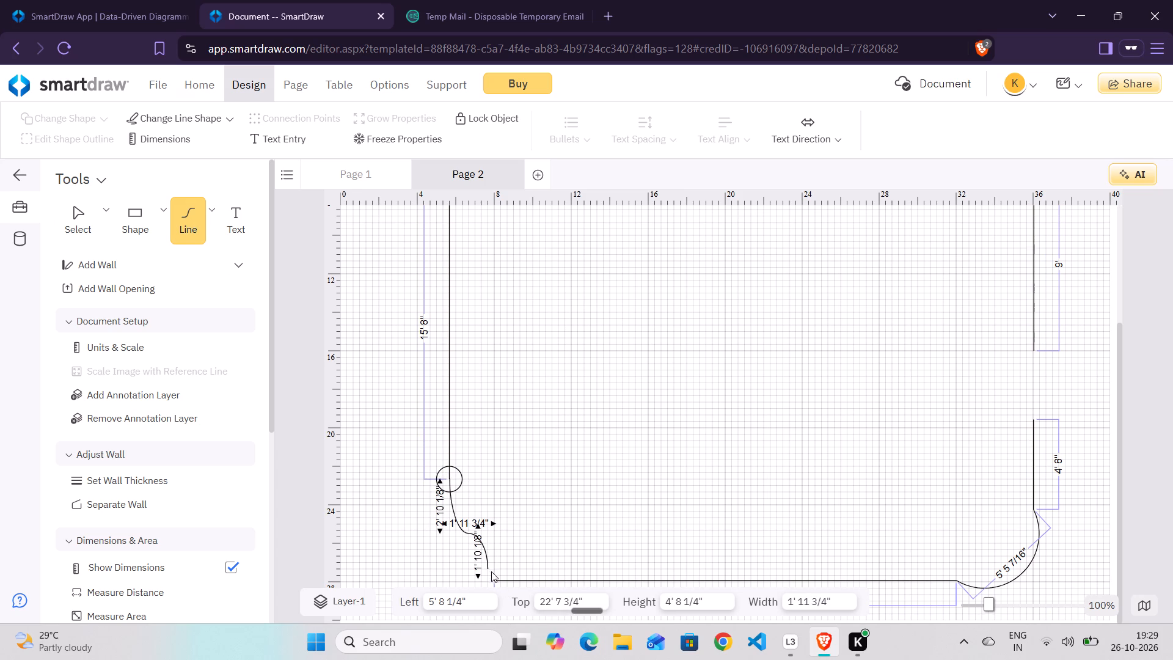
{"action": "left_click_drag", "start_coordinate": [491, 571], "coordinate": [494, 576]}
Adjust the top-left corner curve's endpoints, making the top line 24' 1/2" and the left line 15' 6 13/16" long.
{"action": "scroll", "coordinate": [565, 485], "scroll_direction": "up", "scroll_amount": 1}
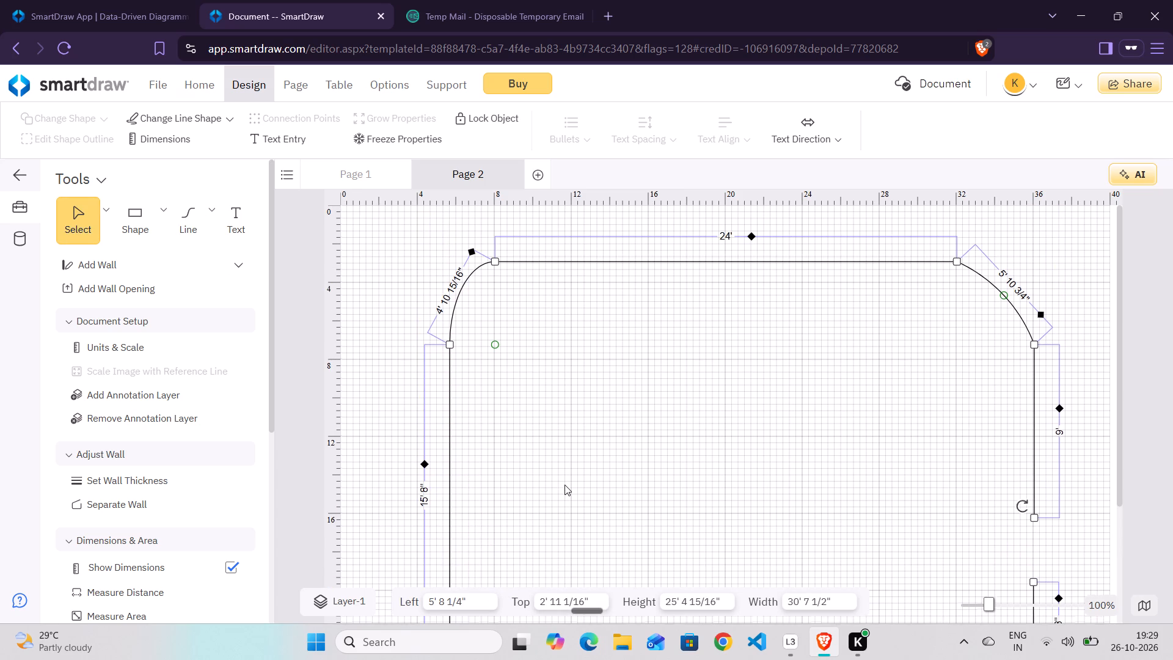
{"action": "scroll", "coordinate": [565, 485], "scroll_direction": "up", "scroll_amount": 1}
{"action": "left_click", "coordinate": [464, 283]}
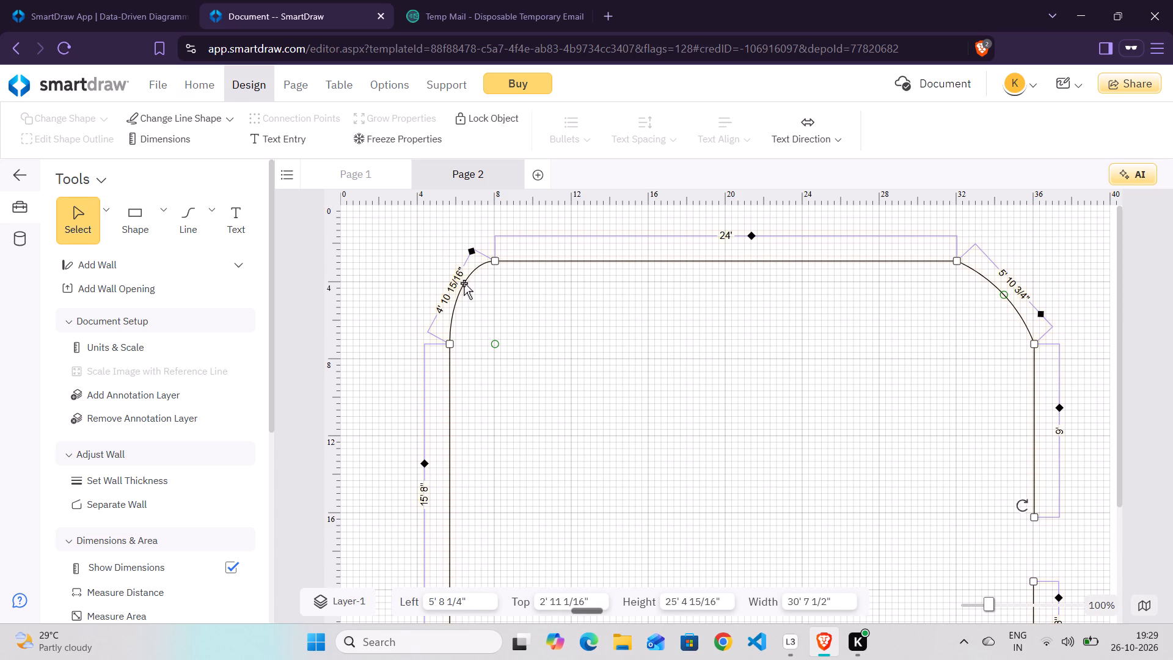
{"action": "left_click_drag", "start_coordinate": [495, 264], "coordinate": [496, 281]}
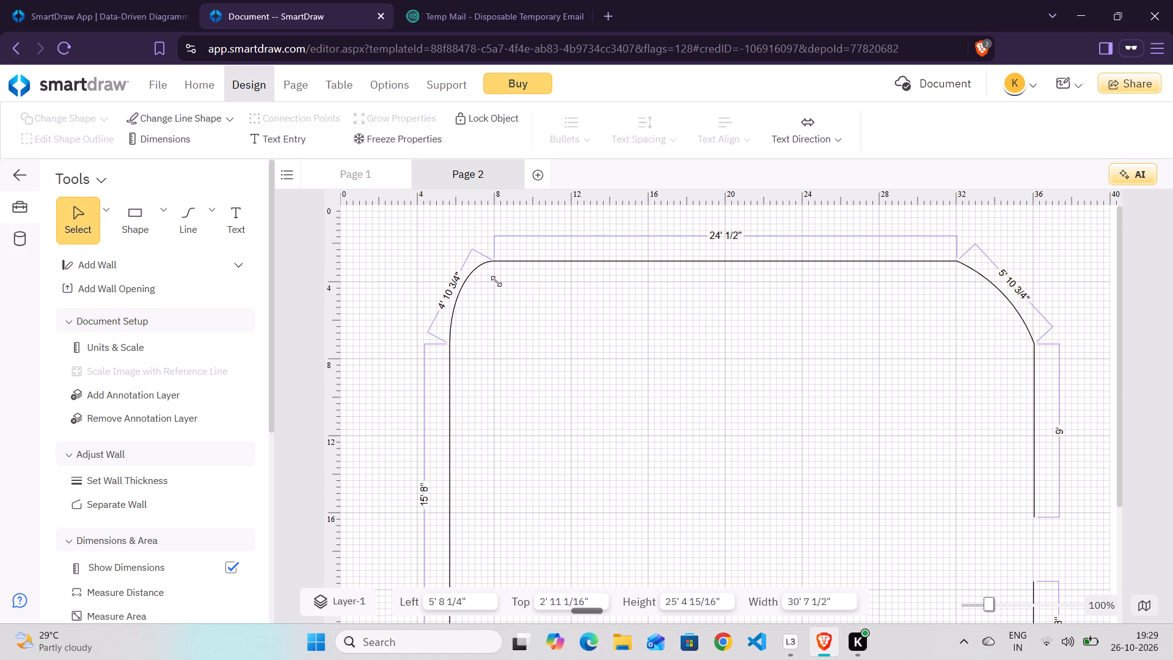
{"action": "left_click_drag", "start_coordinate": [496, 281], "coordinate": [494, 258]}
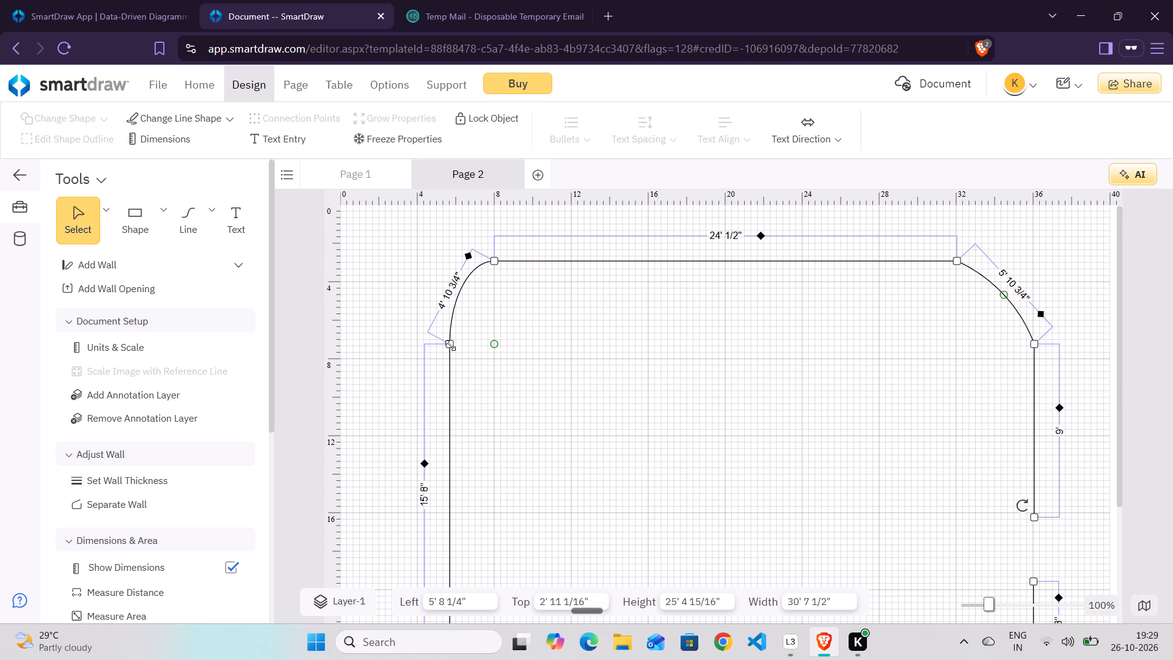
{"action": "right_click", "coordinate": [450, 343]}
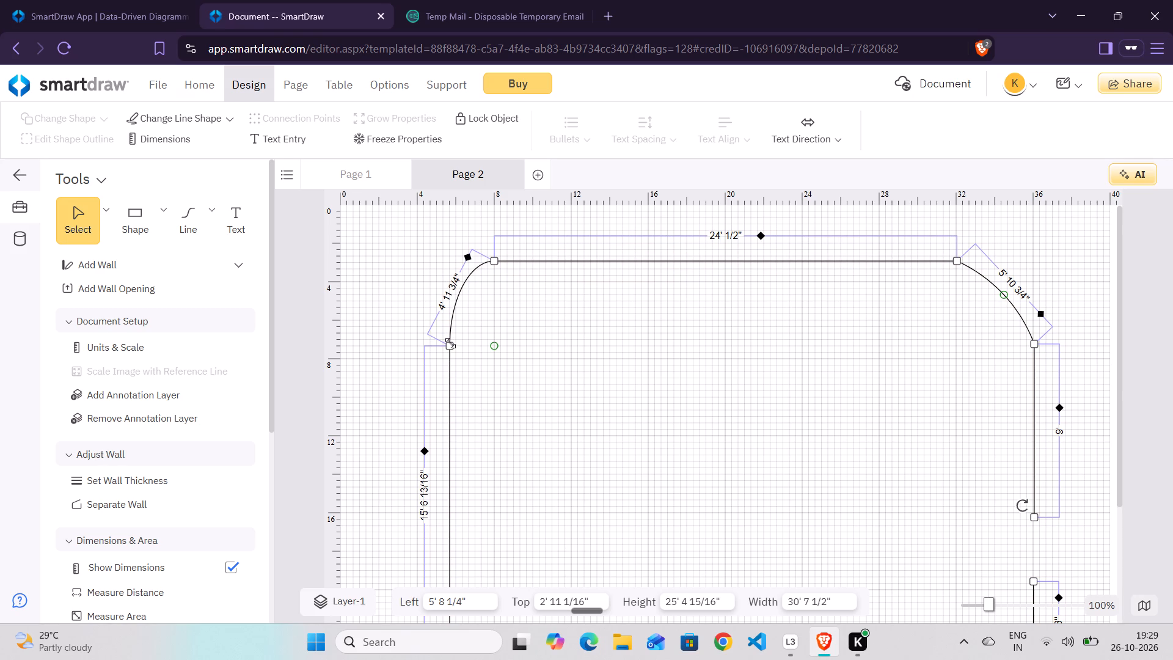
Reshape the top-left corner curve's bend so it flows smoothly between the top line and the left line.
{"action": "left_click_drag", "start_coordinate": [497, 346], "coordinate": [482, 318]}
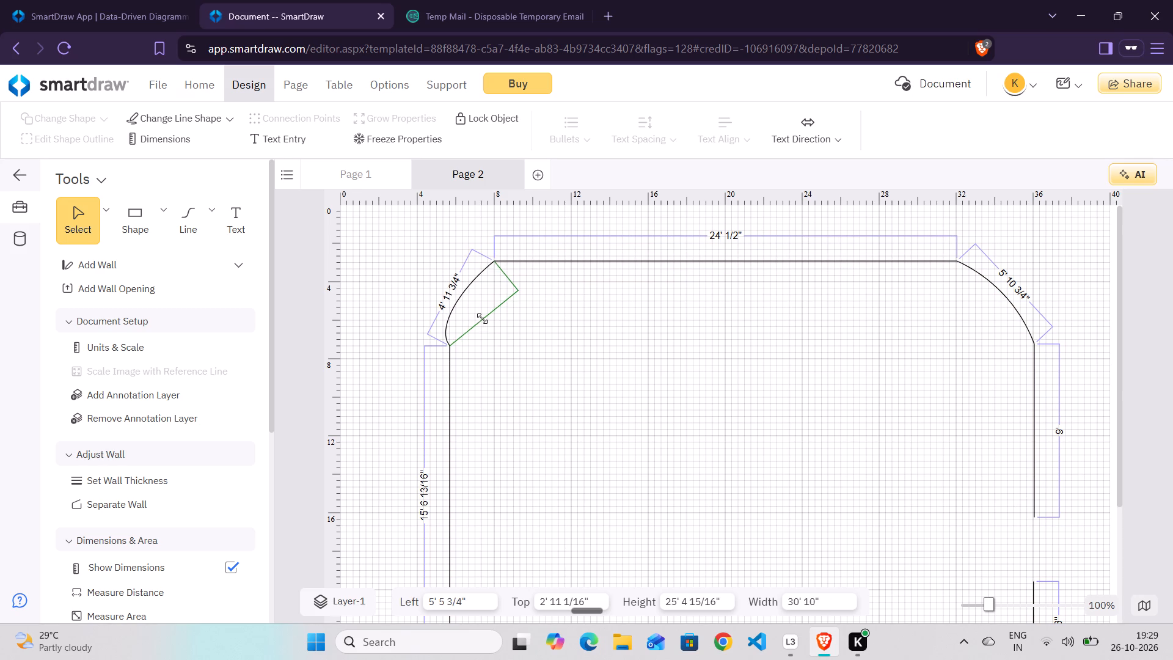
{"action": "left_click_drag", "start_coordinate": [482, 318], "coordinate": [478, 337]}
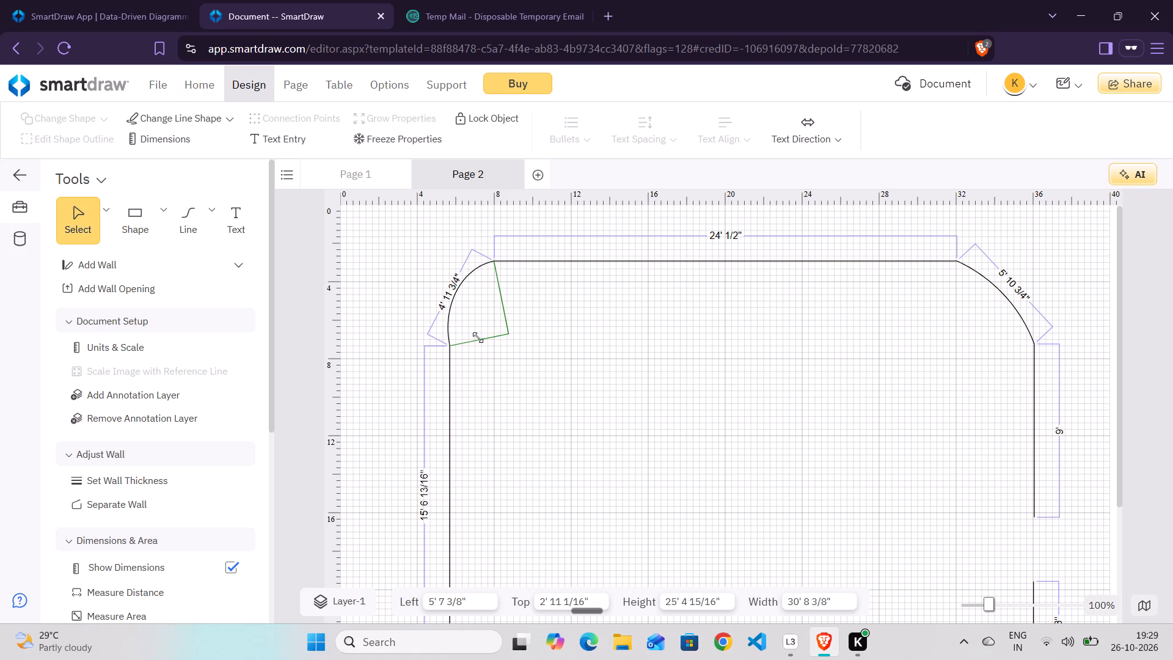
{"action": "left_click_drag", "start_coordinate": [478, 337], "coordinate": [457, 307]}
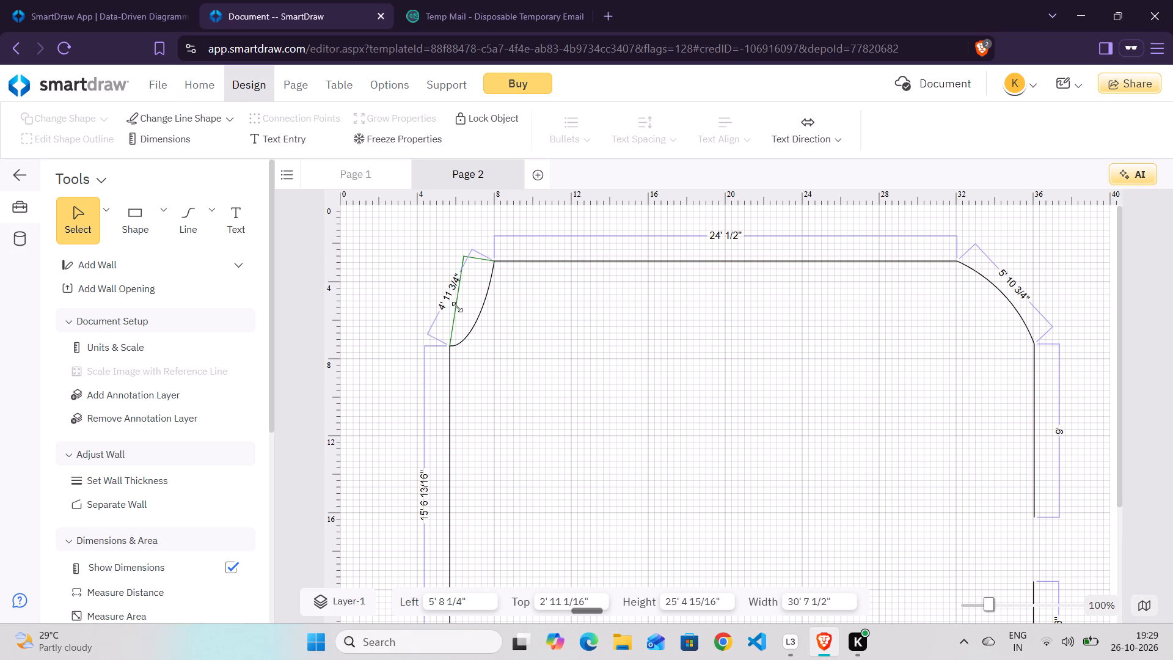
{"action": "left_click_drag", "start_coordinate": [457, 307], "coordinate": [665, 353]}
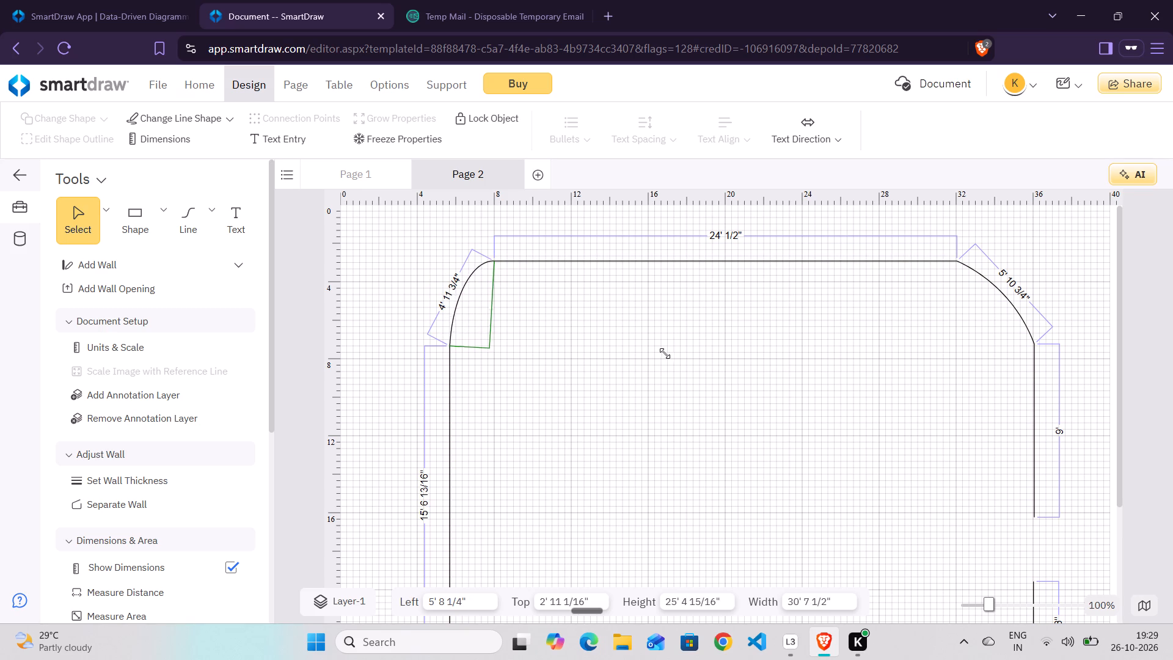
{"action": "left_click_drag", "start_coordinate": [665, 353], "coordinate": [690, 496]}
{"action": "scroll", "coordinate": [770, 454], "scroll_direction": "left", "scroll_amount": 1}
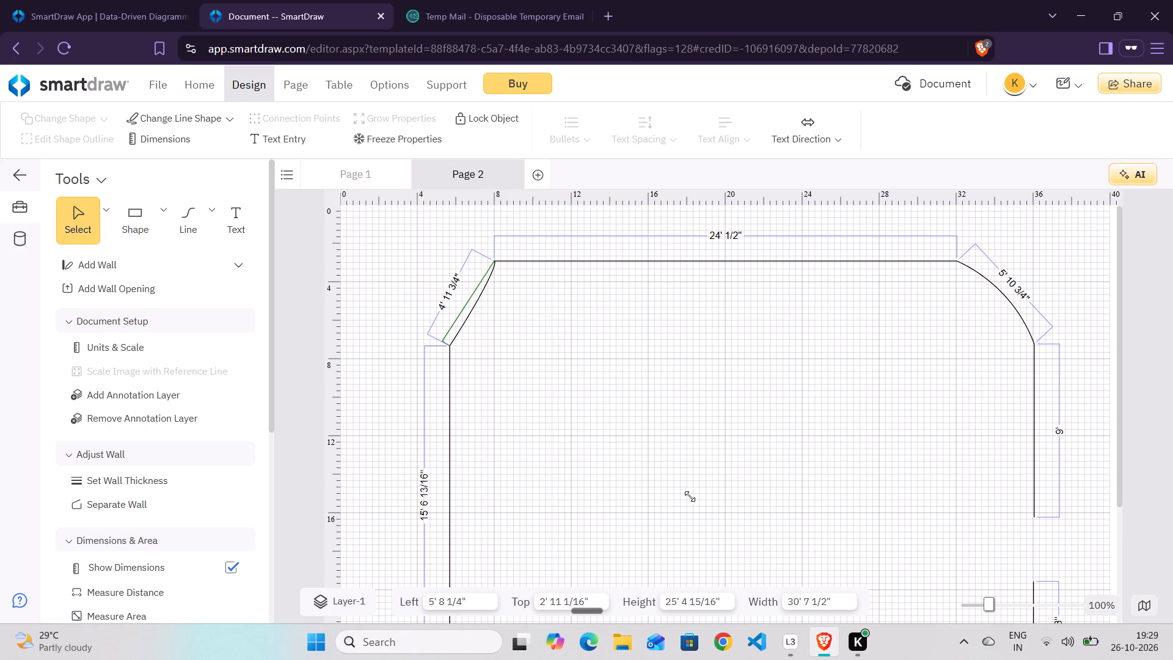
{"action": "left_click_drag", "start_coordinate": [690, 496], "coordinate": [740, 298]}
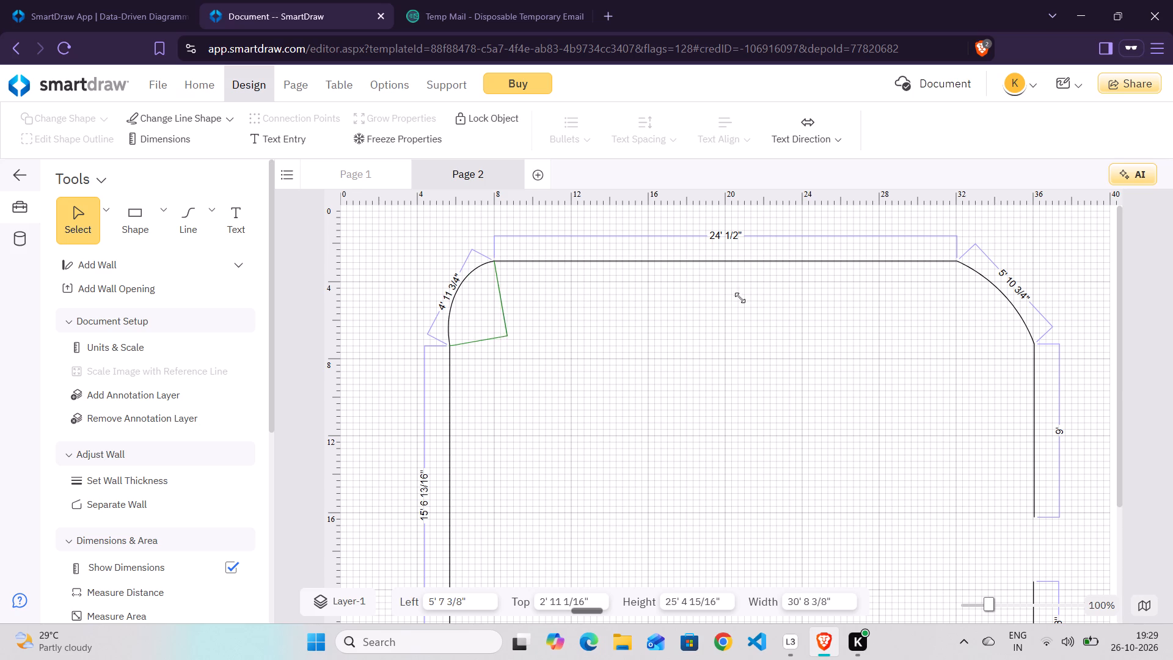
{"action": "left_click_drag", "start_coordinate": [740, 298], "coordinate": [773, 319]}
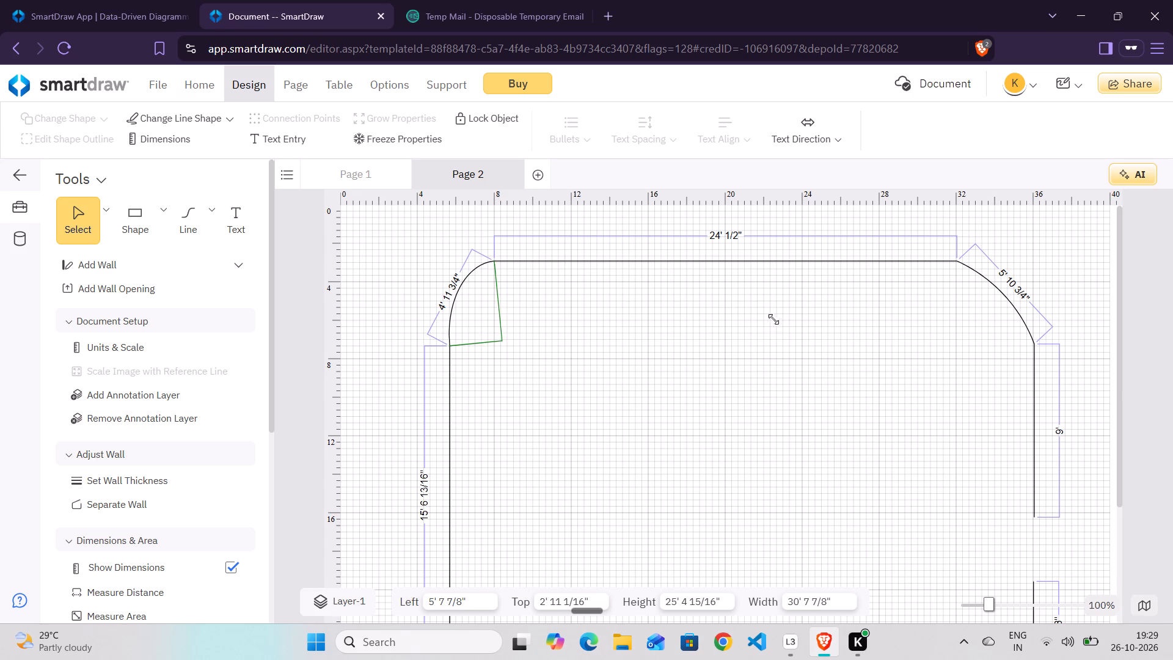
{"action": "left_click_drag", "start_coordinate": [773, 319], "coordinate": [746, 337]}
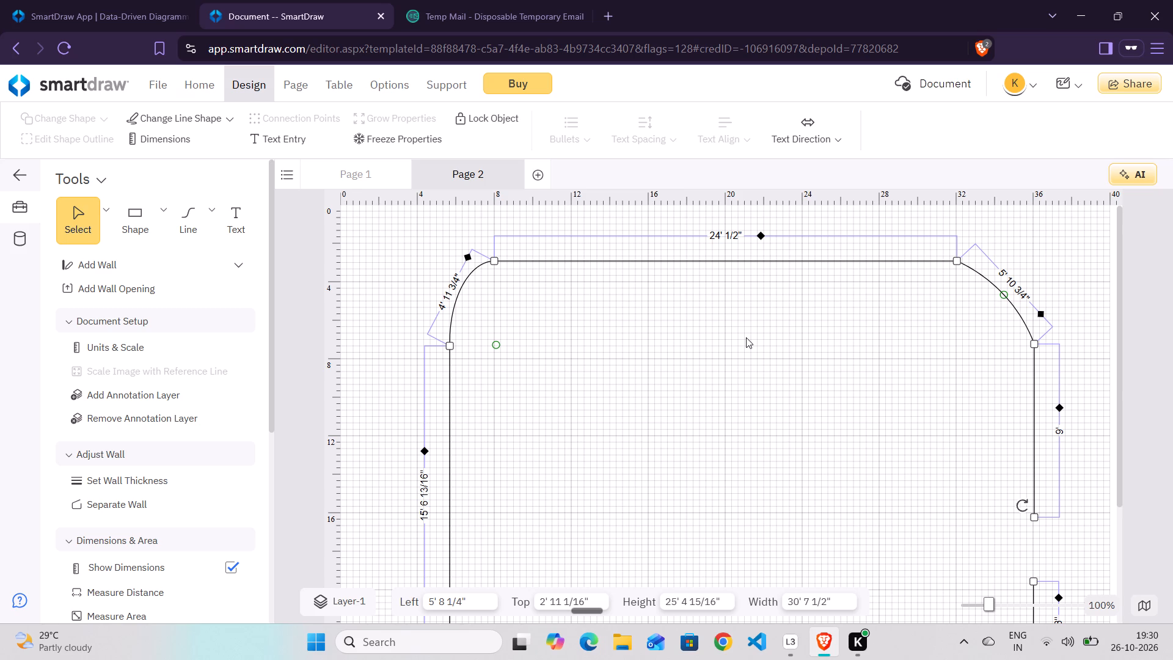
Draw a 16' horizontal straight line inside the outline, starting at left 8' 4" and top 8'.
{"action": "scroll", "coordinate": [750, 323], "scroll_direction": "down", "scroll_amount": 2}
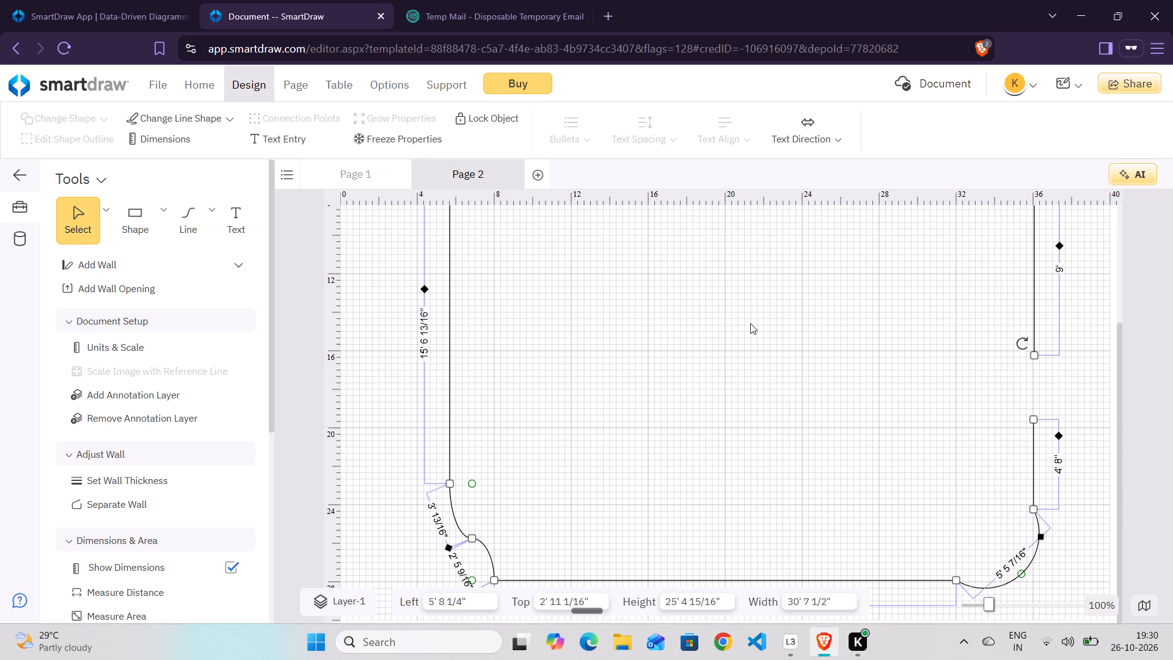
{"action": "scroll", "coordinate": [750, 323], "scroll_direction": "down", "scroll_amount": 2}
{"action": "left_click", "coordinate": [750, 323]}
{"action": "scroll", "coordinate": [750, 323], "scroll_direction": "up", "scroll_amount": 5}
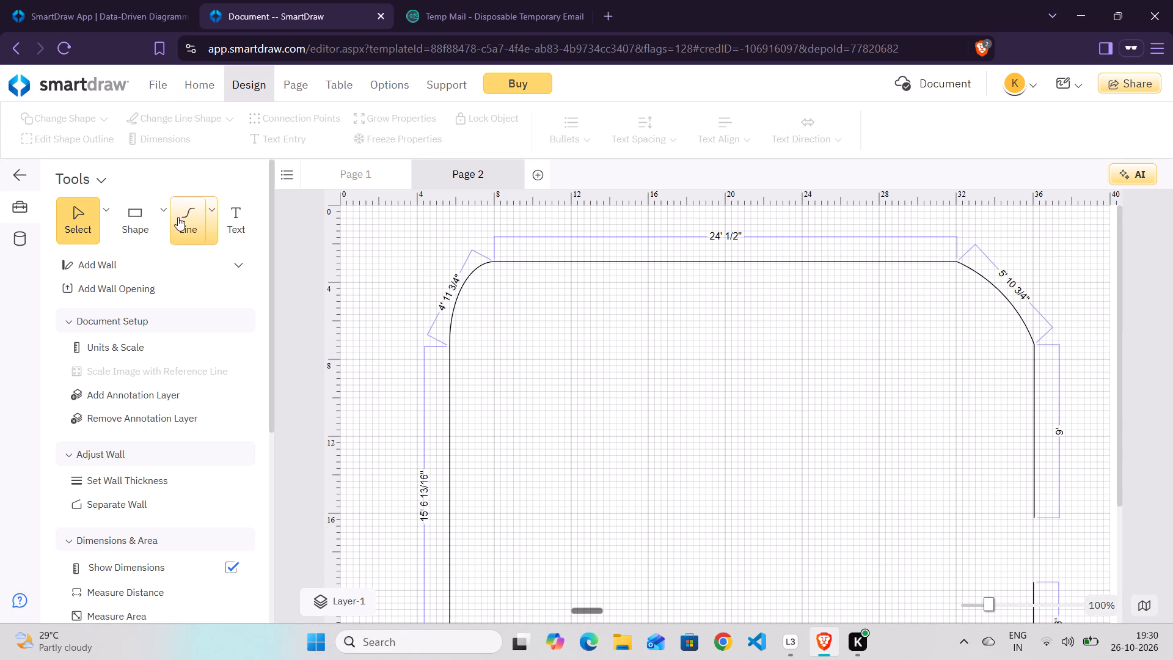
{"action": "left_click", "coordinate": [216, 216]}
{"action": "left_click", "coordinate": [272, 277]}
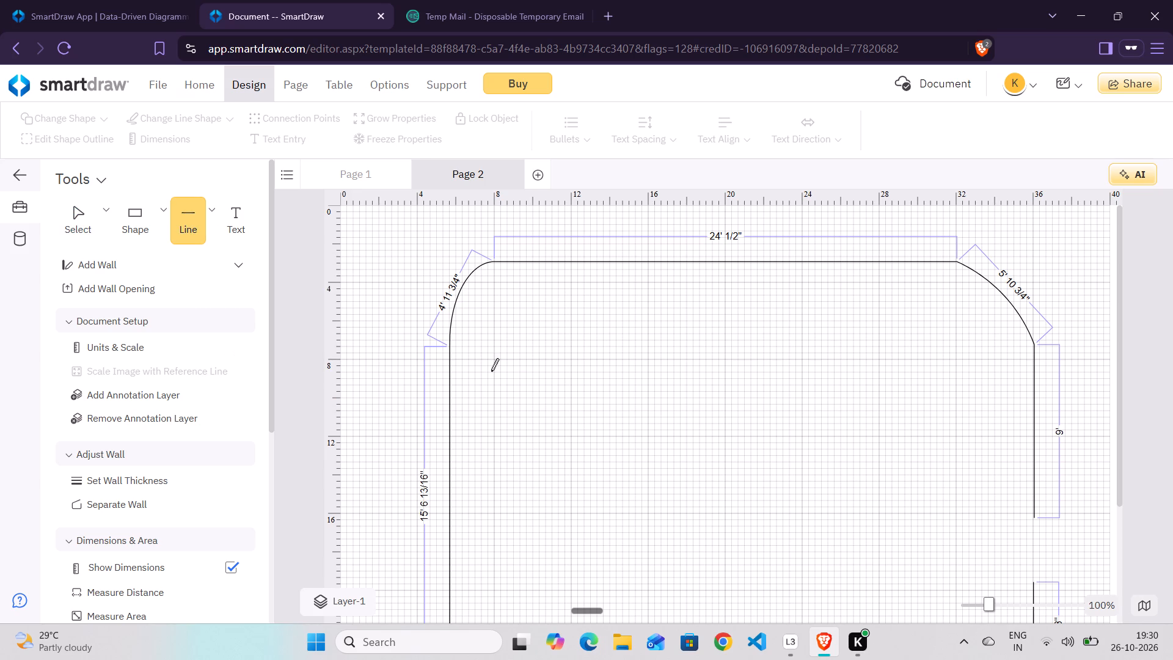
{"action": "left_click_drag", "start_coordinate": [499, 359], "coordinate": [602, 365]}
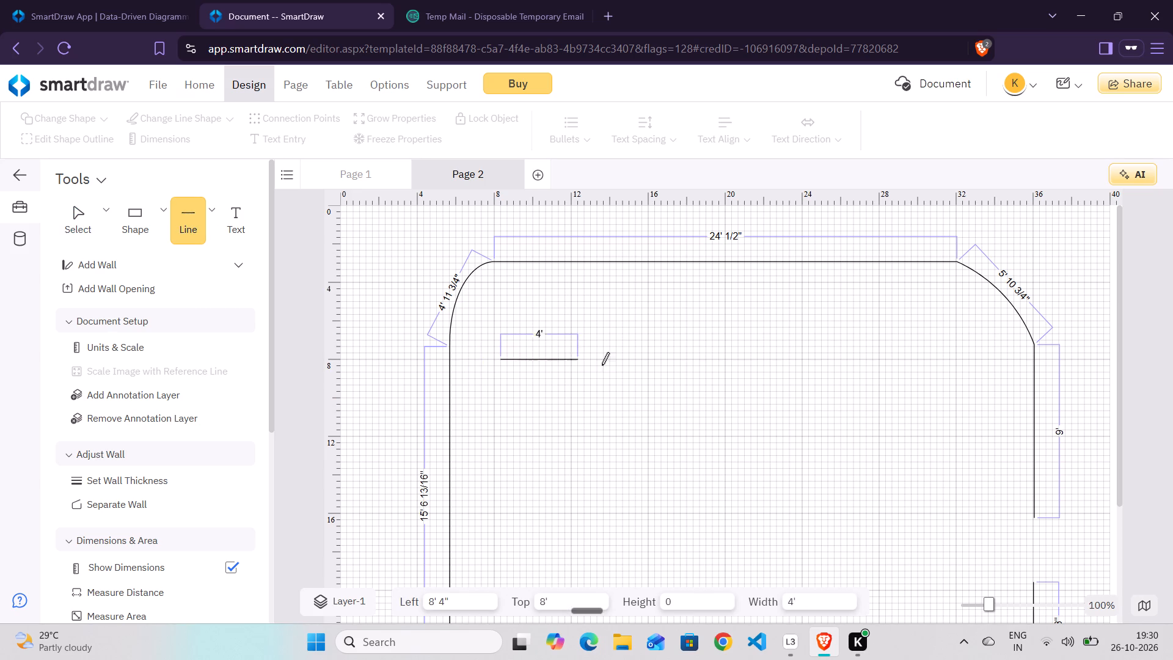
{"action": "left_click_drag", "start_coordinate": [602, 365], "coordinate": [874, 354]}
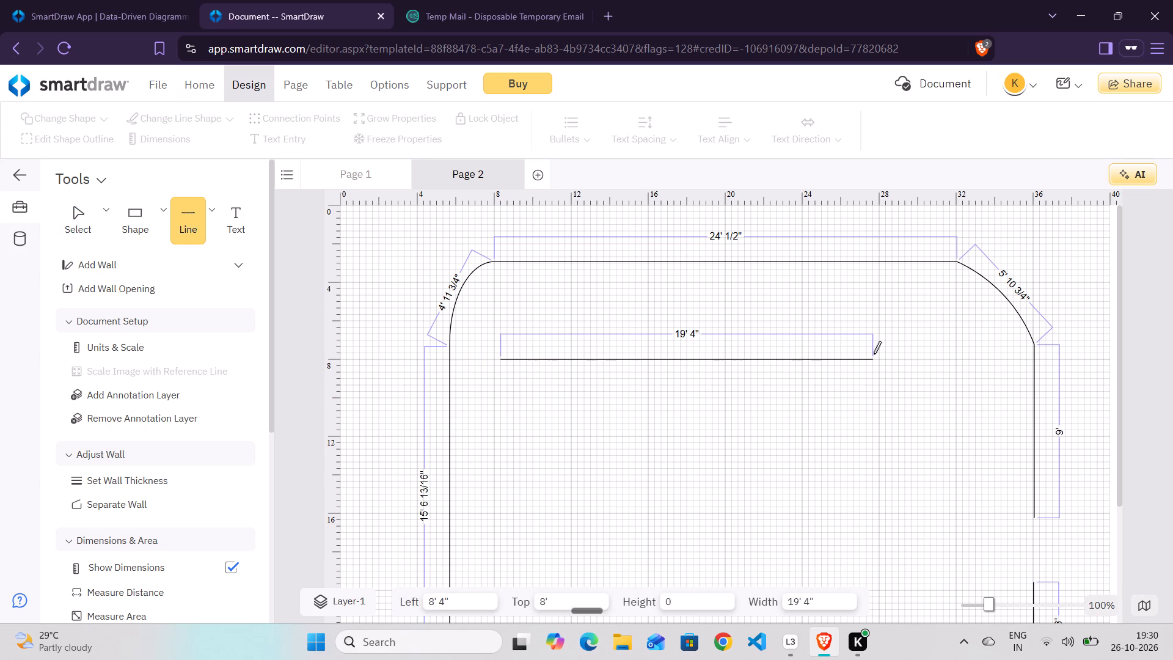
{"action": "left_click_drag", "start_coordinate": [874, 354], "coordinate": [831, 358]}
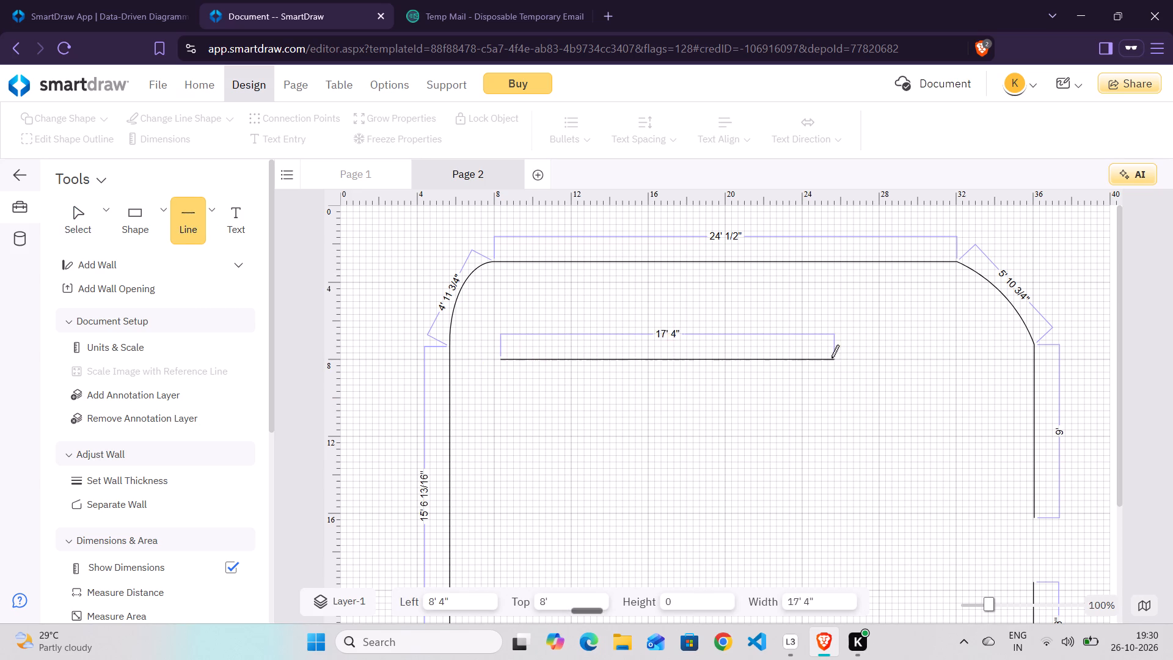
{"action": "left_click_drag", "start_coordinate": [831, 358], "coordinate": [805, 360]}
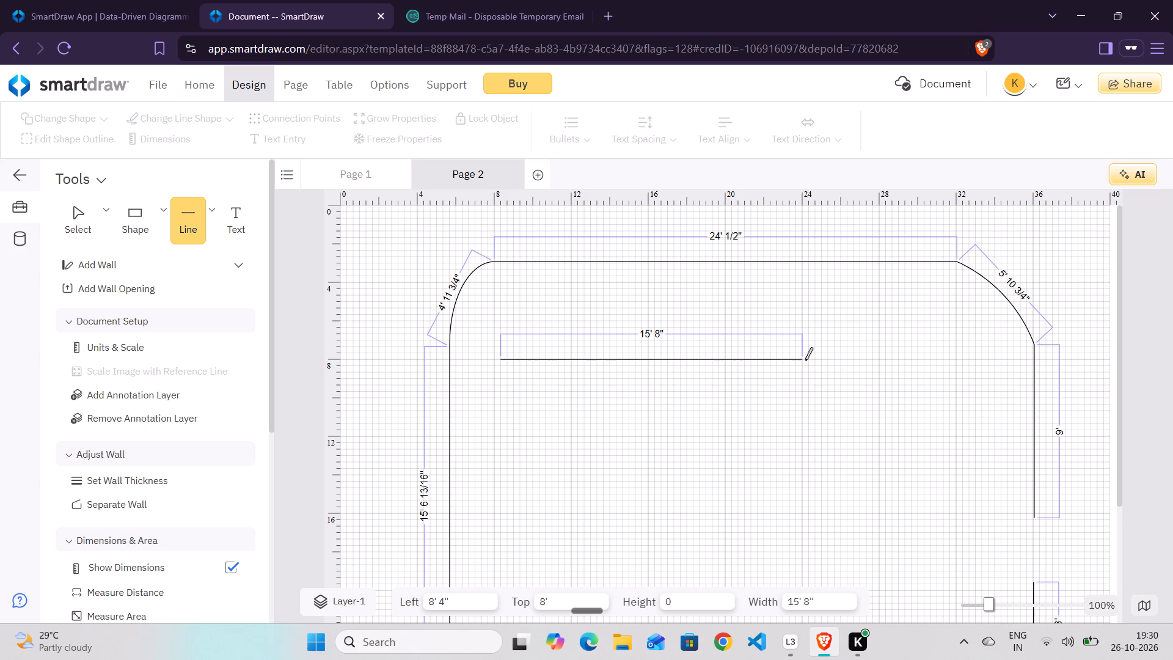
{"action": "left_click_drag", "start_coordinate": [805, 360], "coordinate": [808, 359]}
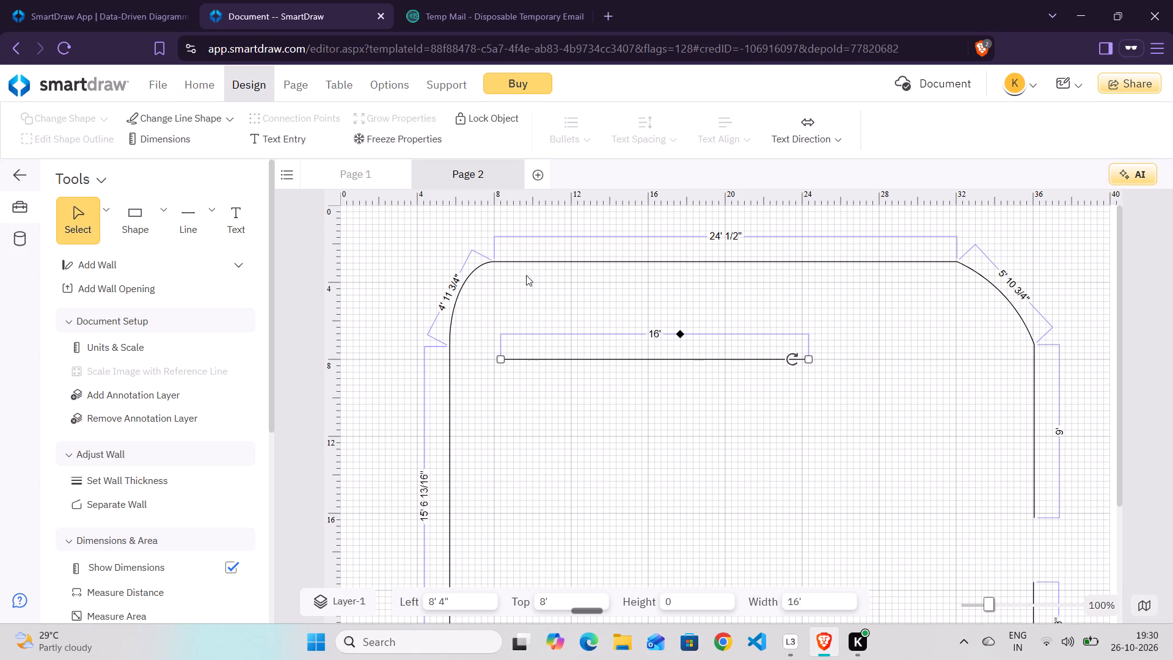
Draw a 2' 7 1/2" polygon line joining the 16' line's left end to the outline's left side.
{"action": "left_click", "coordinate": [211, 213]}
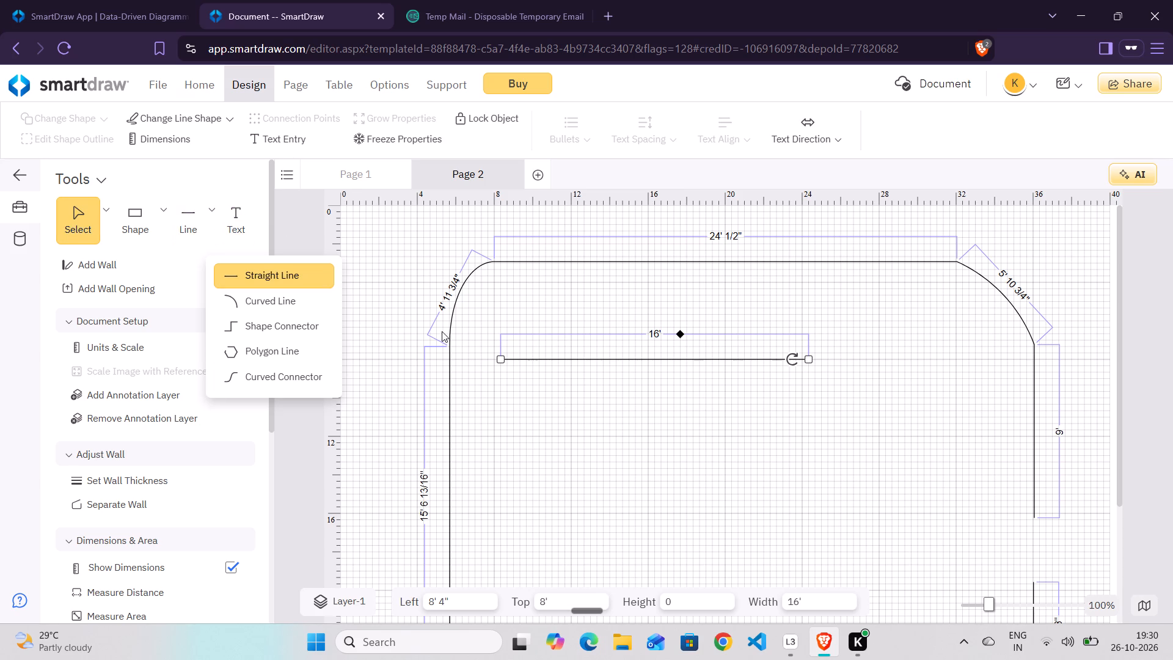
{"action": "left_click", "coordinate": [316, 361]}
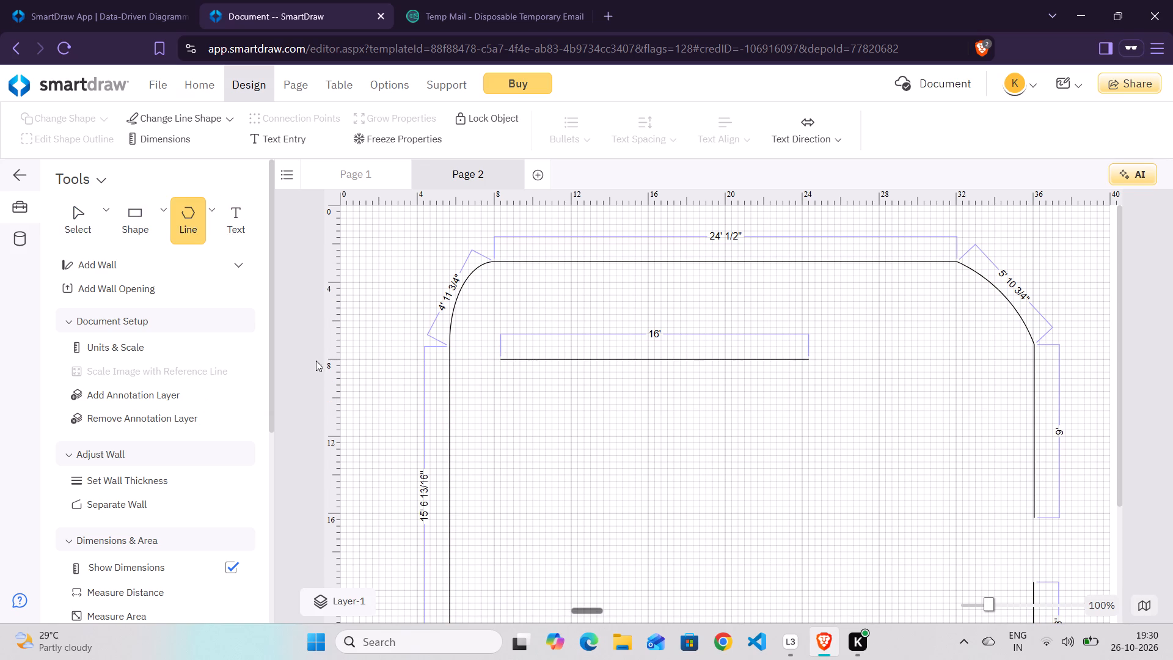
{"action": "left_click_drag", "start_coordinate": [500, 356], "coordinate": [436, 356]}
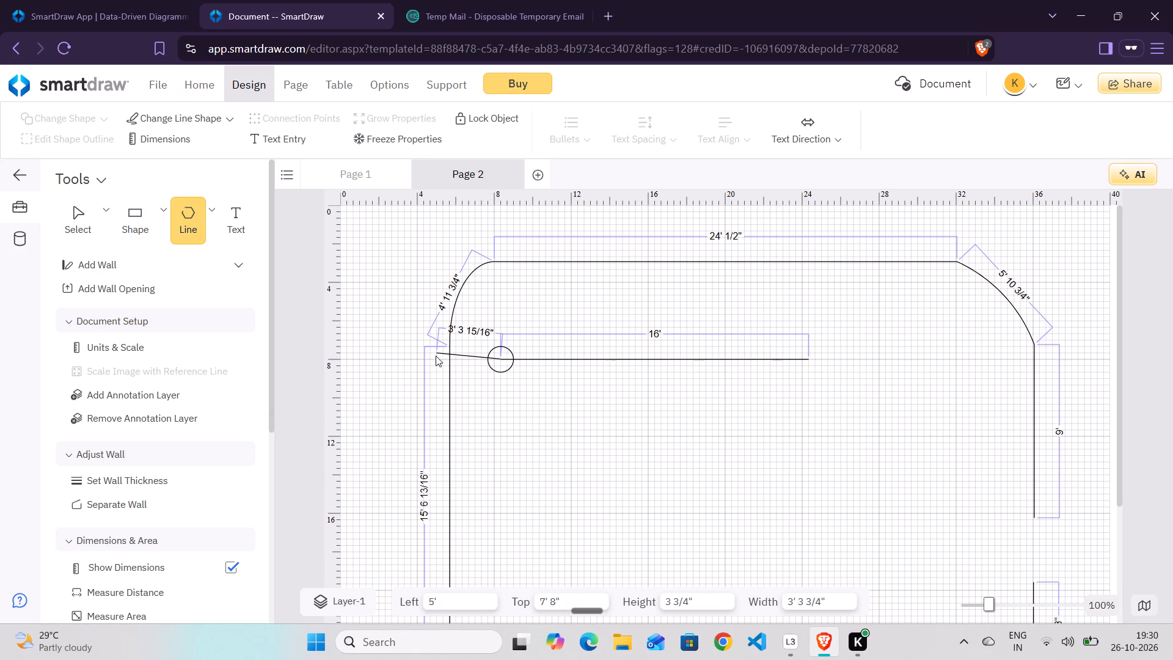
{"action": "left_click_drag", "start_coordinate": [436, 356], "coordinate": [446, 358]}
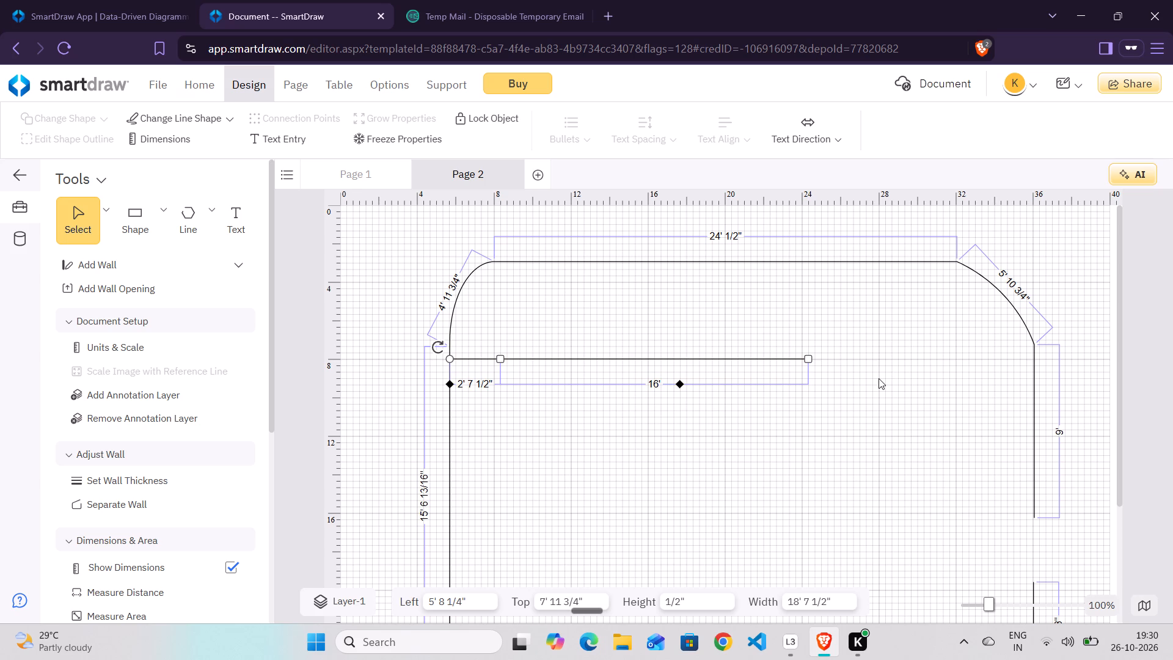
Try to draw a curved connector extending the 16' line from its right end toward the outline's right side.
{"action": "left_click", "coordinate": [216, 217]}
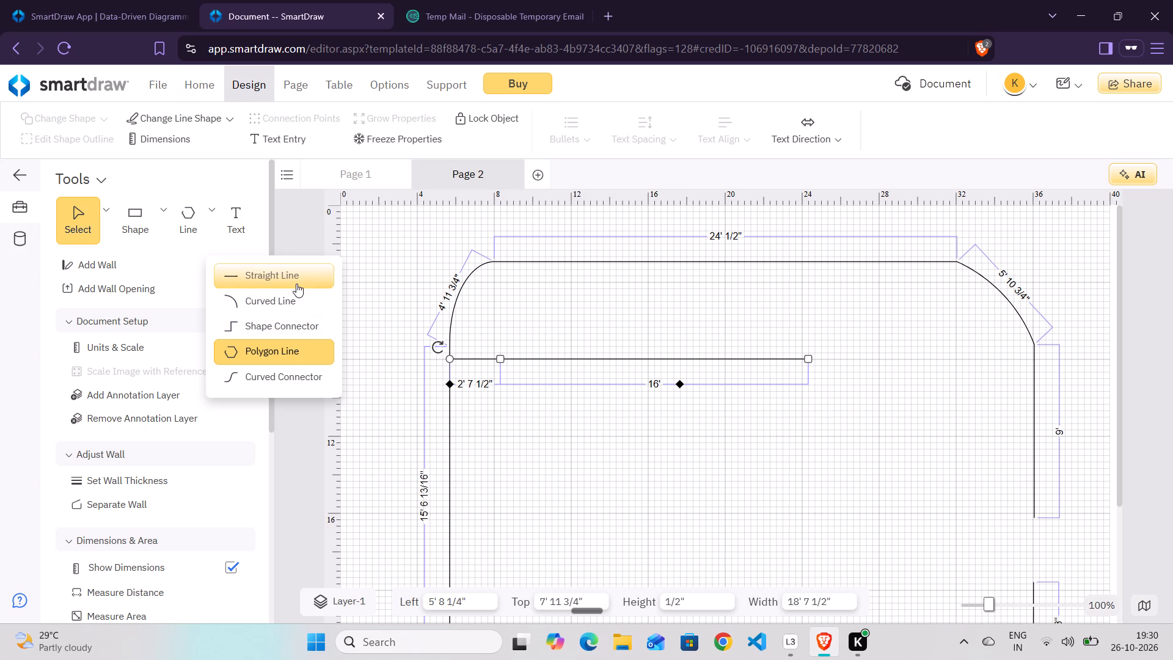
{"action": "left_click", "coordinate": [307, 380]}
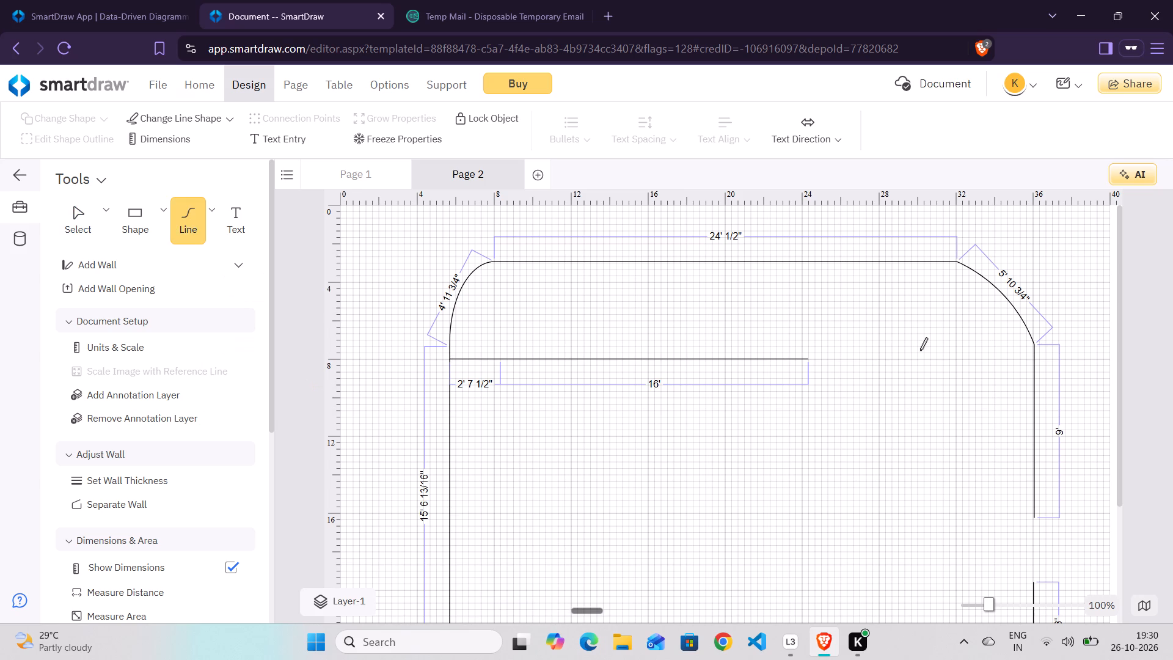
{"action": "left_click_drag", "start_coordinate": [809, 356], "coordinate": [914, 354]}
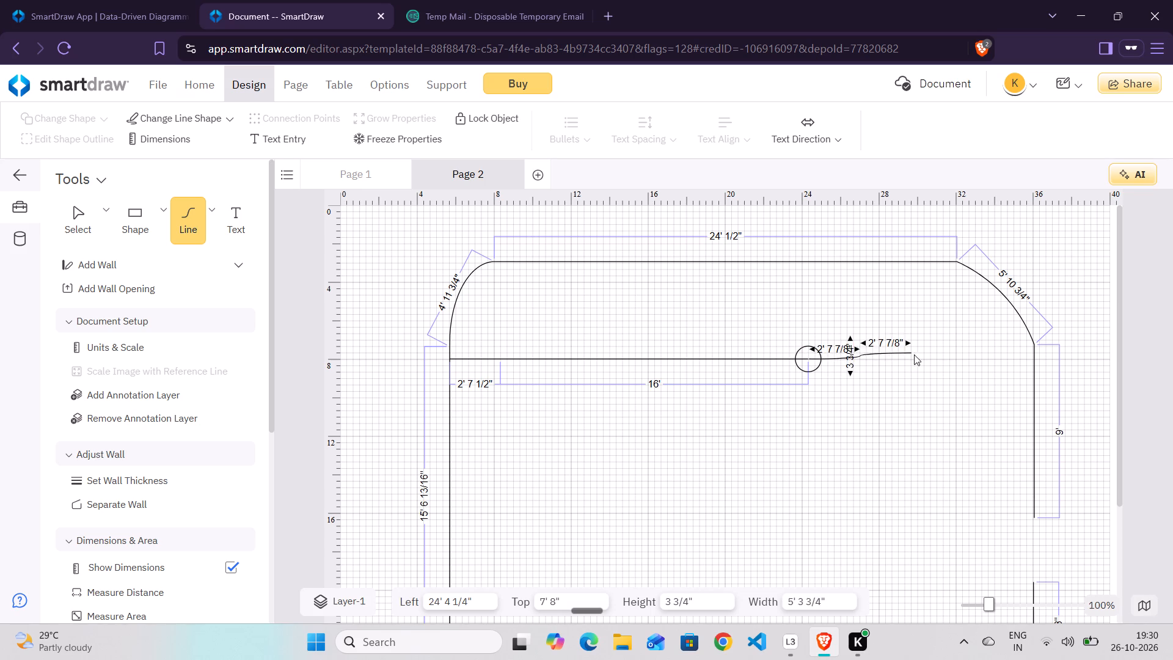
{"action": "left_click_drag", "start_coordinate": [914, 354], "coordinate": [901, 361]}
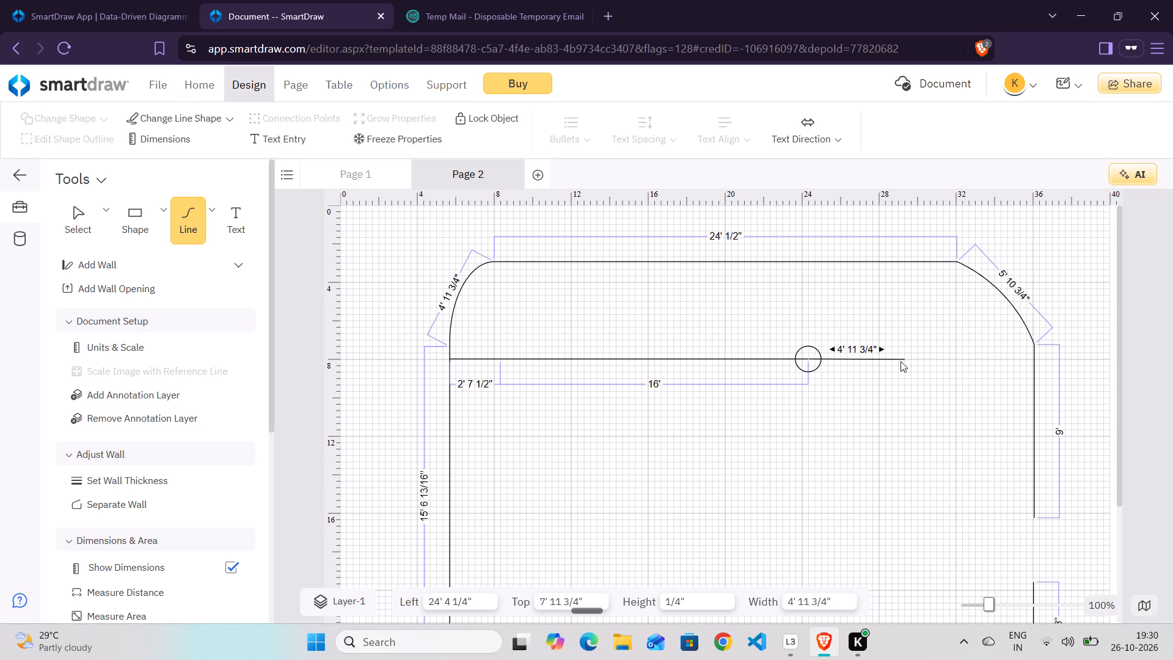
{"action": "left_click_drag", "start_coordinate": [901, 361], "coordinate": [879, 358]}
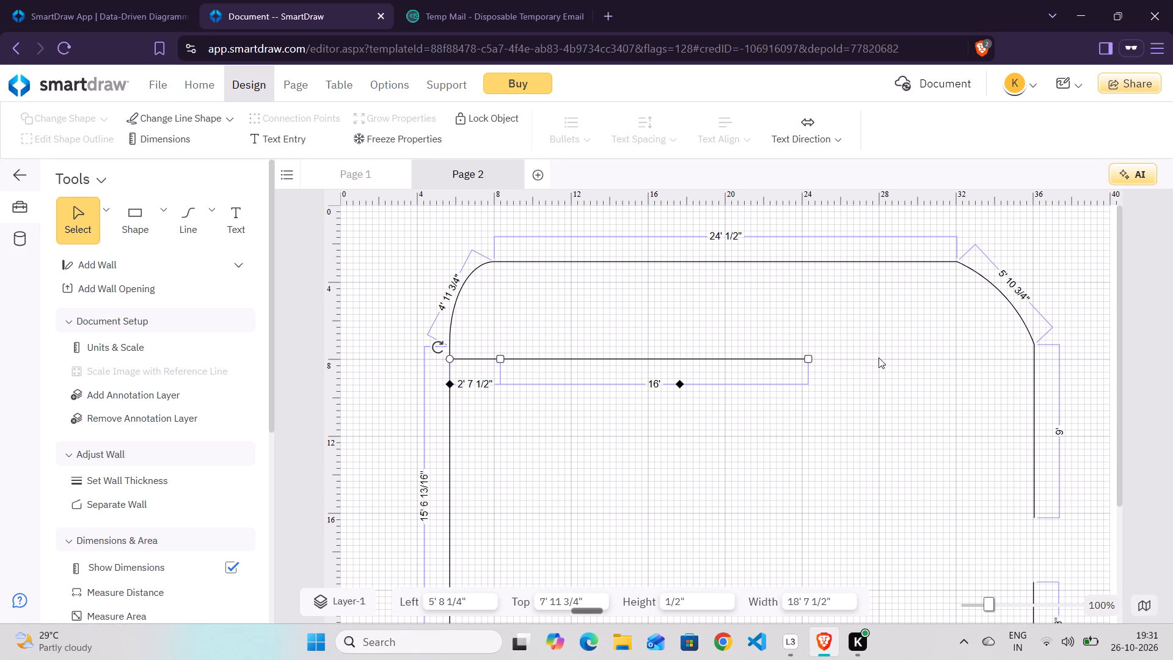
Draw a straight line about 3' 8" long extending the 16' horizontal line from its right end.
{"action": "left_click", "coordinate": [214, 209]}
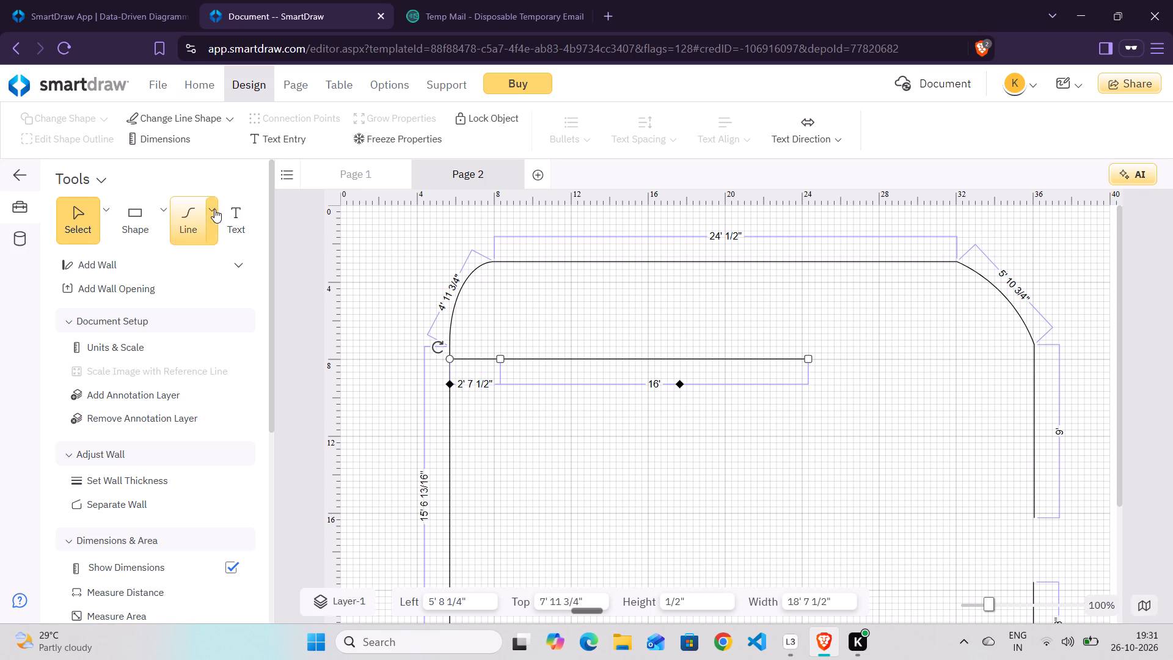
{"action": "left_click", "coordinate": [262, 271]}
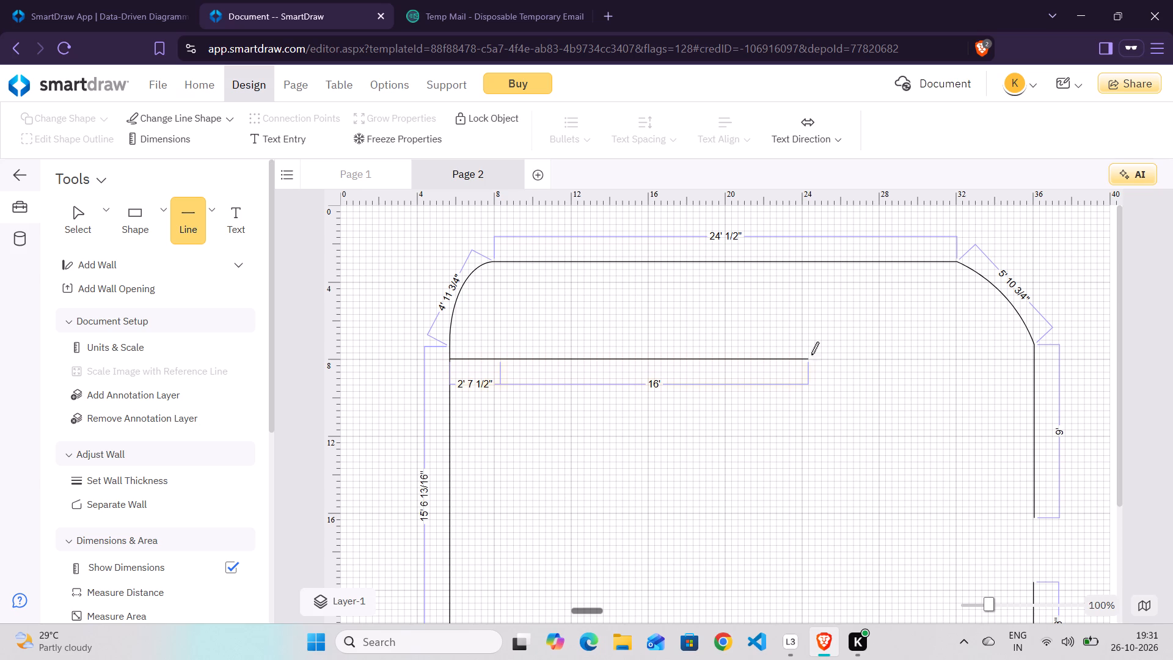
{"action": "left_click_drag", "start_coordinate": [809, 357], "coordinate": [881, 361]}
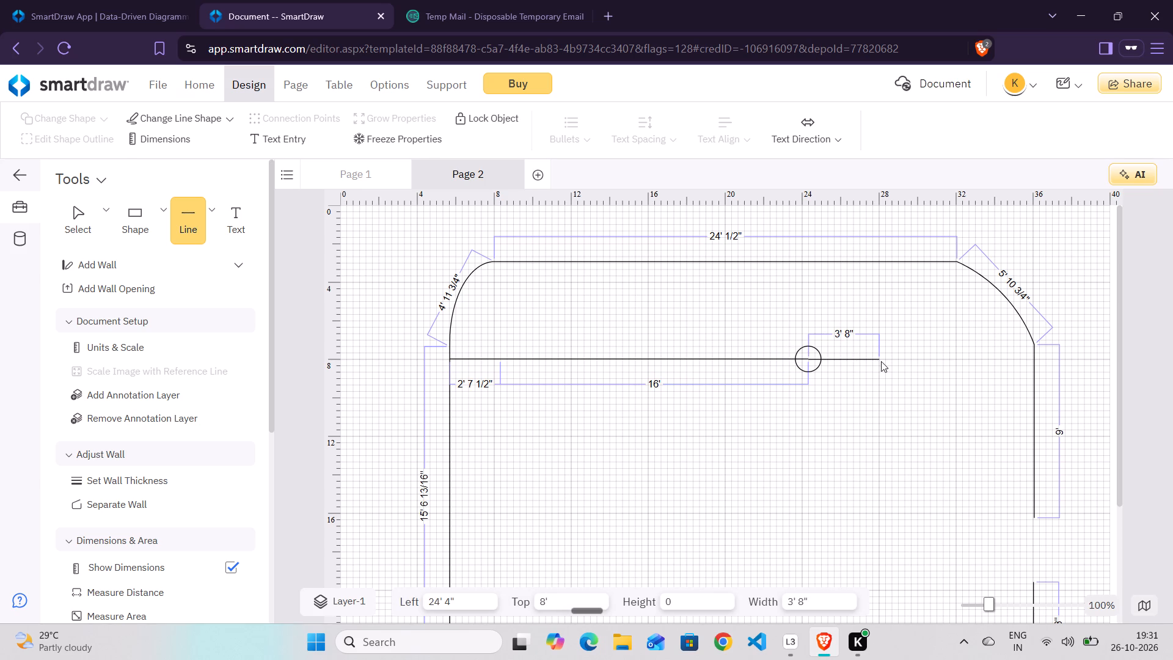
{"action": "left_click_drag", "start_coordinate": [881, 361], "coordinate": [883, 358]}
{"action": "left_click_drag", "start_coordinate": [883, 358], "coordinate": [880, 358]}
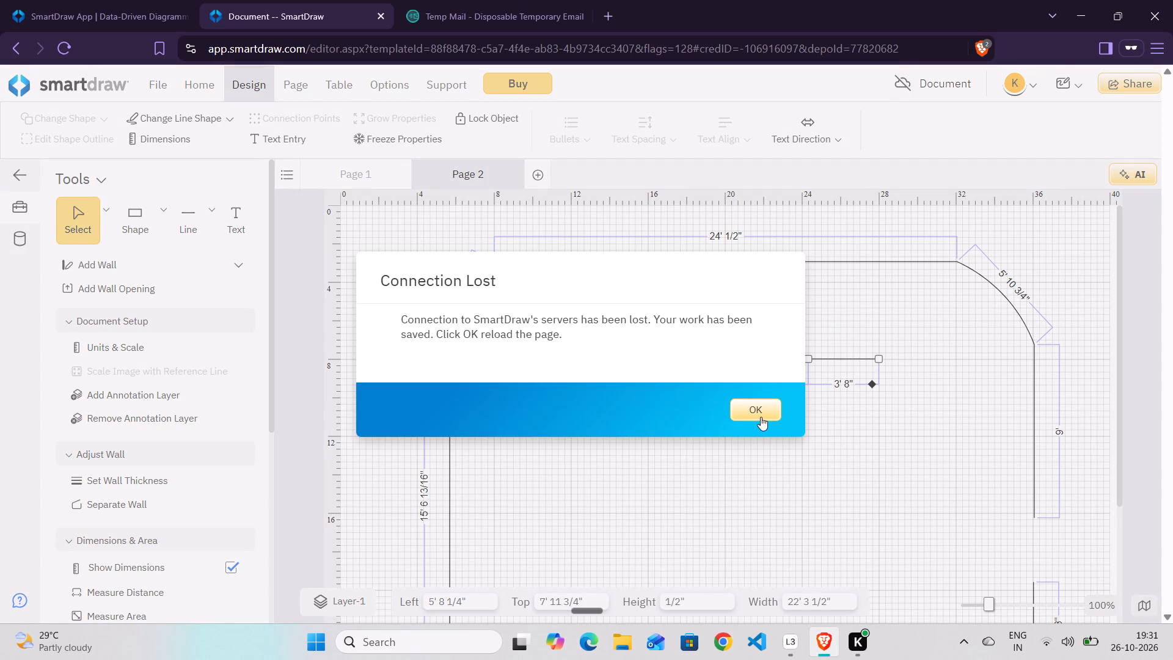
Reload the drawing page to restore the document session.
{"action": "left_click", "coordinate": [761, 409]}
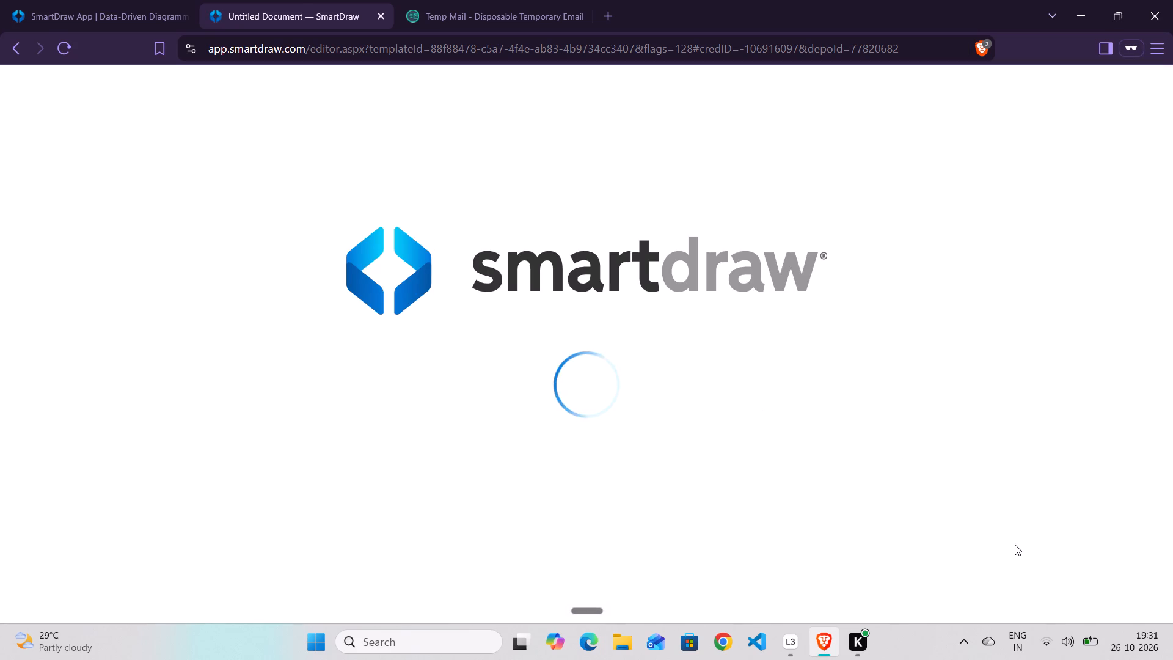
Connect the computer to a different available secured Wi-Fi network and return to the drawing.
{"action": "left_click", "coordinate": [1047, 642]}
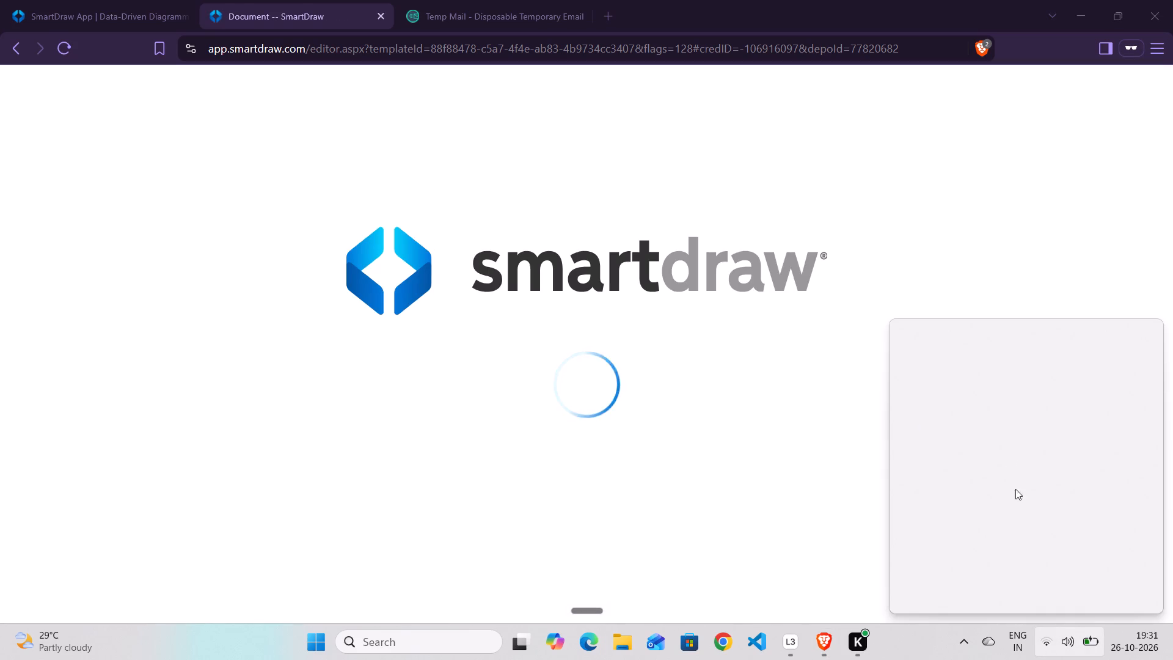
{"action": "left_click", "coordinate": [955, 354]}
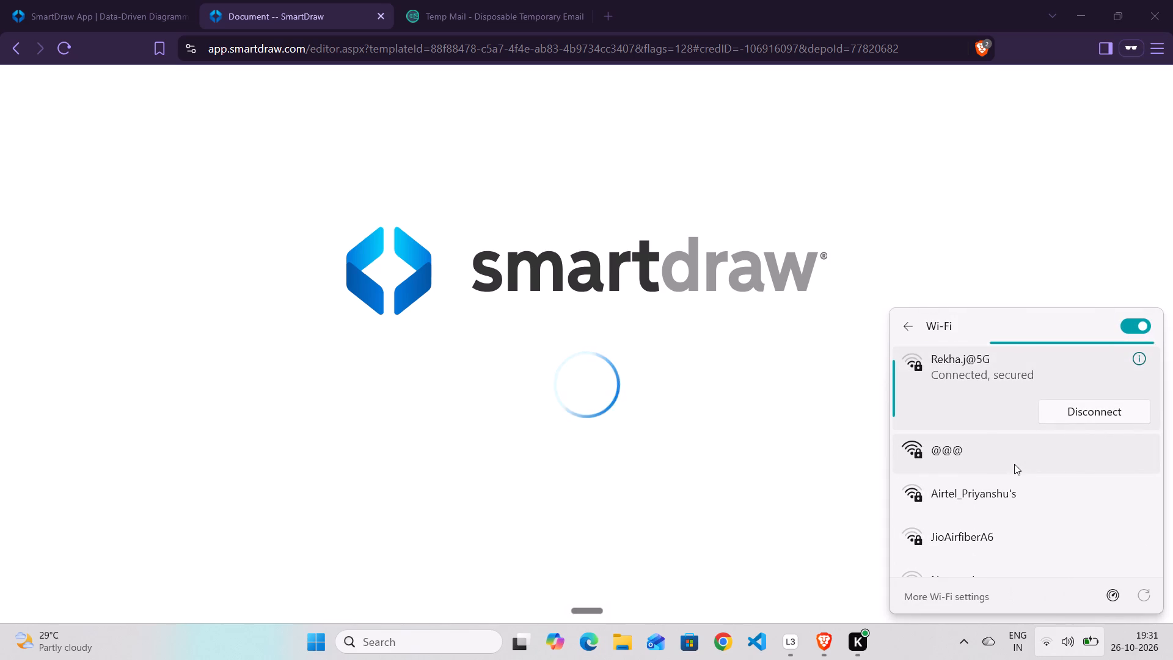
{"action": "left_click", "coordinate": [1014, 464]}
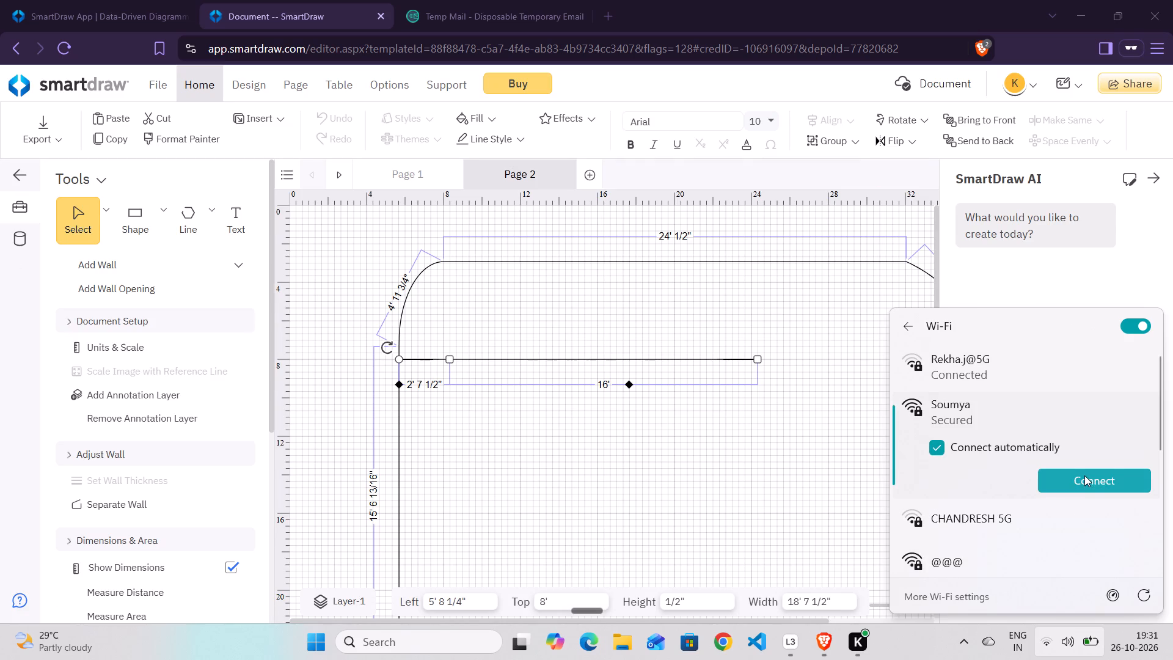
{"action": "left_click", "coordinate": [1084, 475]}
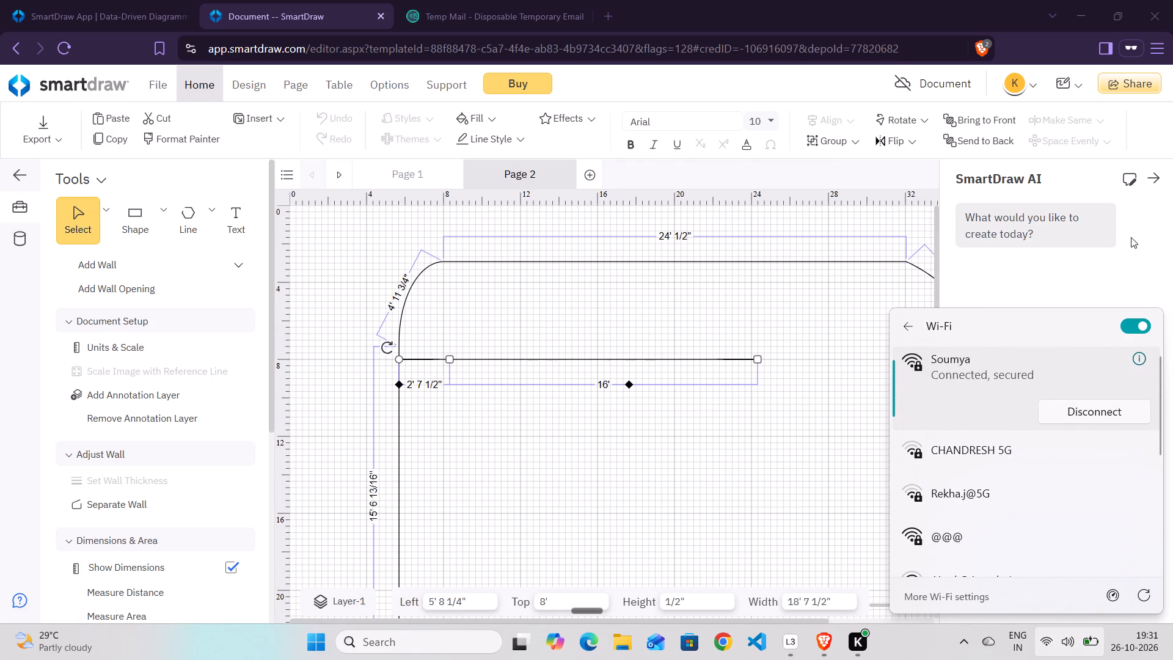
{"action": "left_click", "coordinate": [857, 175]}
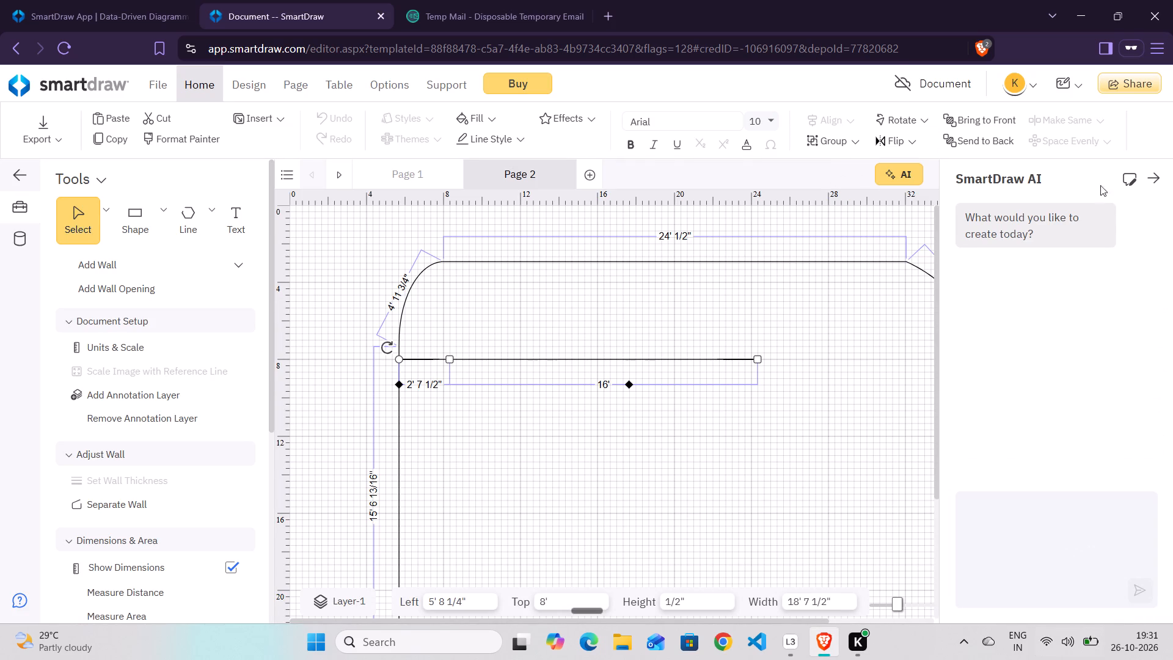
Hide the SmartDraw AI assistant to free up the drawing area.
{"action": "left_click", "coordinate": [913, 177]}
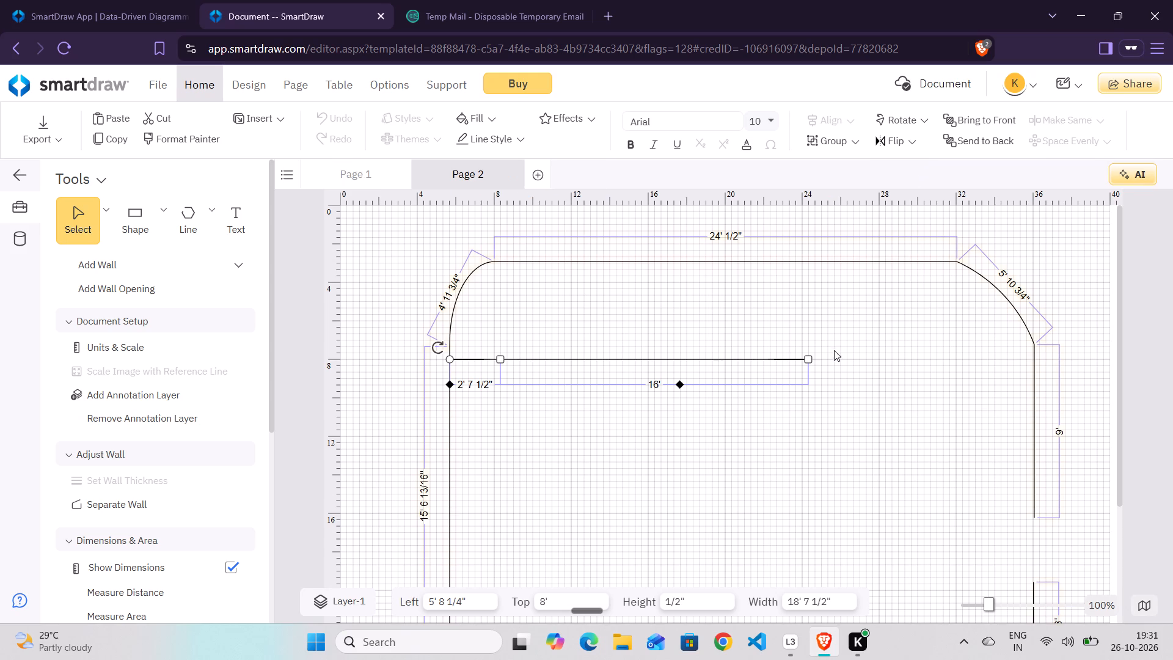
Draw a straight horizontal line about 5' 4" long from the 16' line's right end toward the outline's right side, and deselect it.
{"action": "scroll", "coordinate": [835, 348], "scroll_direction": "down", "scroll_amount": 1}
{"action": "scroll", "coordinate": [926, 258], "scroll_direction": "up", "scroll_amount": 1}
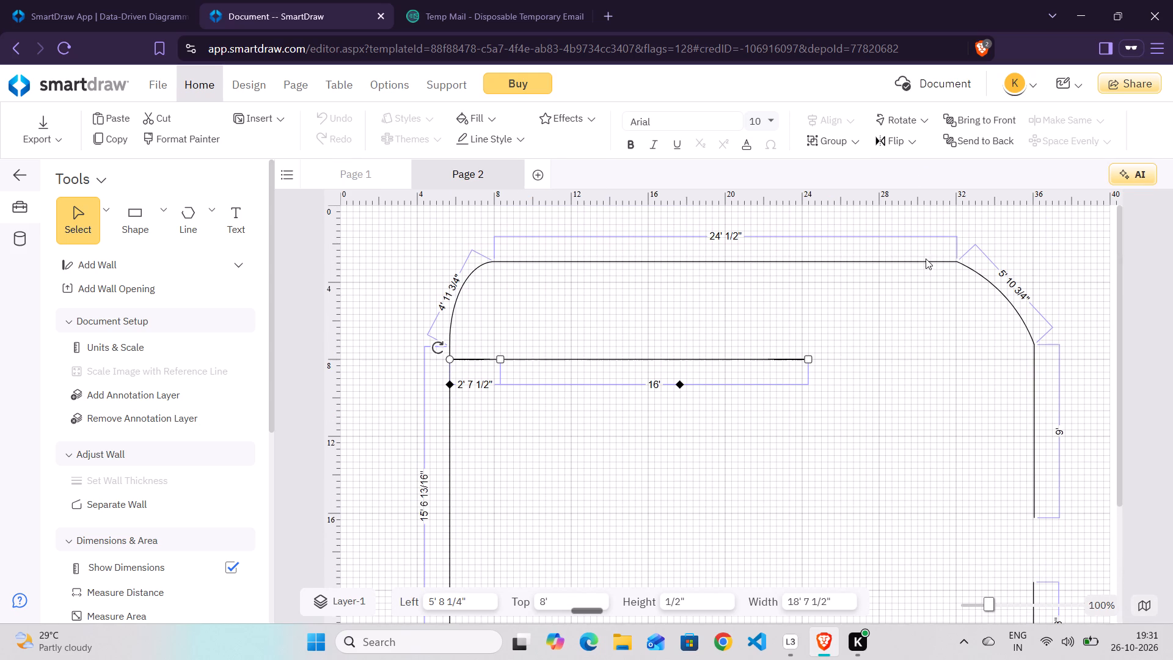
{"action": "left_click", "coordinate": [210, 215]}
{"action": "left_click", "coordinate": [260, 276]}
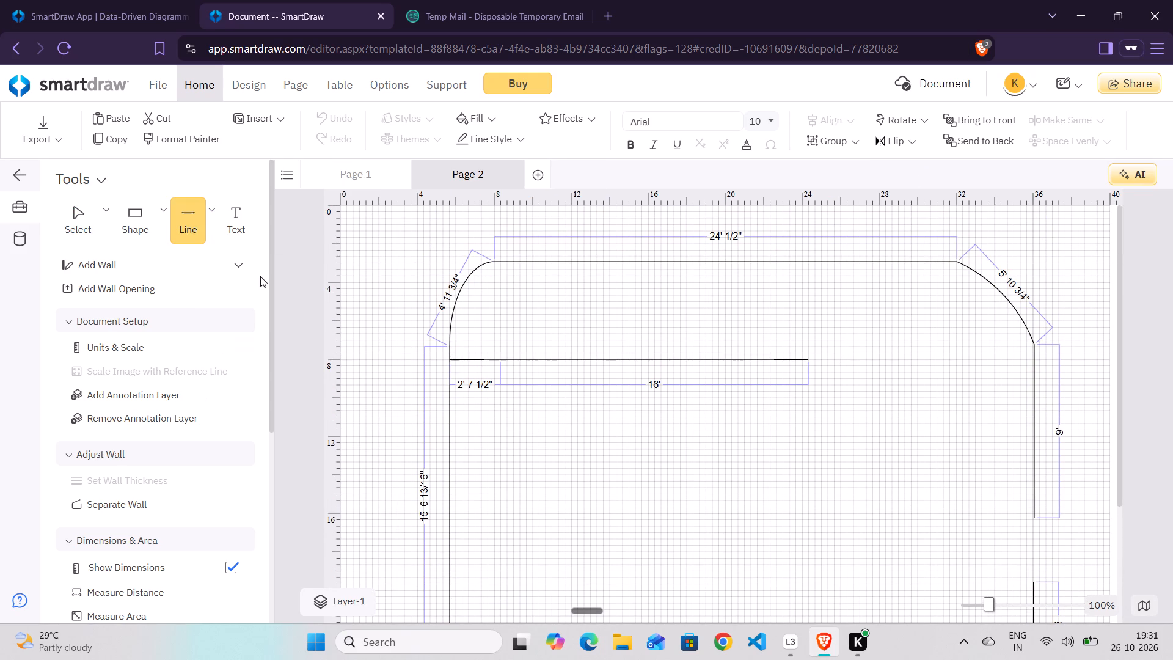
{"action": "left_click_drag", "start_coordinate": [811, 358], "coordinate": [930, 361]}
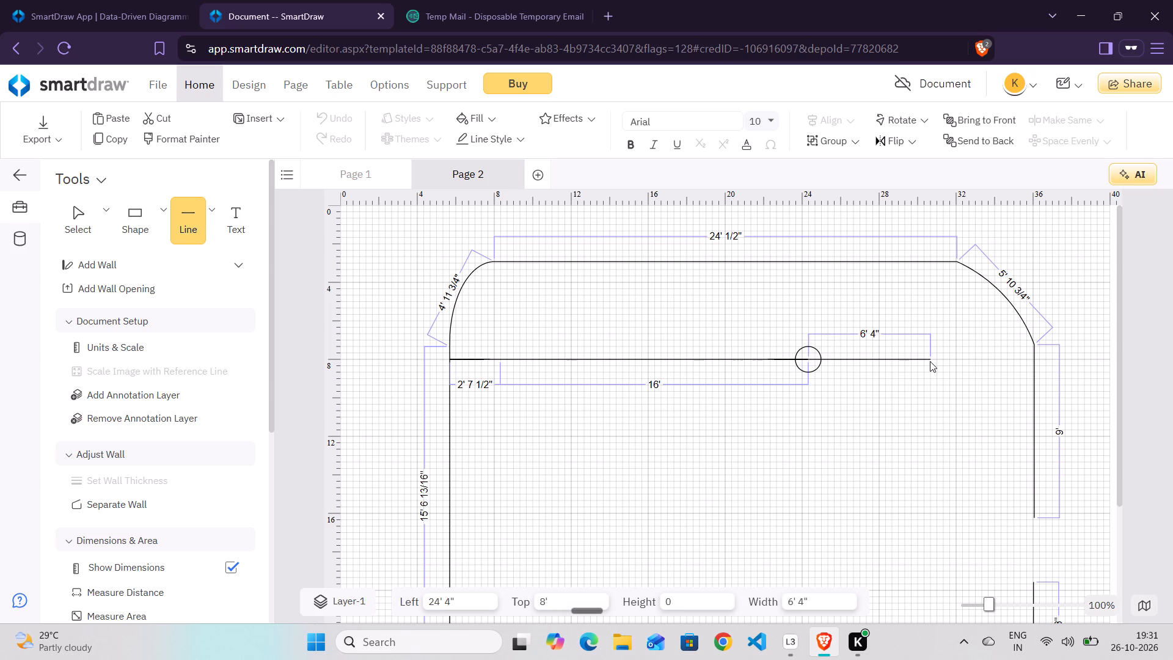
{"action": "left_click_drag", "start_coordinate": [930, 361], "coordinate": [930, 358]}
{"action": "left_click_drag", "start_coordinate": [930, 358], "coordinate": [908, 359]}
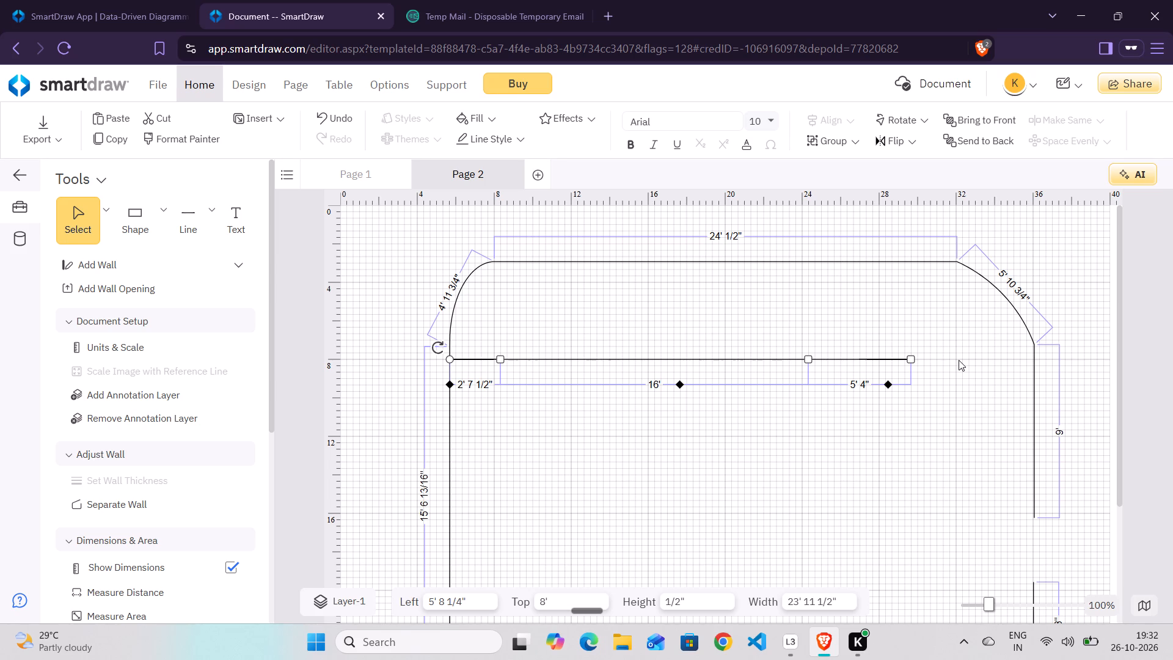
{"action": "left_click_drag", "start_coordinate": [959, 360], "coordinate": [977, 356]}
{"action": "left_click_drag", "start_coordinate": [977, 356], "coordinate": [974, 369]}
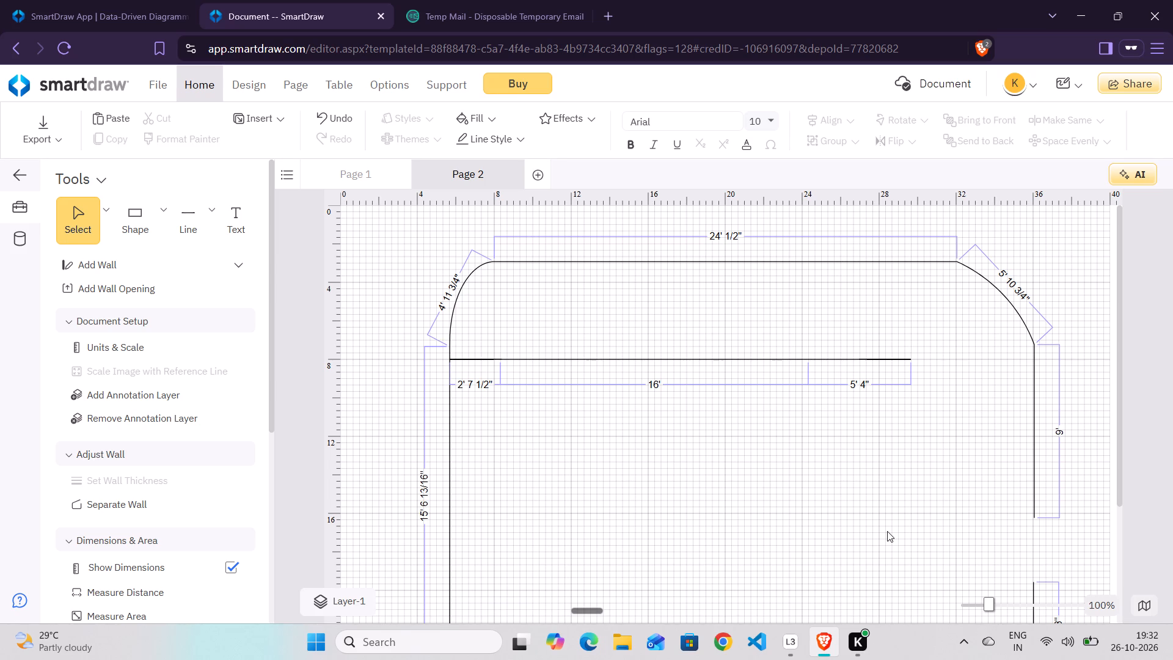
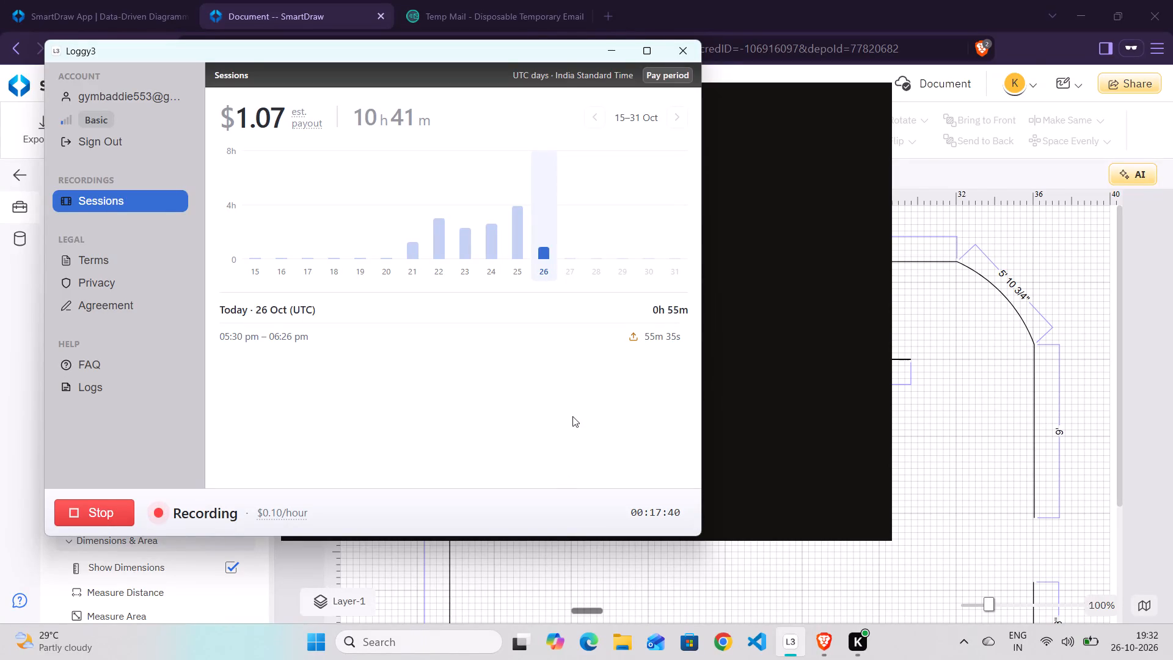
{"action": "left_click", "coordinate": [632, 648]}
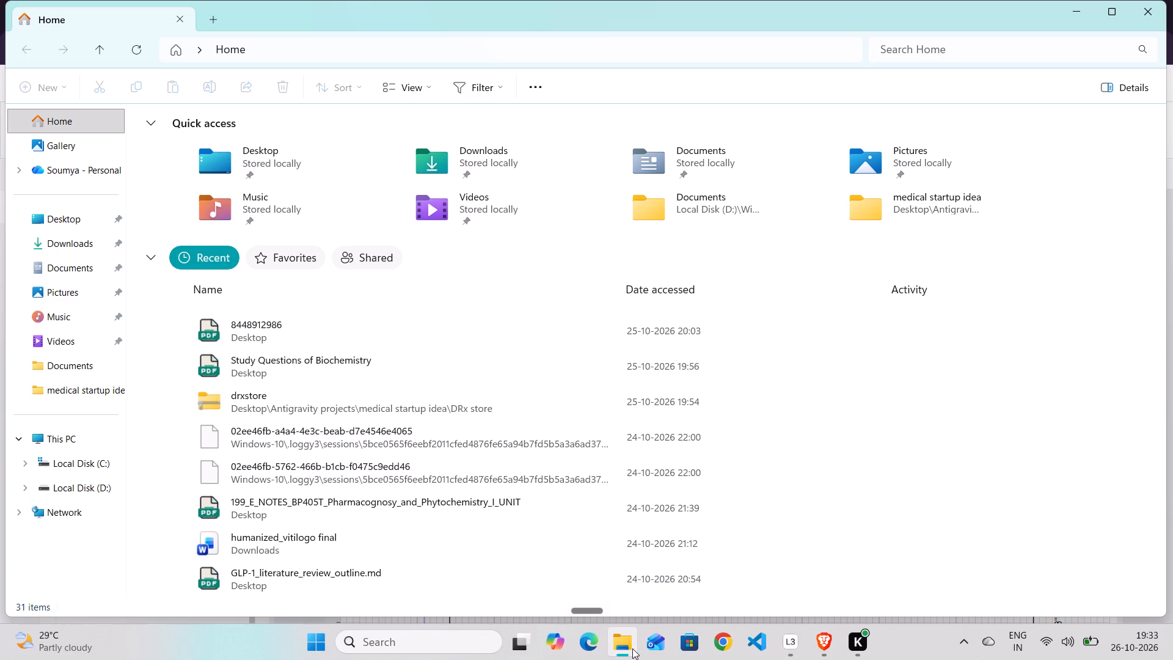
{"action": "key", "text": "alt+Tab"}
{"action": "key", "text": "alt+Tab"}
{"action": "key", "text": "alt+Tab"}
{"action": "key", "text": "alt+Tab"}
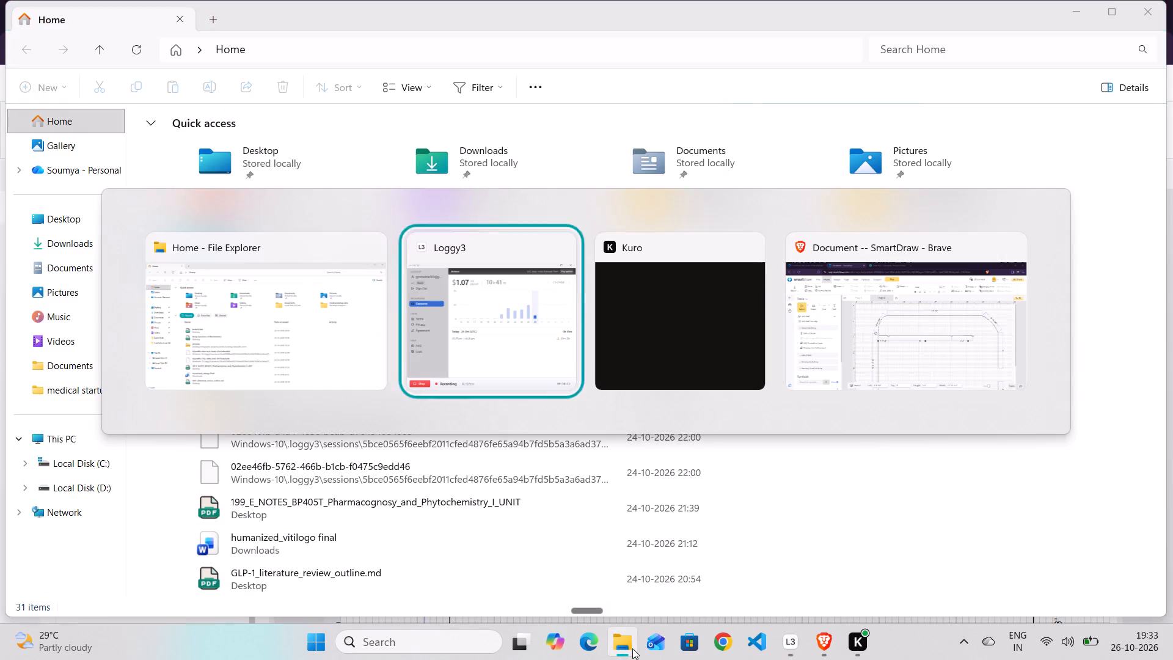
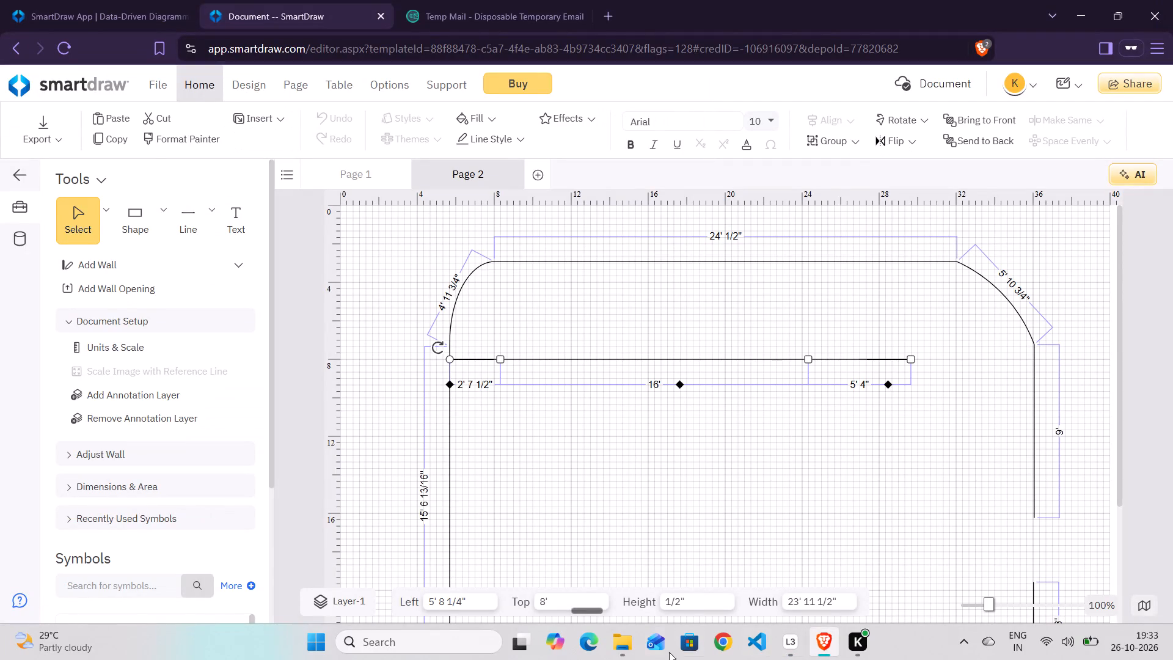
Draw a straight horizontal line about 4' 3/4" long at the 8' level, from 32' across to the right wall.
{"action": "left_click", "coordinate": [195, 209]}
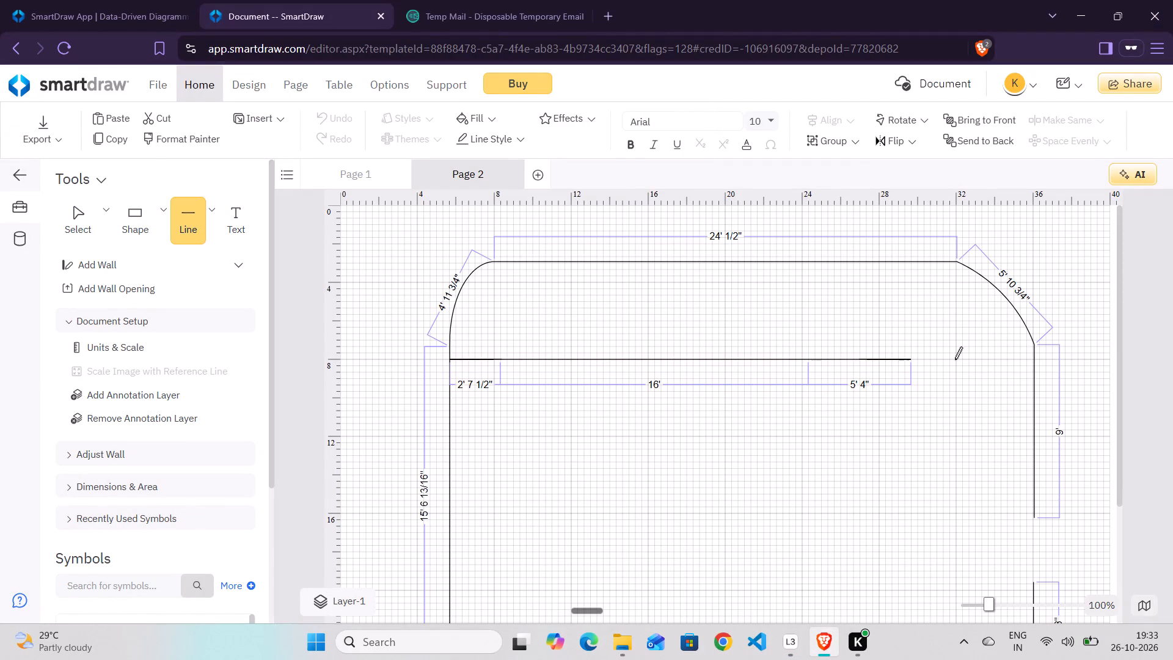
{"action": "left_click_drag", "start_coordinate": [957, 357], "coordinate": [1026, 358]}
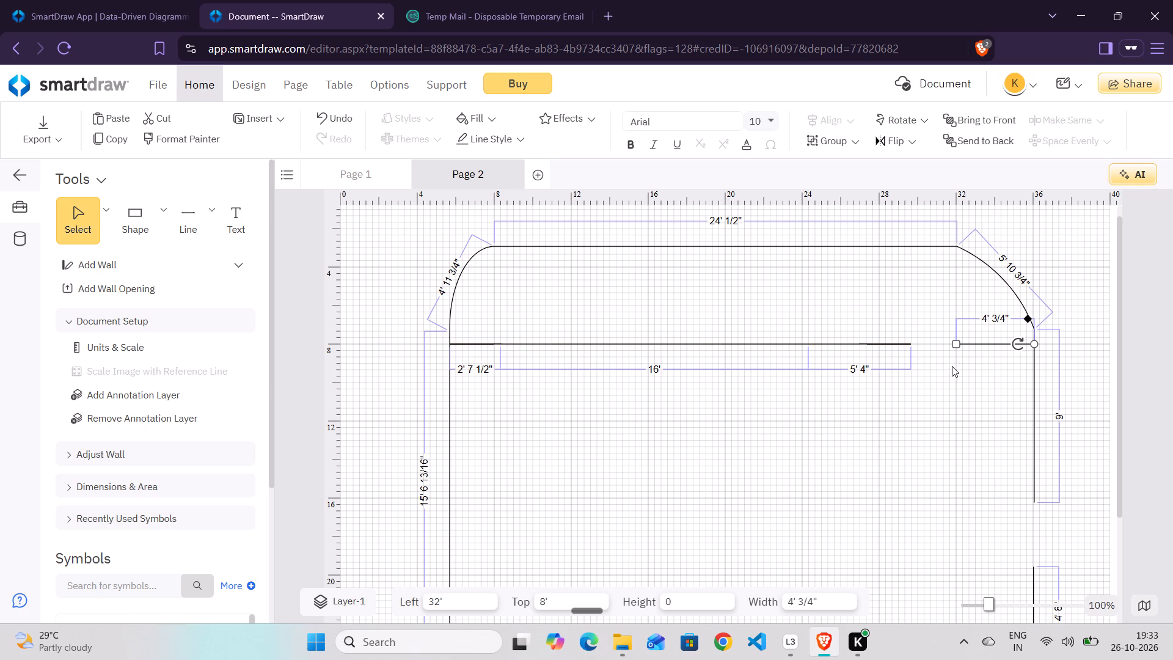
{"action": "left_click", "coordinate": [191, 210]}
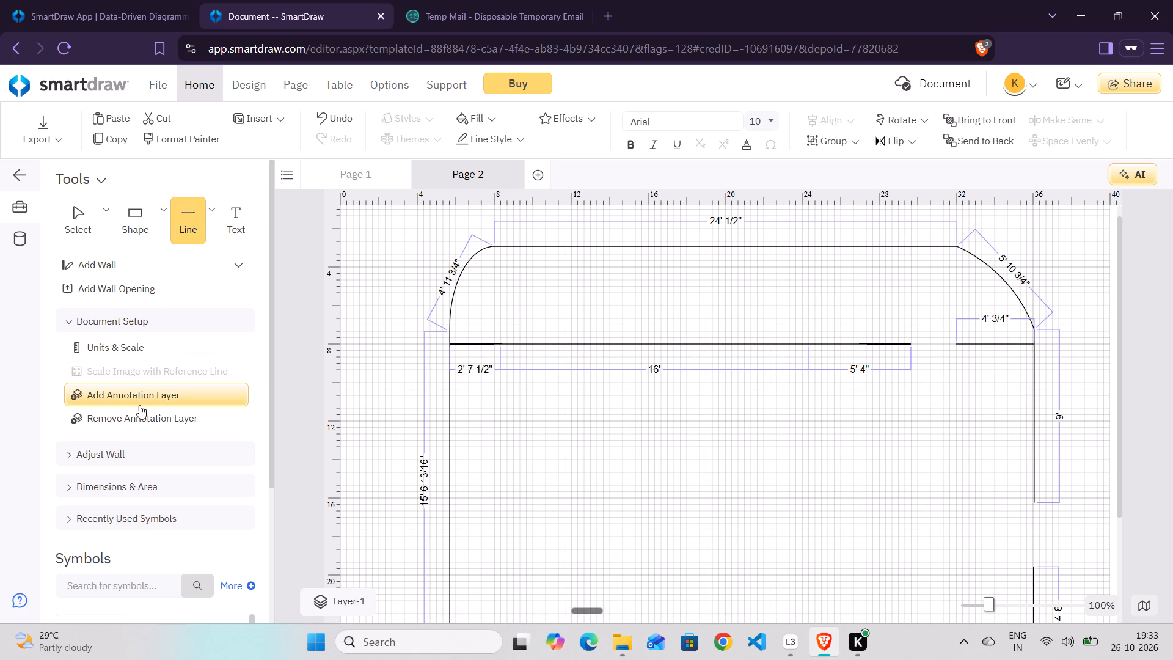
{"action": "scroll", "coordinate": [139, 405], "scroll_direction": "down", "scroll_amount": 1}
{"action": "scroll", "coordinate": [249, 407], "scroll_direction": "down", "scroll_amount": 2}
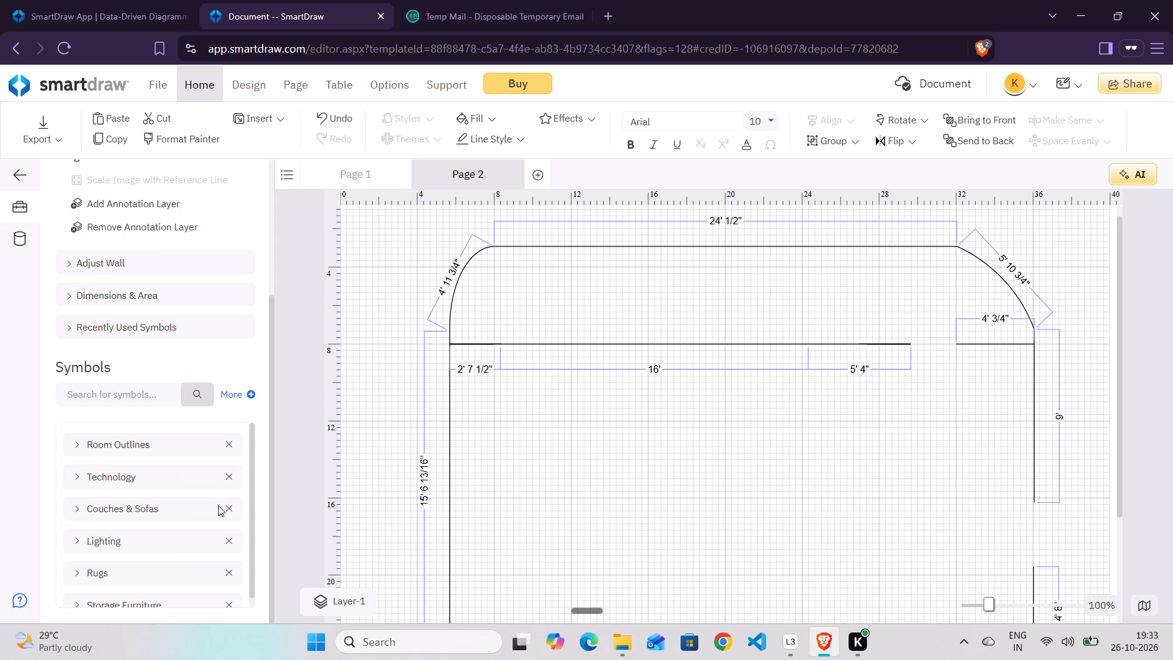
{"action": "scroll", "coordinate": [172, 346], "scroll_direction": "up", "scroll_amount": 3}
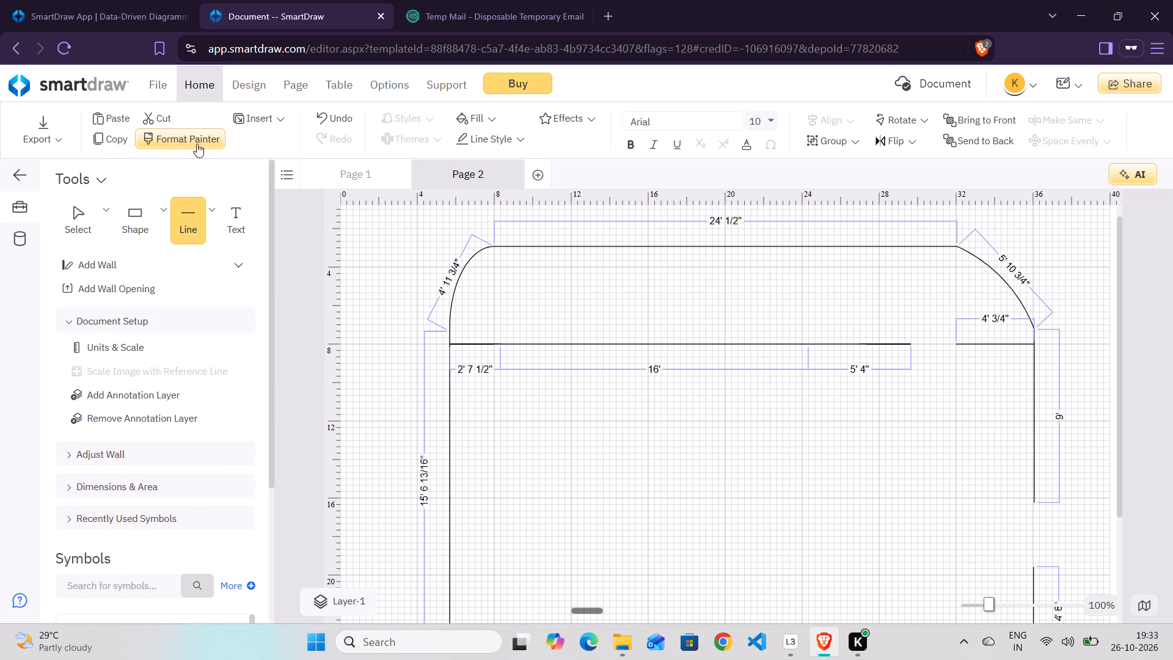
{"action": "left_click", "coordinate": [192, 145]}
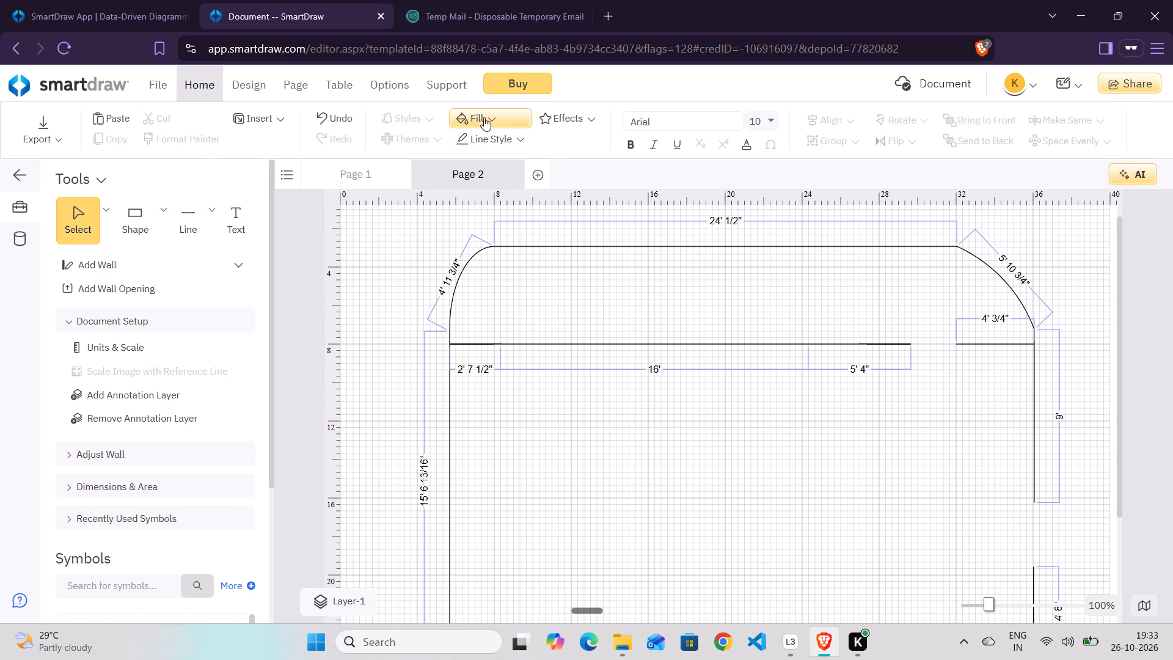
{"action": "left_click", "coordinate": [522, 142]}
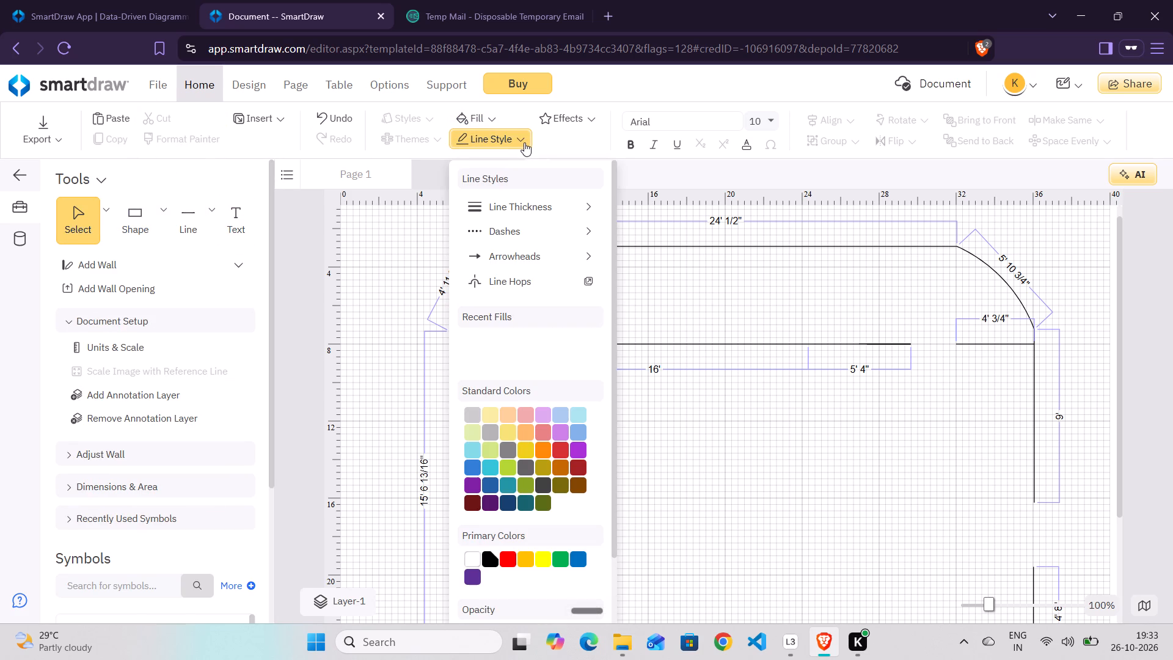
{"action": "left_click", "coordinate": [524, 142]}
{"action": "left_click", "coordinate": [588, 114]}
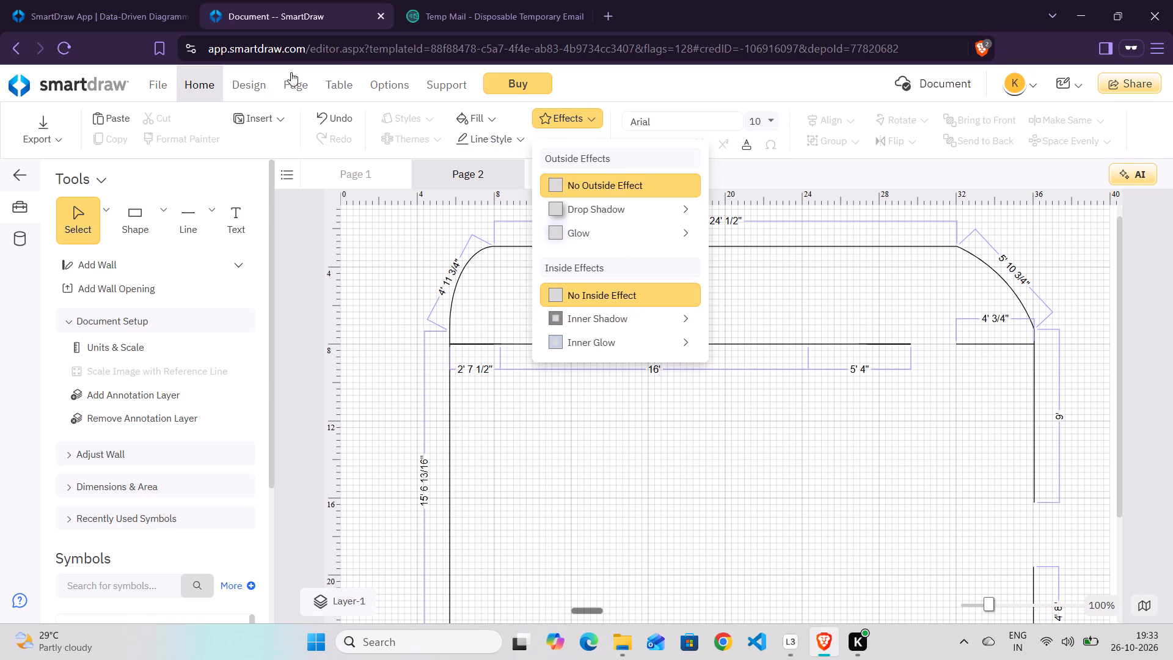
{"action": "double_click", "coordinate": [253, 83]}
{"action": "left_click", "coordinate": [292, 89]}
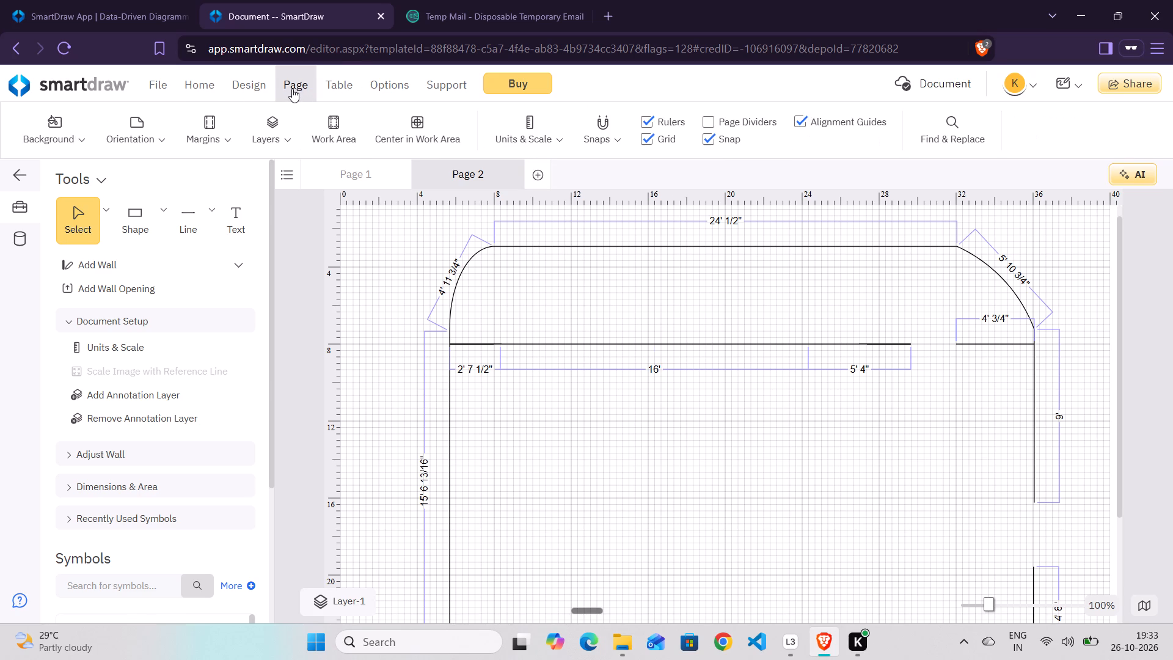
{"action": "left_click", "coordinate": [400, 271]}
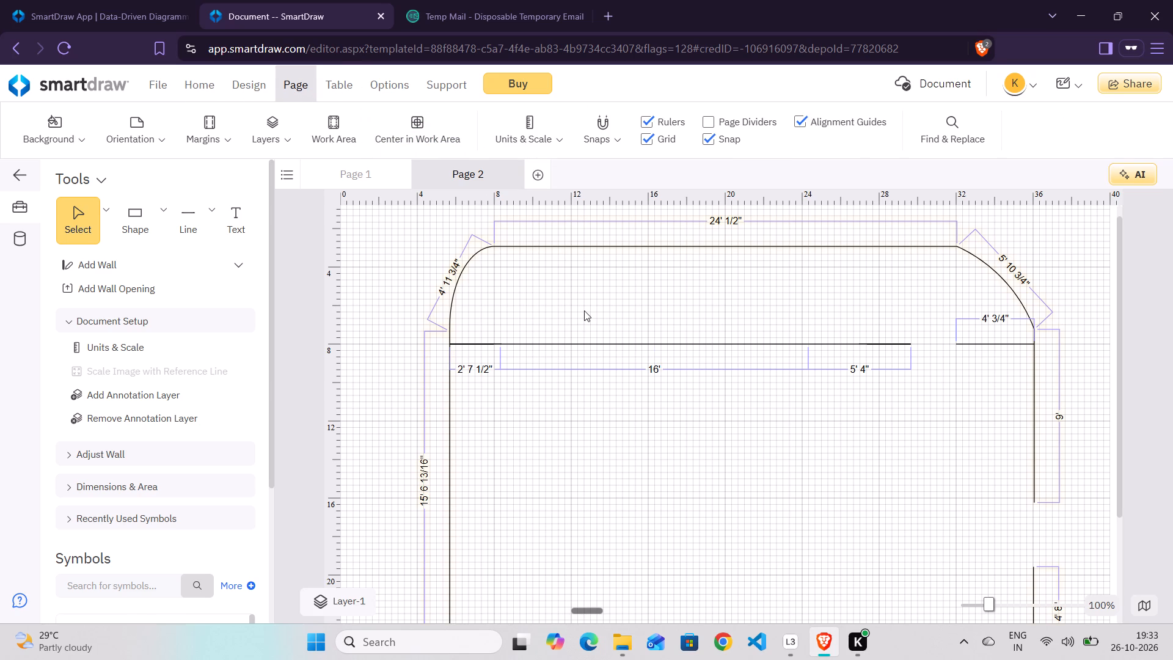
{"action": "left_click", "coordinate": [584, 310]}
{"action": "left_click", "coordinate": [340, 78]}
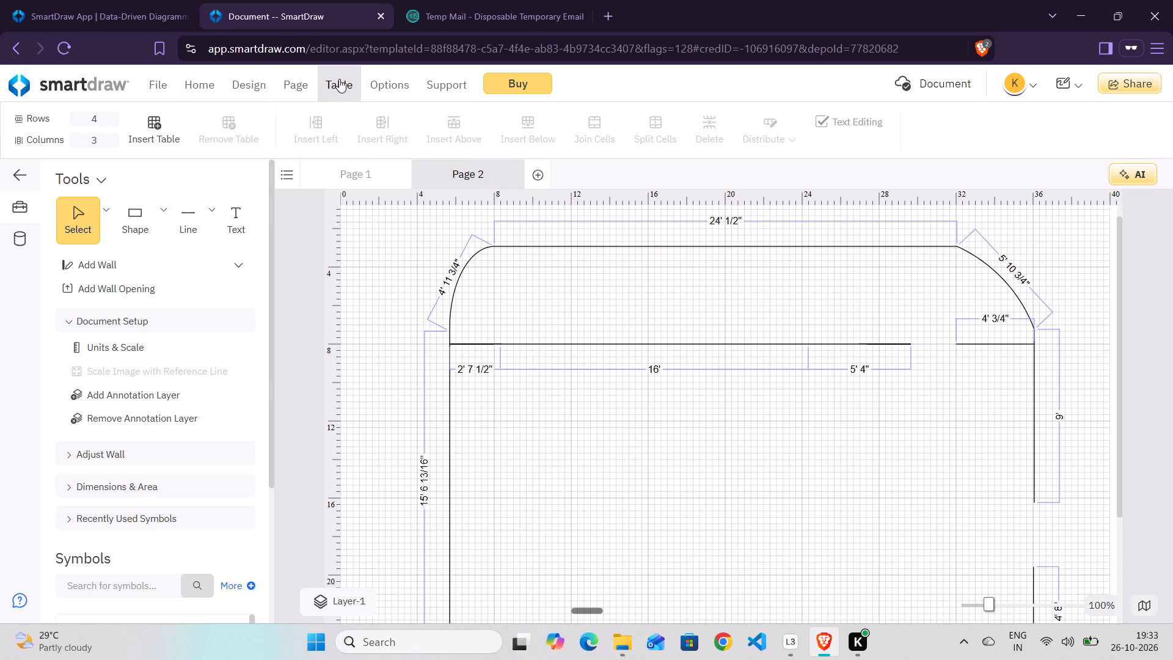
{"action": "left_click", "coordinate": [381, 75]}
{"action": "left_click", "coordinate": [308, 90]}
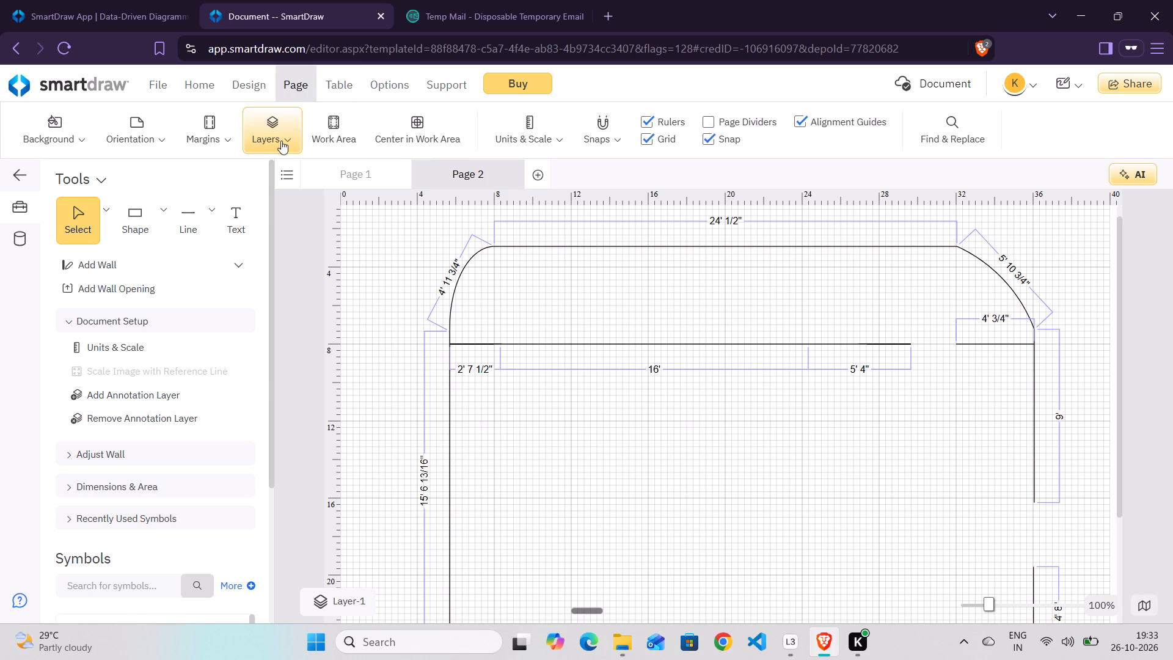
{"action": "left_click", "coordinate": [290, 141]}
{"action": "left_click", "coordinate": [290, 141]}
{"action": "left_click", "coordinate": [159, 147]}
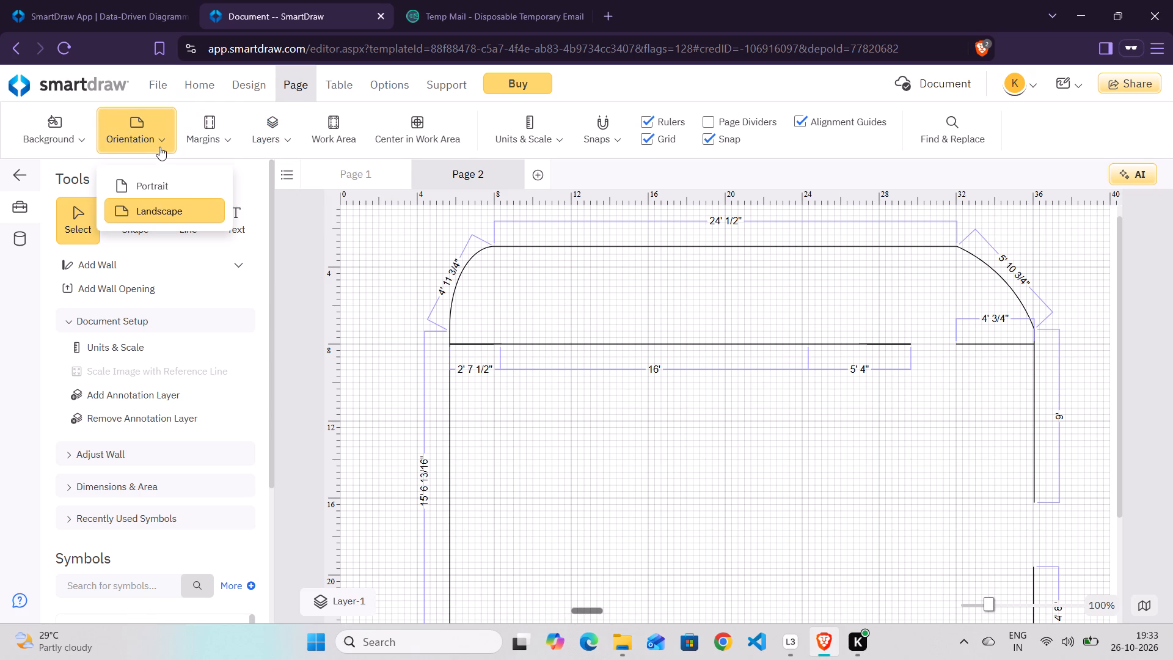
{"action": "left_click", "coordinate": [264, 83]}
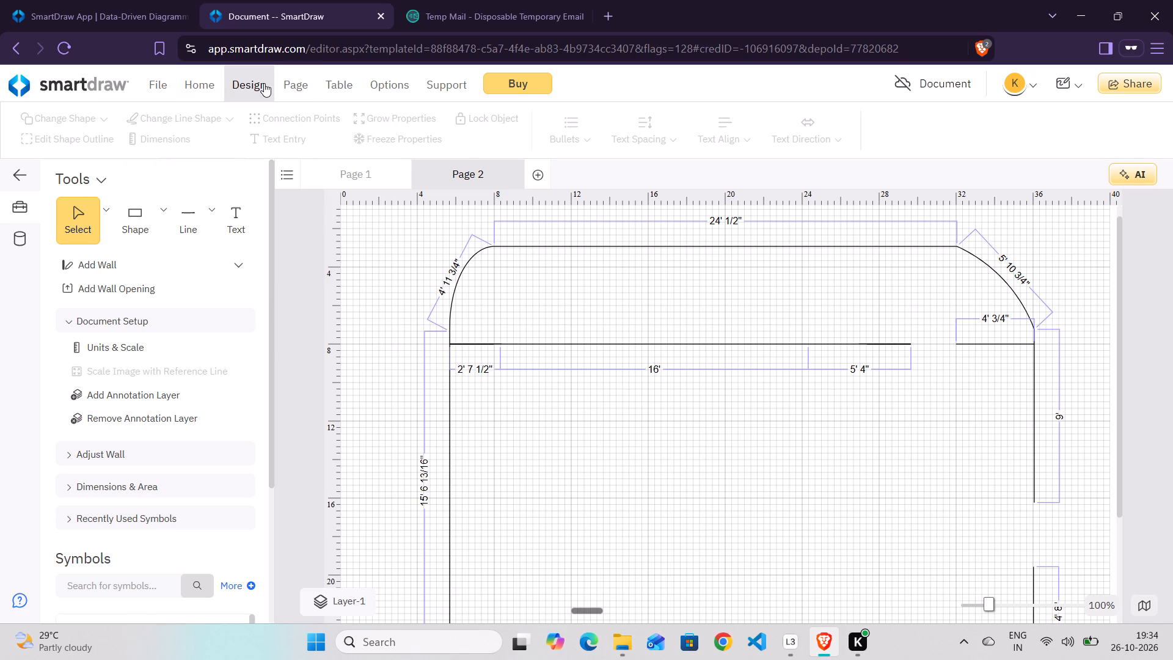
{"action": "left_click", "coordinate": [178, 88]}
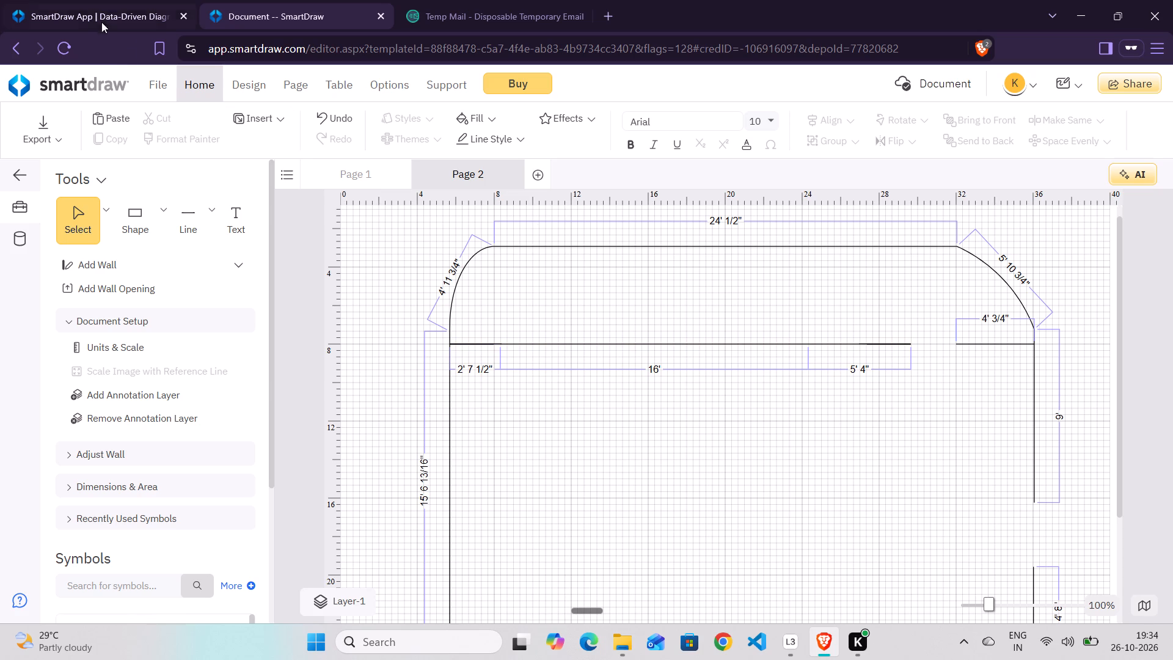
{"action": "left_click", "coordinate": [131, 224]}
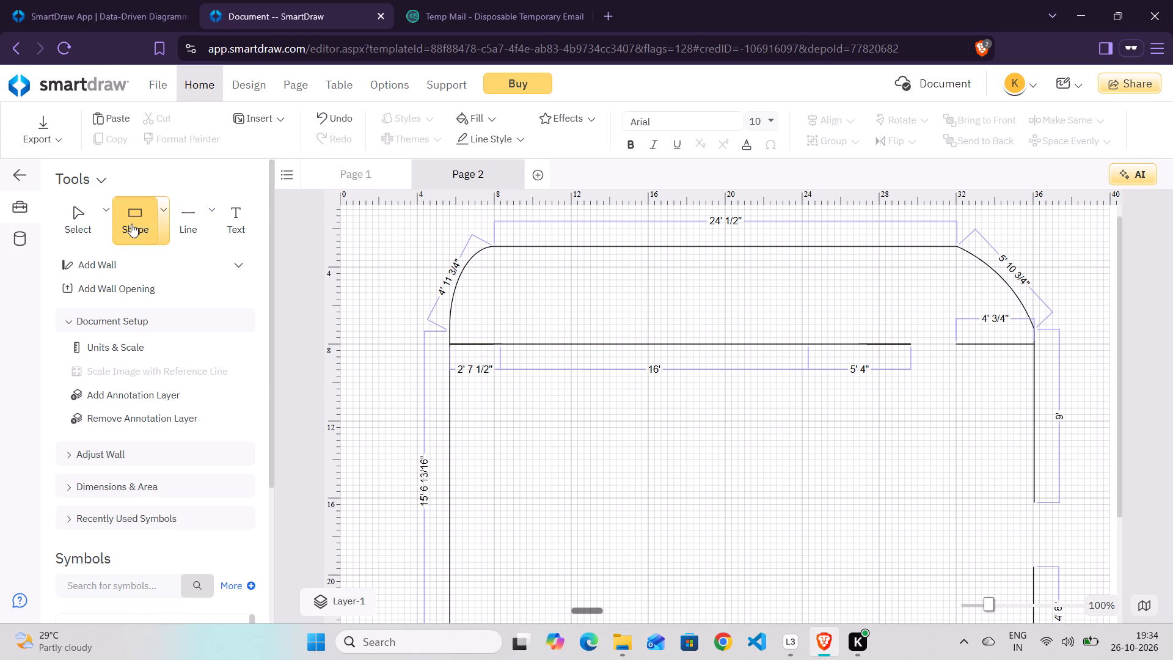
Place a 4' wide wall opening over the gap in the horizontal partition, starting at about 28' 4".
{"action": "left_click", "coordinate": [178, 295]}
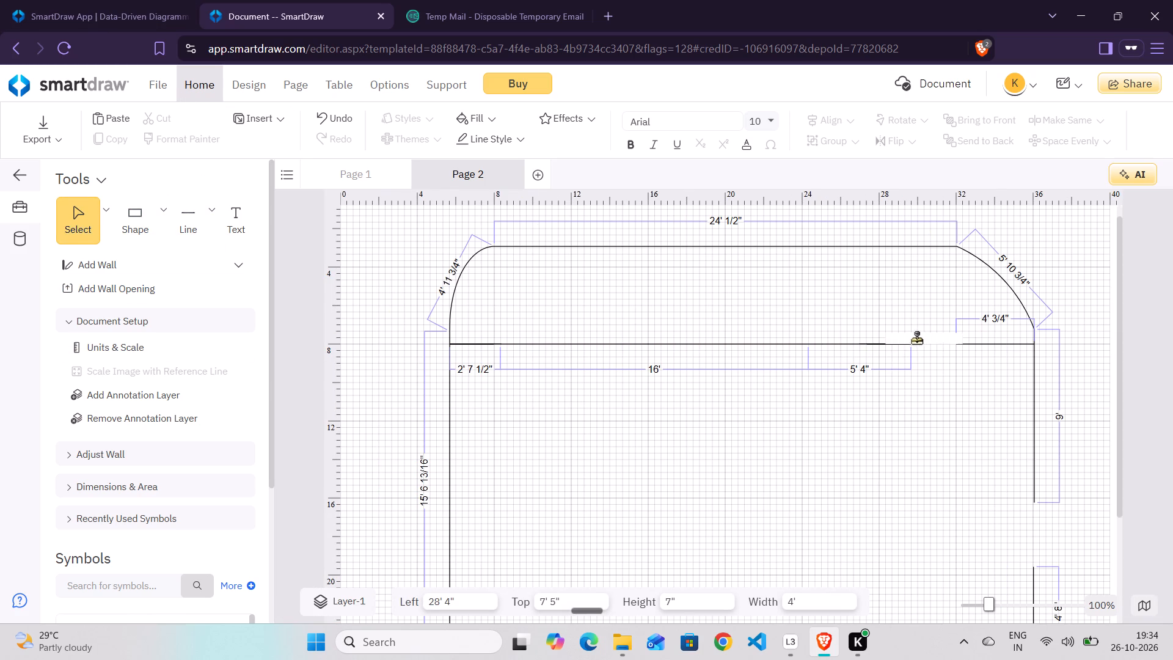
{"action": "left_click", "coordinate": [923, 345]}
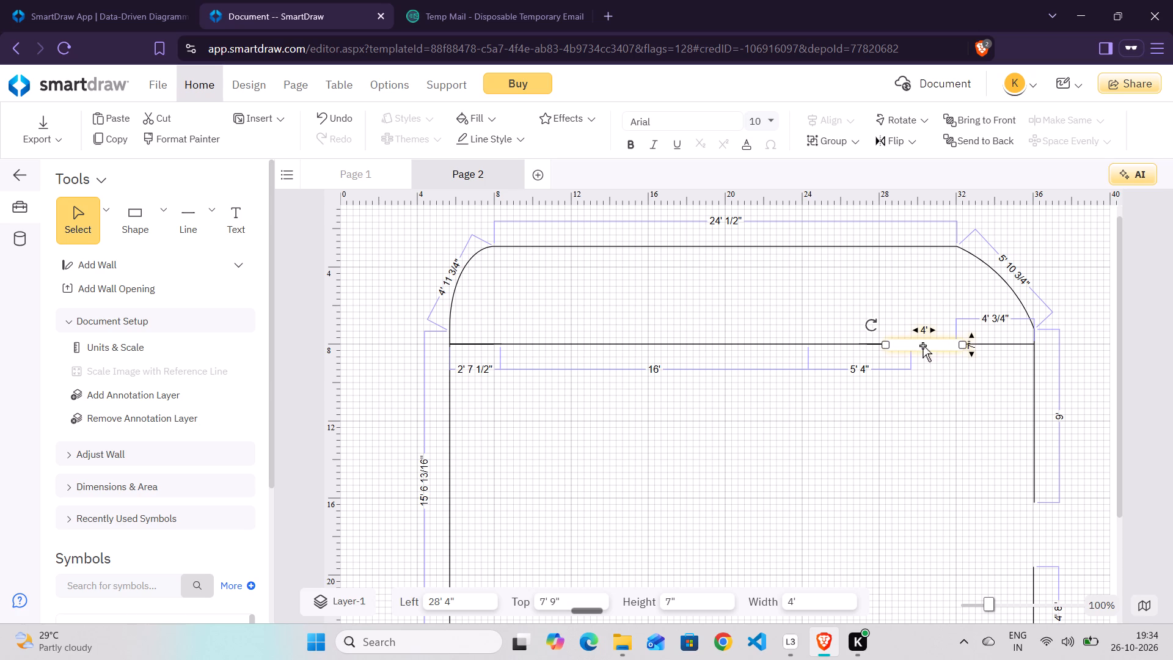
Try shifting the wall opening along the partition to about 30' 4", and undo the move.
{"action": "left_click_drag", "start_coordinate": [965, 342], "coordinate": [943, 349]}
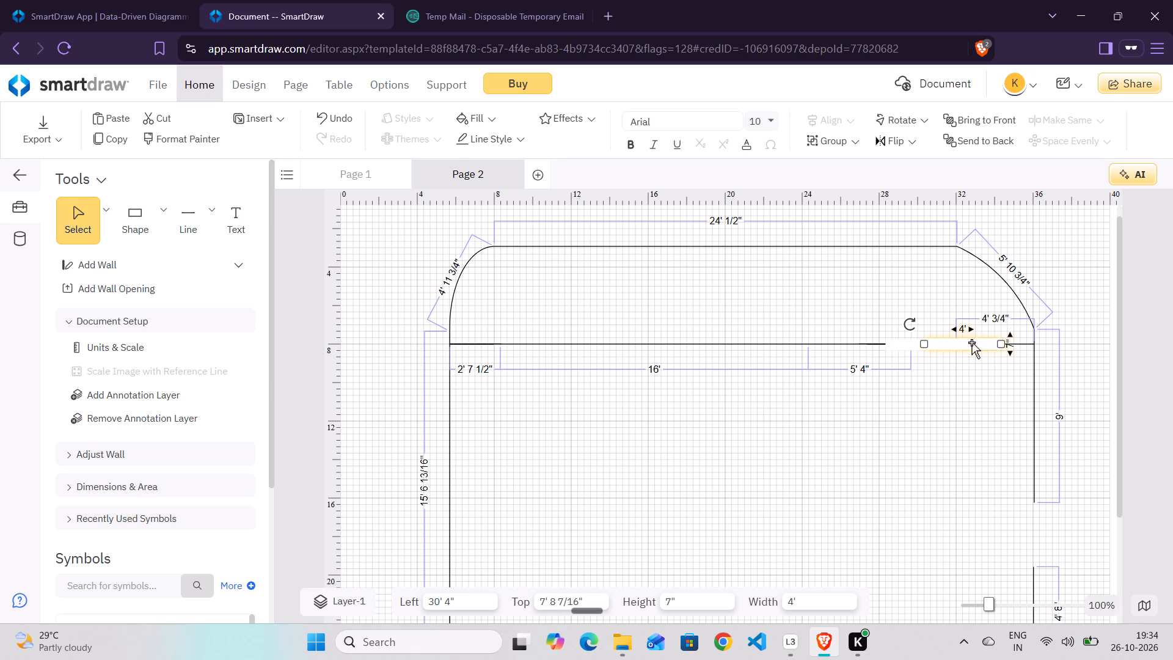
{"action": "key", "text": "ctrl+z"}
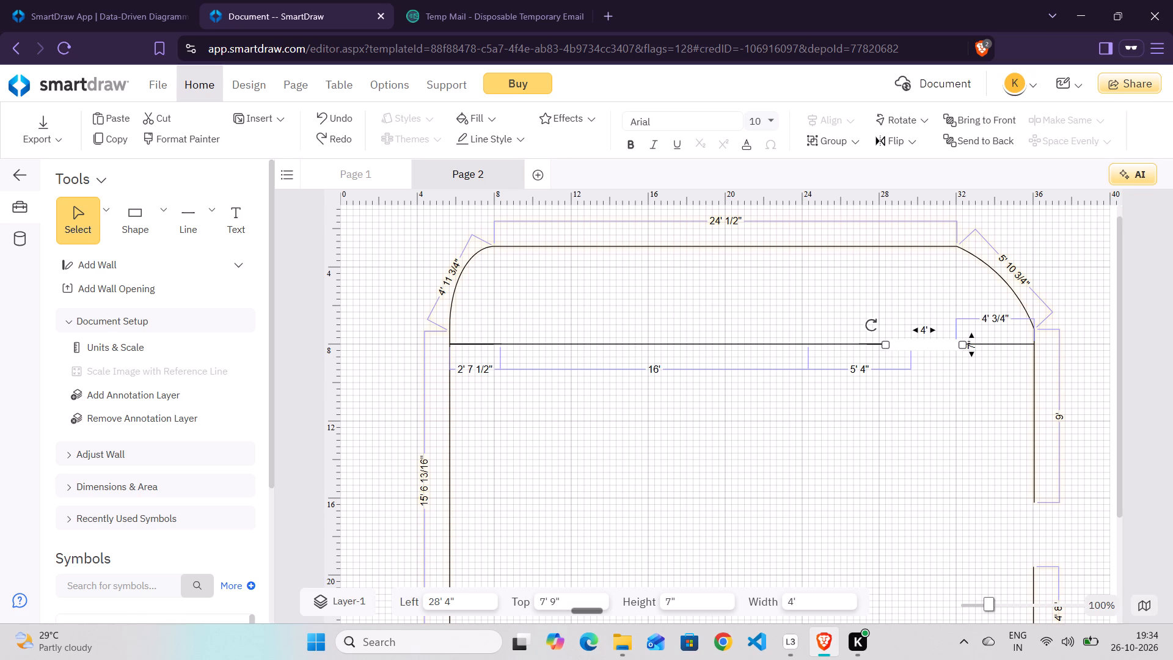
Draw a short vertical curved connector about 4" long, rising from the partition at the wall opening's end at 32' 4".
{"action": "left_click", "coordinate": [196, 217]}
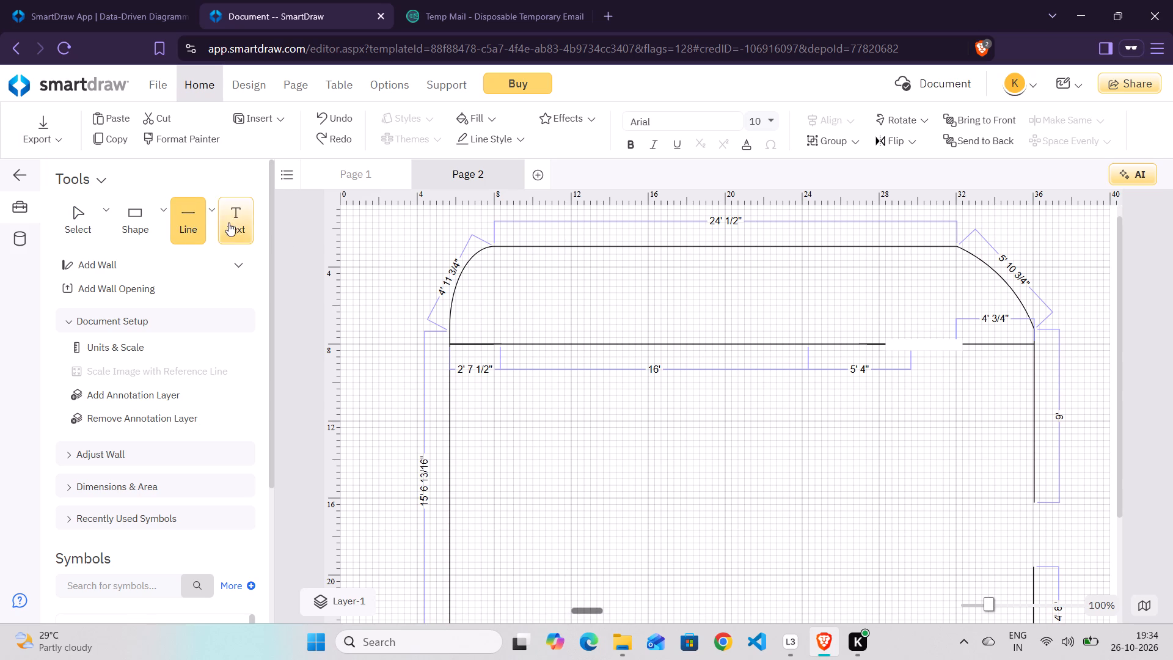
{"action": "left_click", "coordinate": [217, 215]}
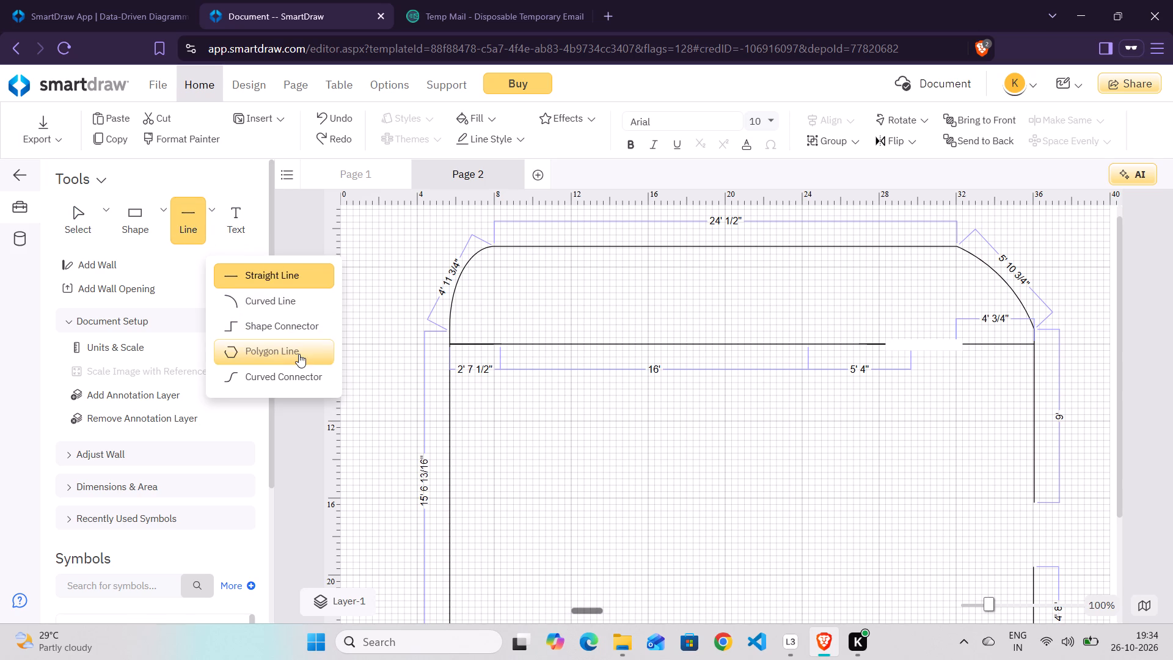
{"action": "left_click", "coordinate": [302, 376]}
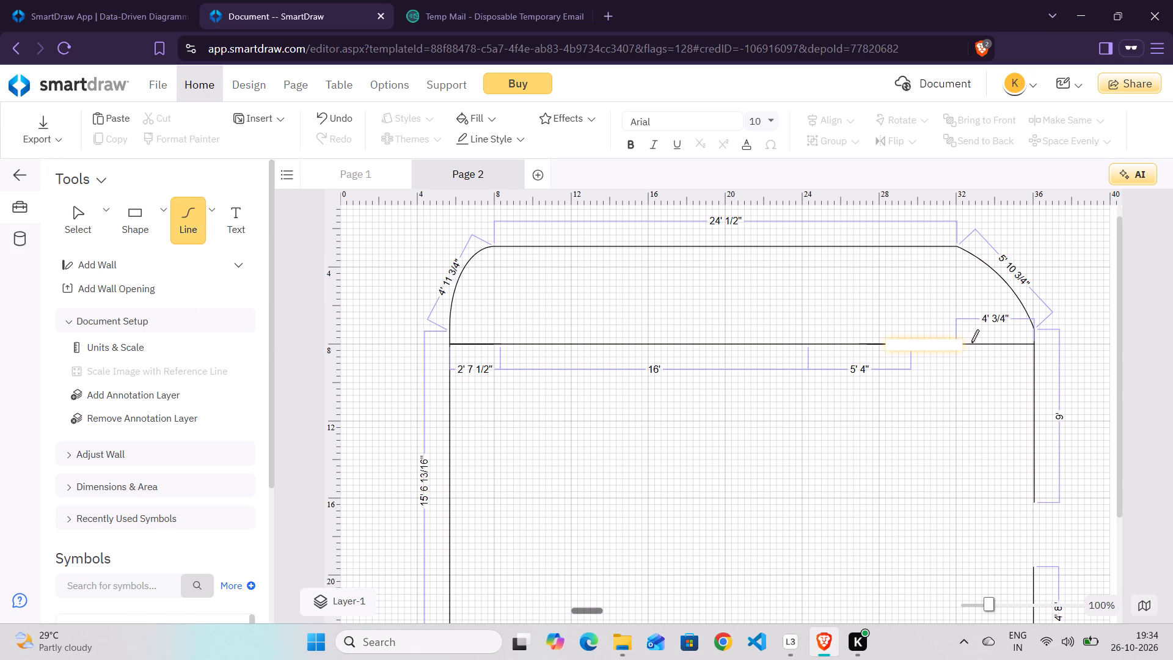
{"action": "left_click_drag", "start_coordinate": [965, 342], "coordinate": [964, 307]}
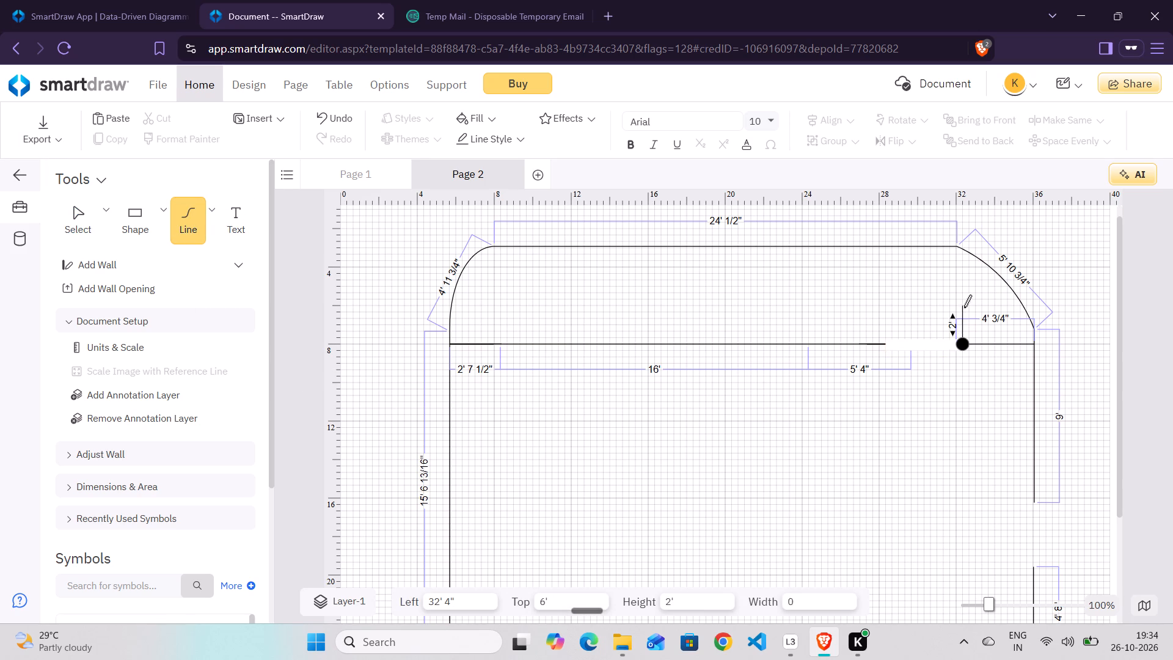
{"action": "left_click_drag", "start_coordinate": [964, 307], "coordinate": [981, 307]}
{"action": "left_click_drag", "start_coordinate": [981, 307], "coordinate": [962, 294]}
{"action": "left_click_drag", "start_coordinate": [962, 294], "coordinate": [966, 303]}
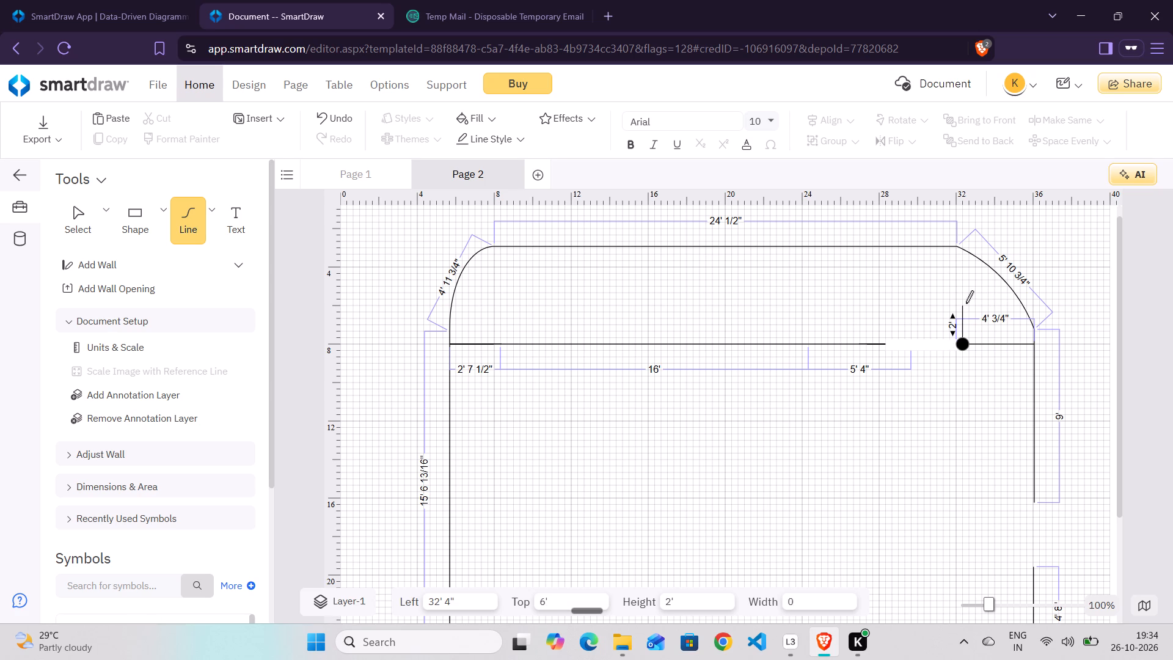
{"action": "left_click_drag", "start_coordinate": [966, 303], "coordinate": [728, 317]}
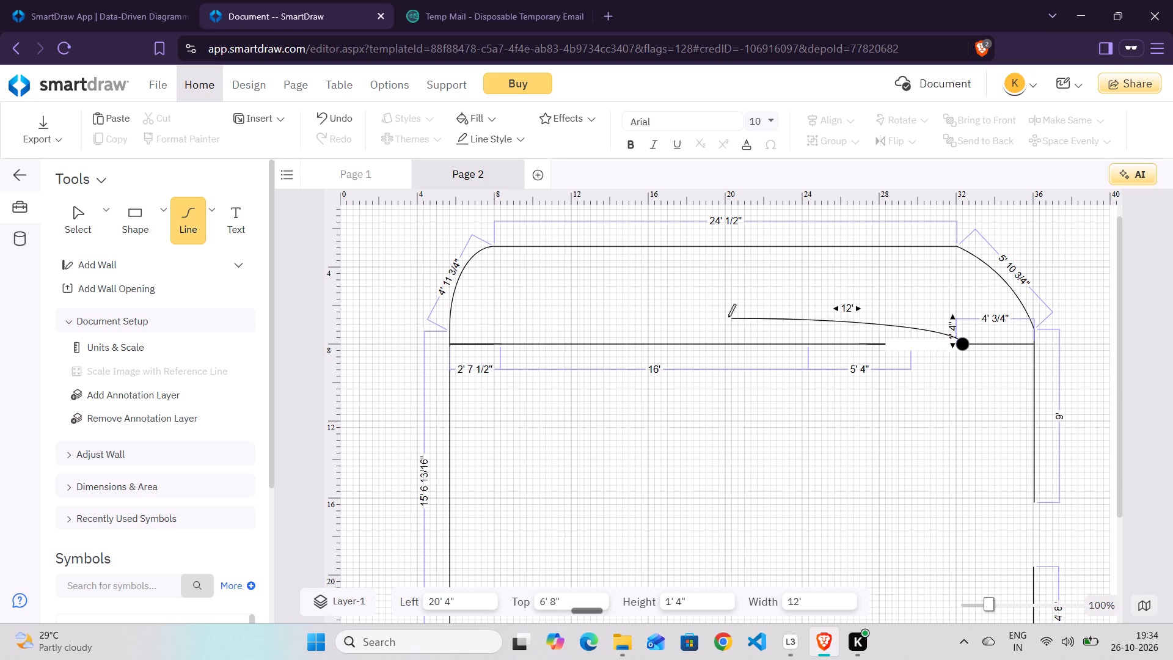
{"action": "left_click_drag", "start_coordinate": [728, 317], "coordinate": [982, 315]}
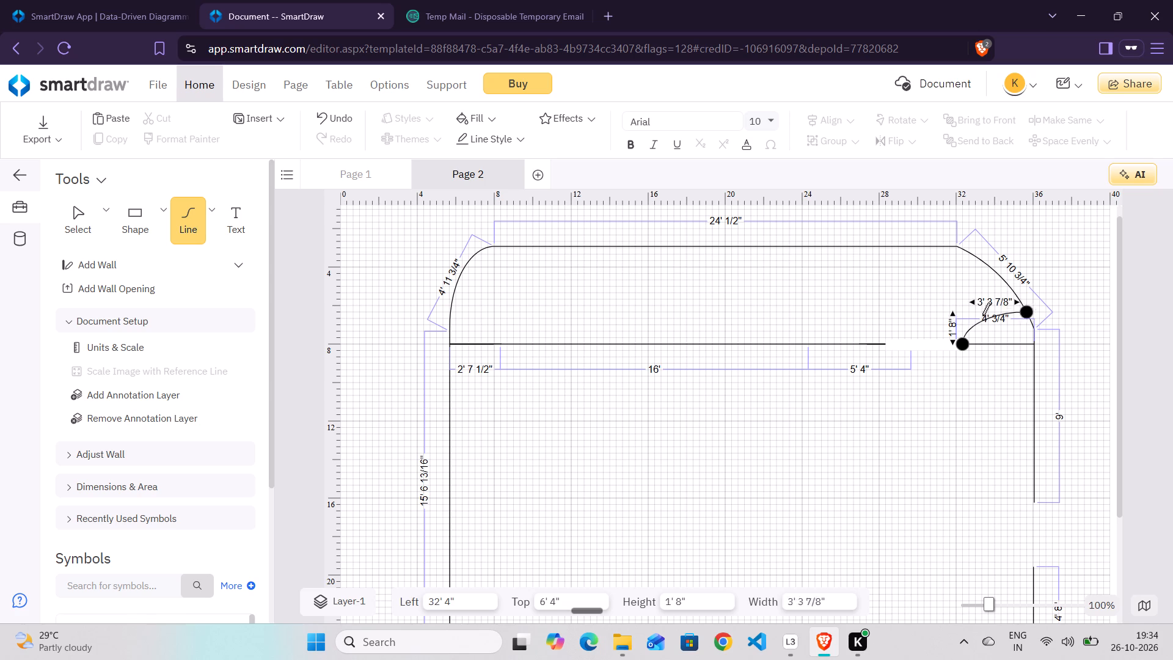
{"action": "left_click_drag", "start_coordinate": [982, 315], "coordinate": [808, 301]}
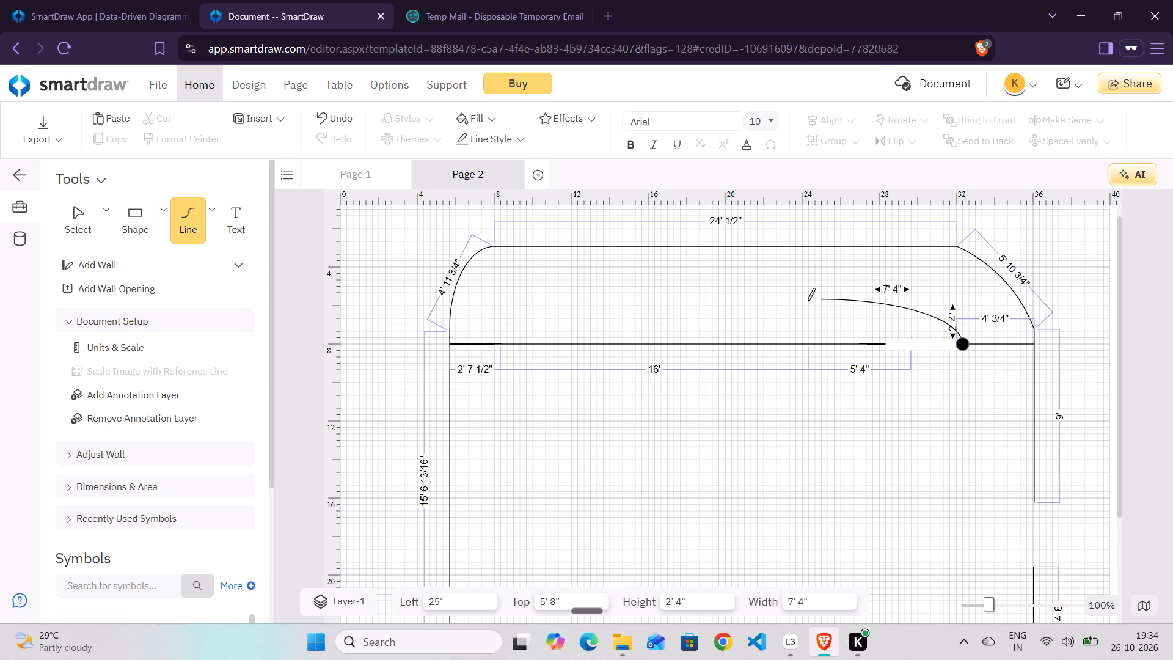
{"action": "left_click_drag", "start_coordinate": [808, 301], "coordinate": [987, 303]}
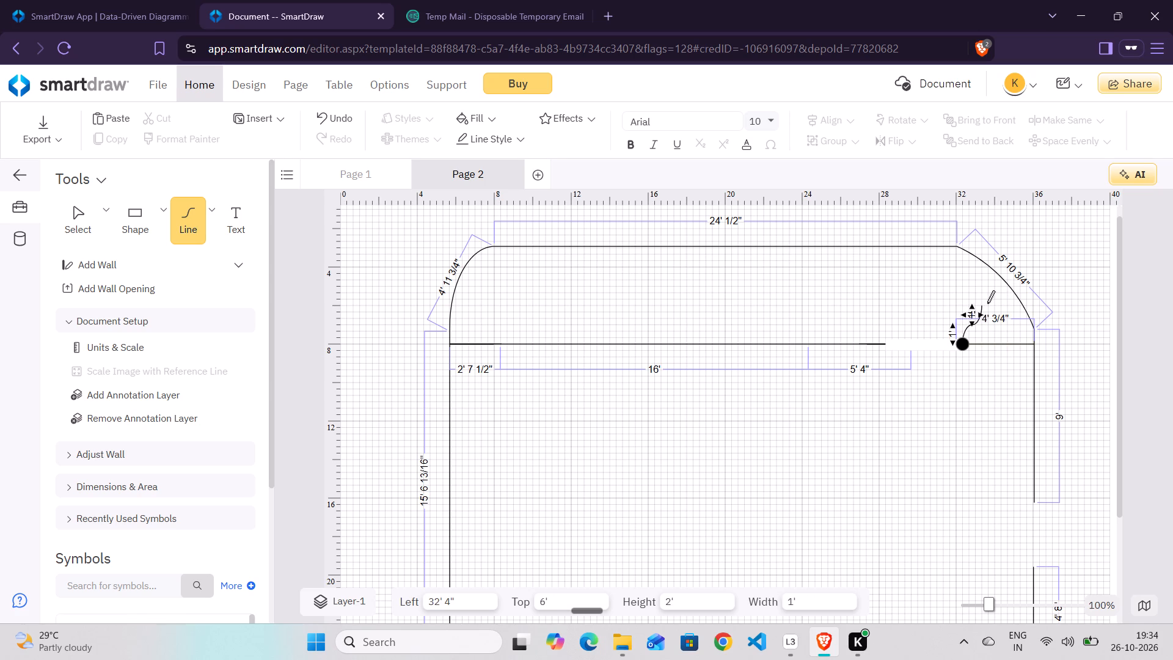
{"action": "left_click_drag", "start_coordinate": [987, 303], "coordinate": [997, 283]}
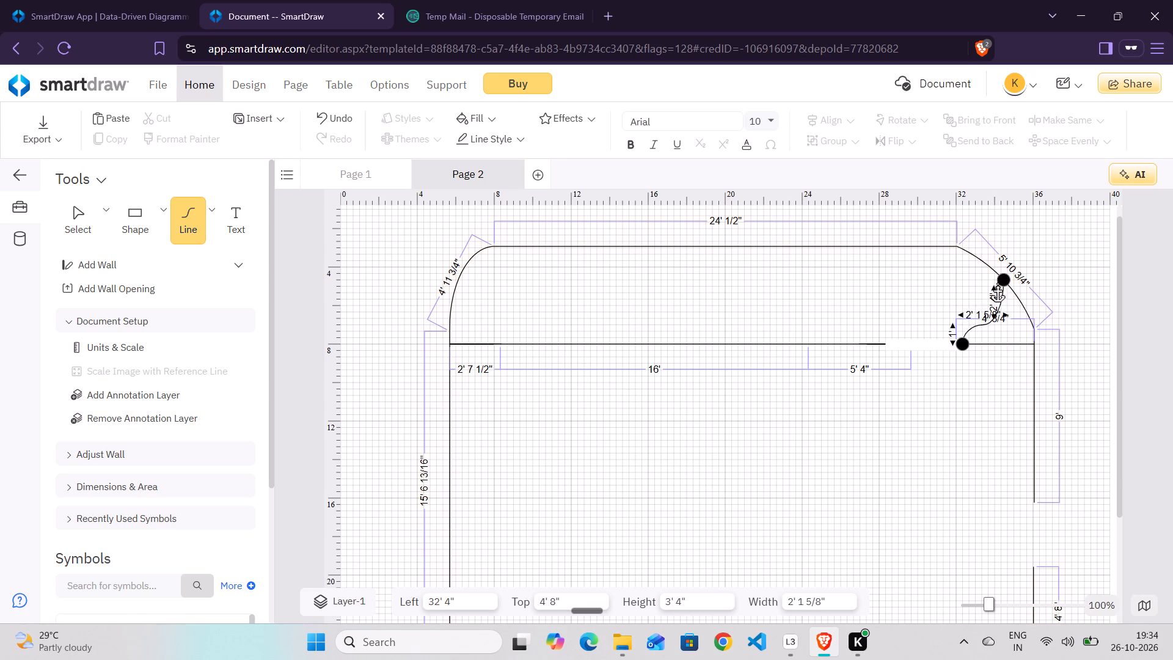
{"action": "left_click_drag", "start_coordinate": [997, 283], "coordinate": [988, 277]}
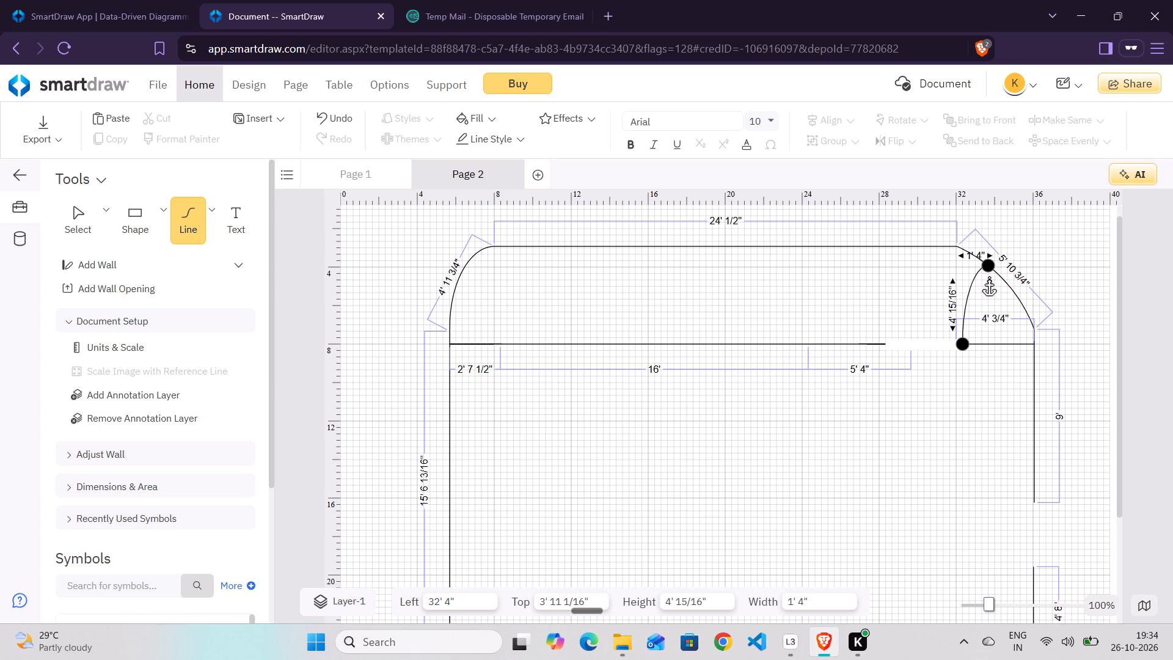
{"action": "left_click_drag", "start_coordinate": [988, 277], "coordinate": [981, 271]}
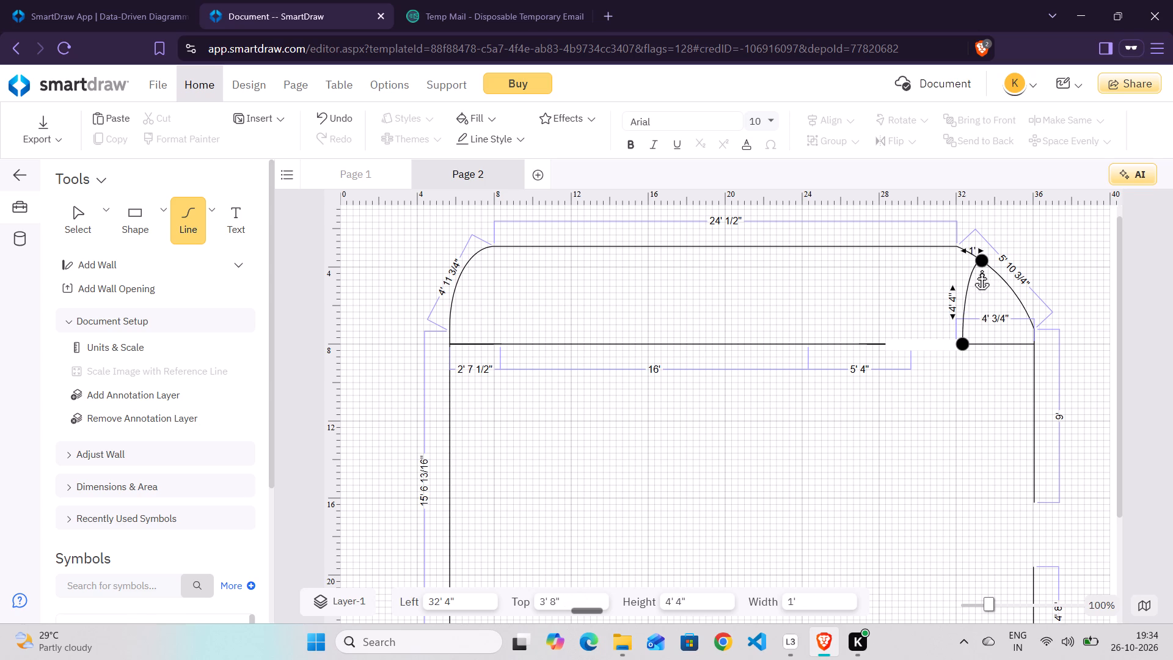
{"action": "left_click_drag", "start_coordinate": [981, 271], "coordinate": [976, 249]}
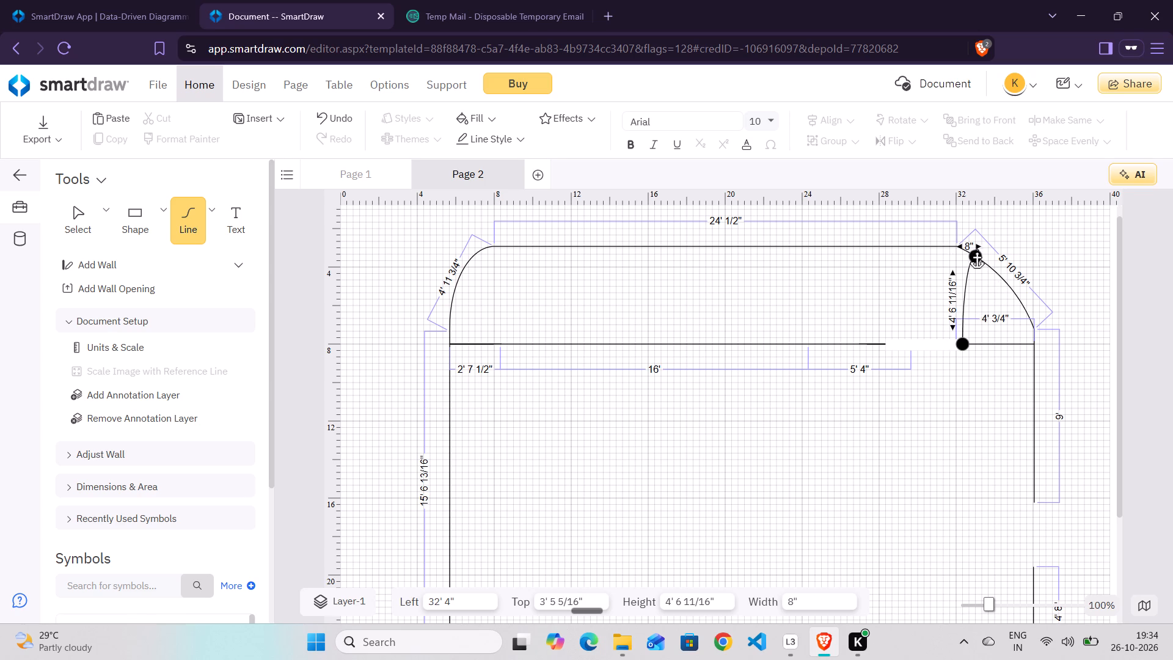
{"action": "left_click_drag", "start_coordinate": [976, 249], "coordinate": [960, 299]}
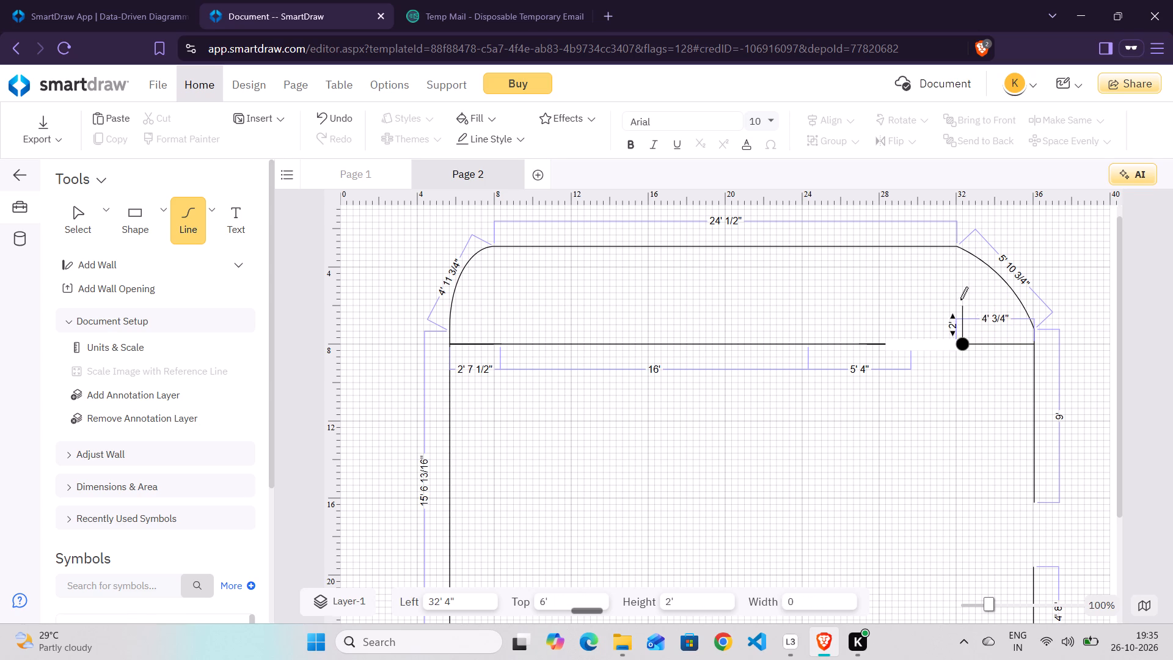
{"action": "left_click_drag", "start_coordinate": [960, 299], "coordinate": [964, 260]}
{"action": "left_click_drag", "start_coordinate": [964, 260], "coordinate": [964, 342]}
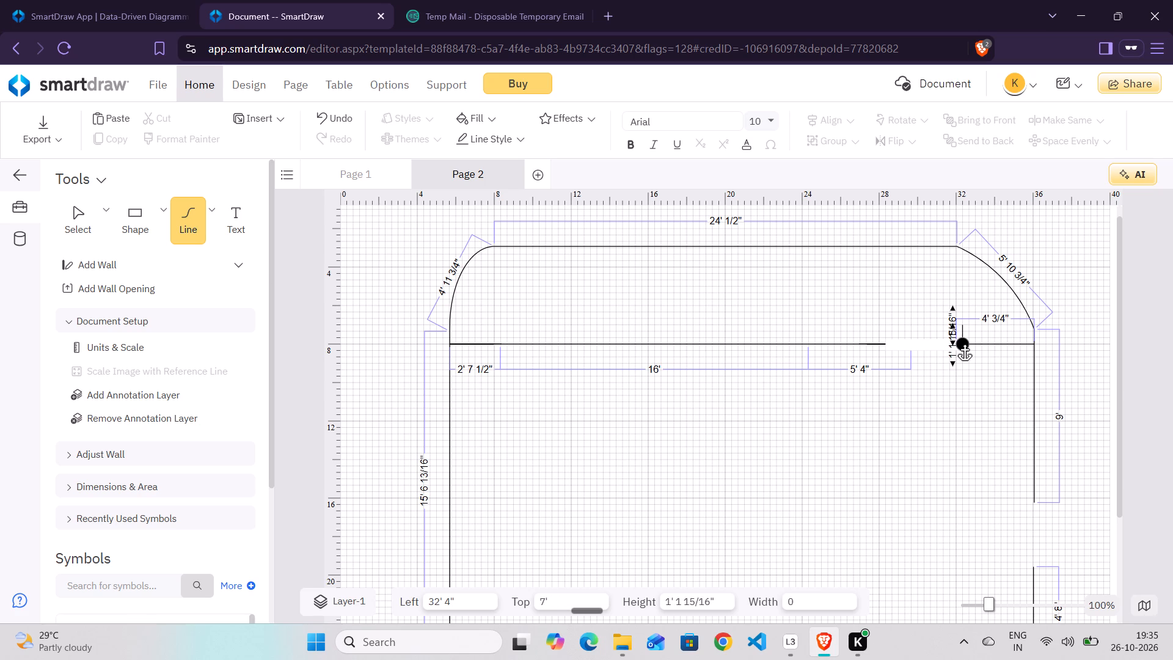
{"action": "left_click_drag", "start_coordinate": [964, 342], "coordinate": [961, 336]}
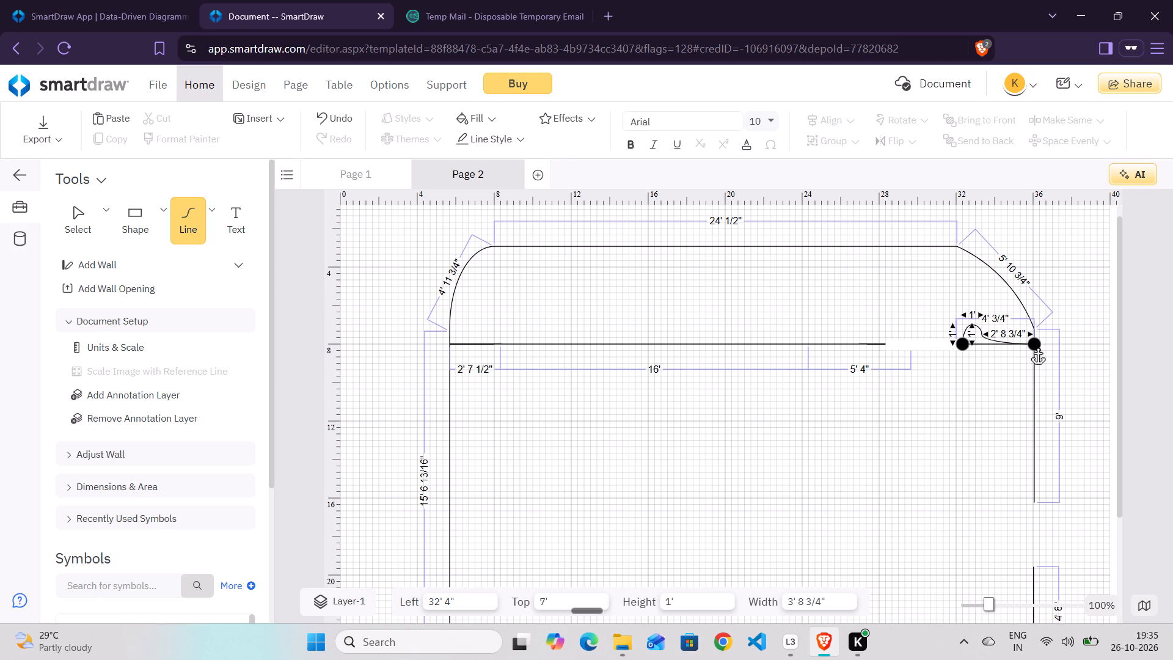
{"action": "left_click", "coordinate": [965, 335]}
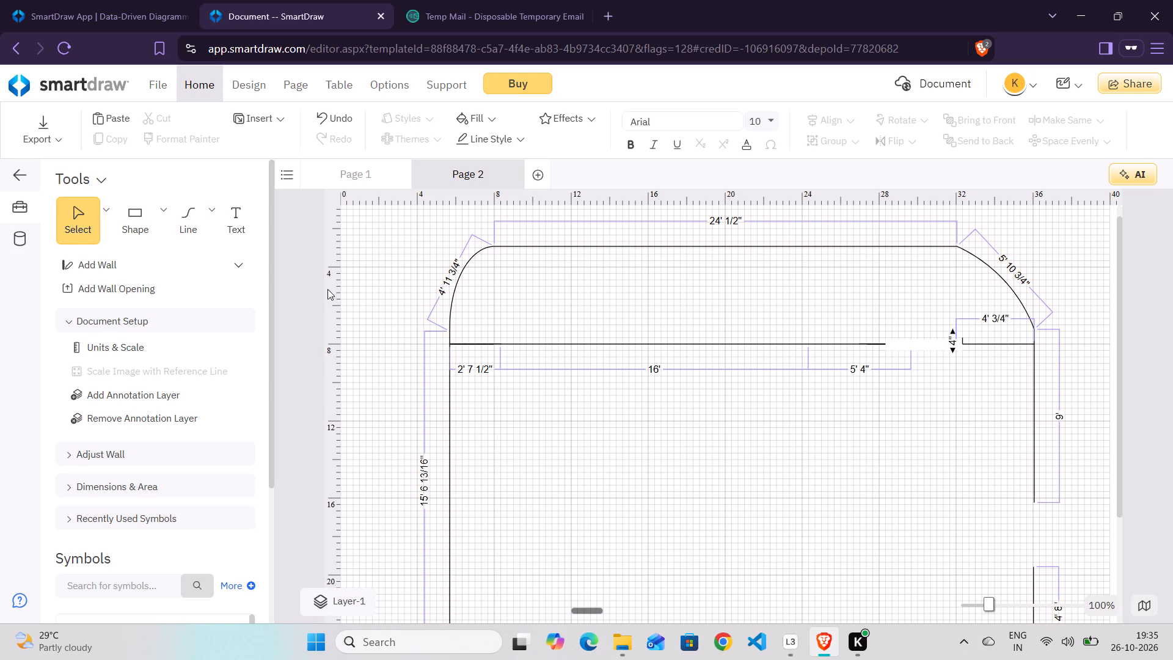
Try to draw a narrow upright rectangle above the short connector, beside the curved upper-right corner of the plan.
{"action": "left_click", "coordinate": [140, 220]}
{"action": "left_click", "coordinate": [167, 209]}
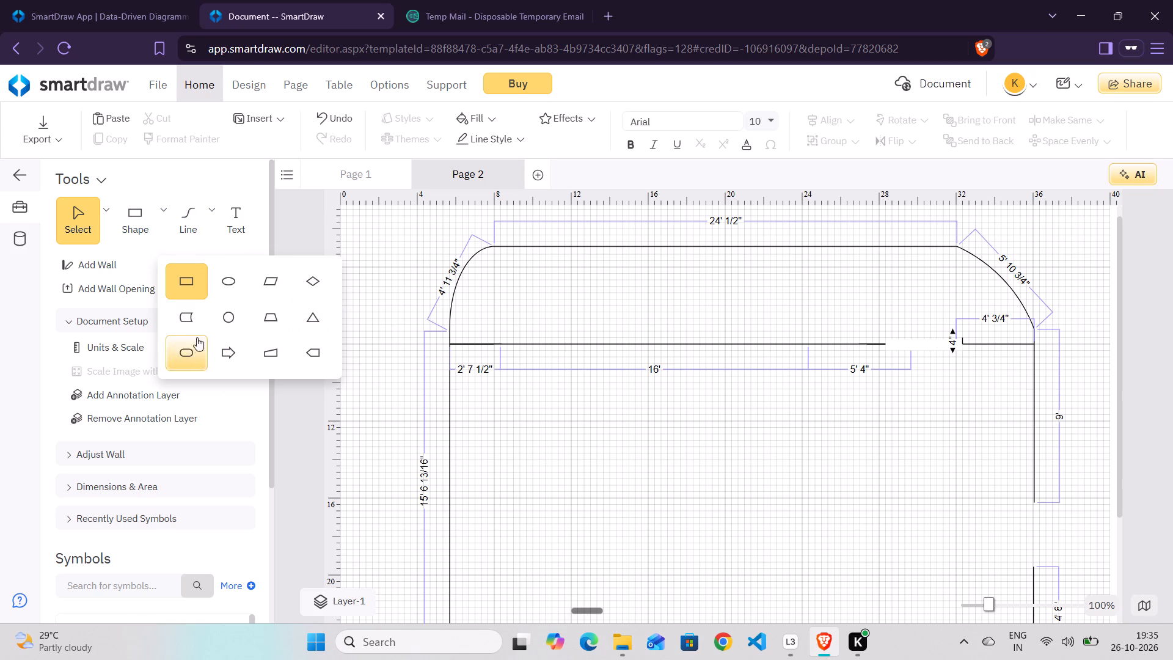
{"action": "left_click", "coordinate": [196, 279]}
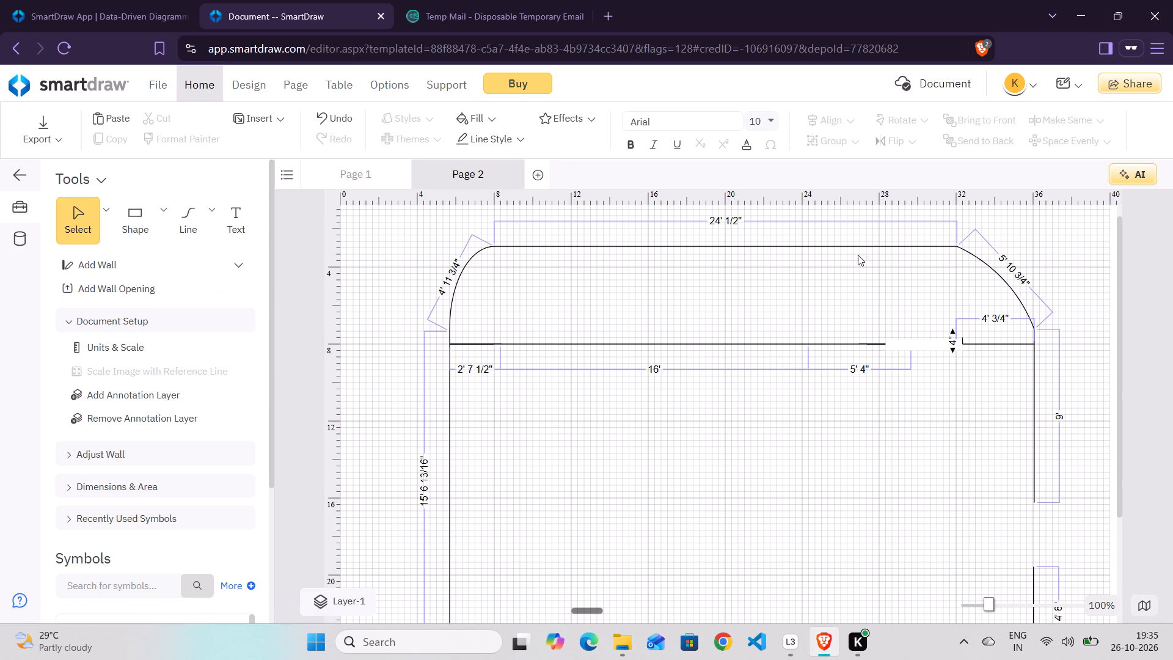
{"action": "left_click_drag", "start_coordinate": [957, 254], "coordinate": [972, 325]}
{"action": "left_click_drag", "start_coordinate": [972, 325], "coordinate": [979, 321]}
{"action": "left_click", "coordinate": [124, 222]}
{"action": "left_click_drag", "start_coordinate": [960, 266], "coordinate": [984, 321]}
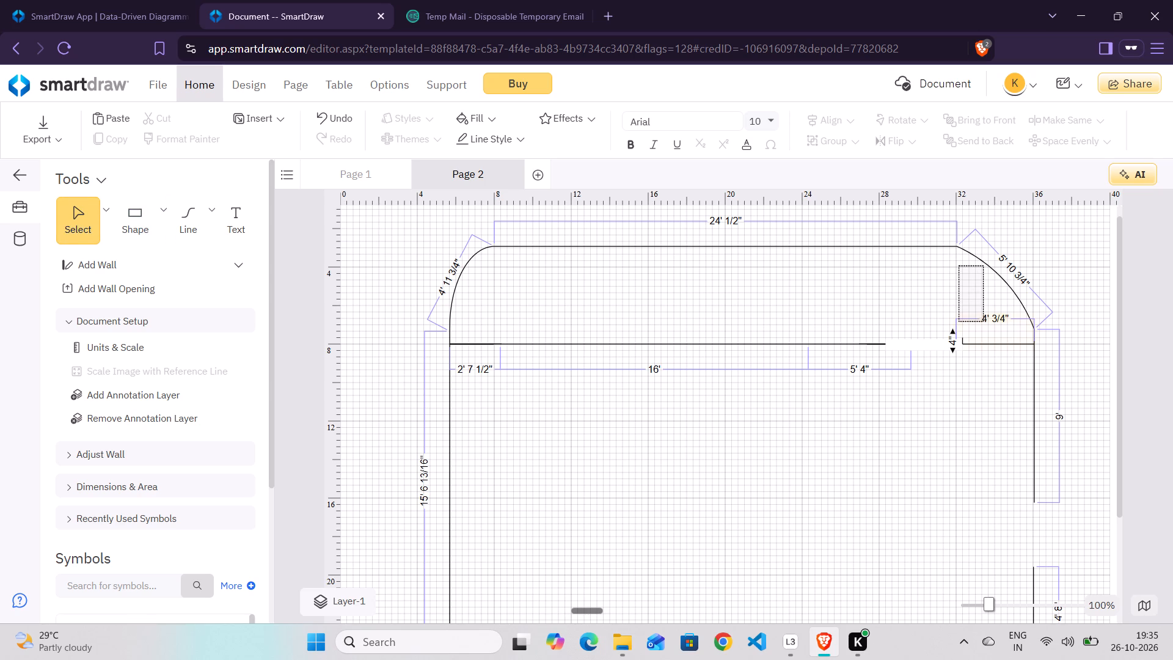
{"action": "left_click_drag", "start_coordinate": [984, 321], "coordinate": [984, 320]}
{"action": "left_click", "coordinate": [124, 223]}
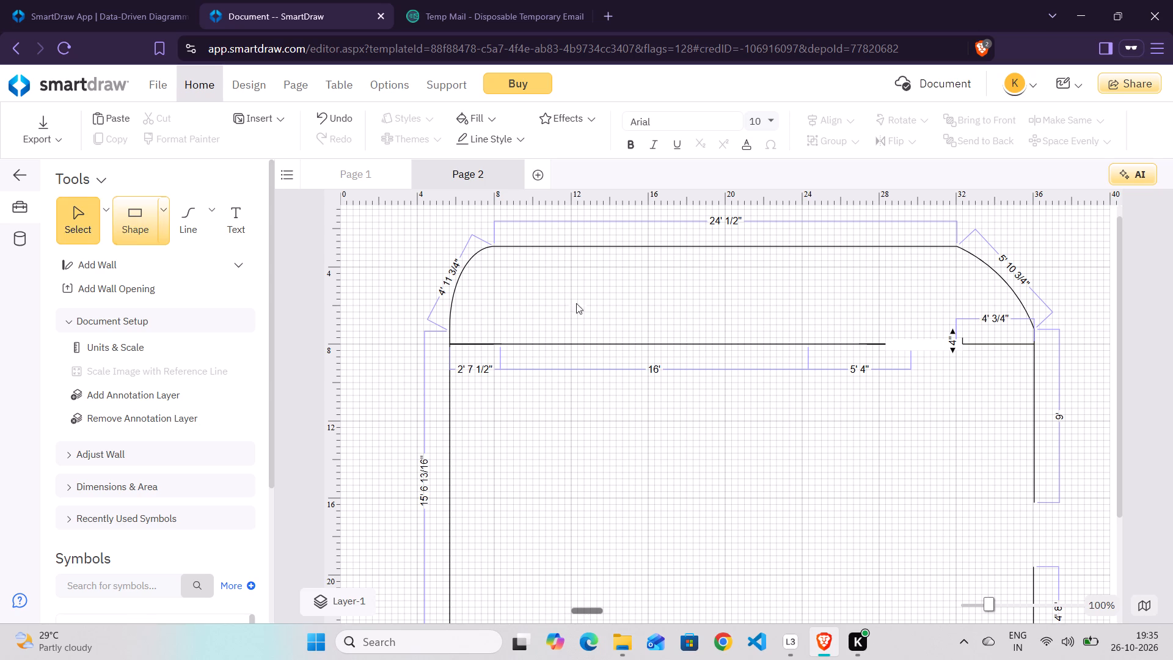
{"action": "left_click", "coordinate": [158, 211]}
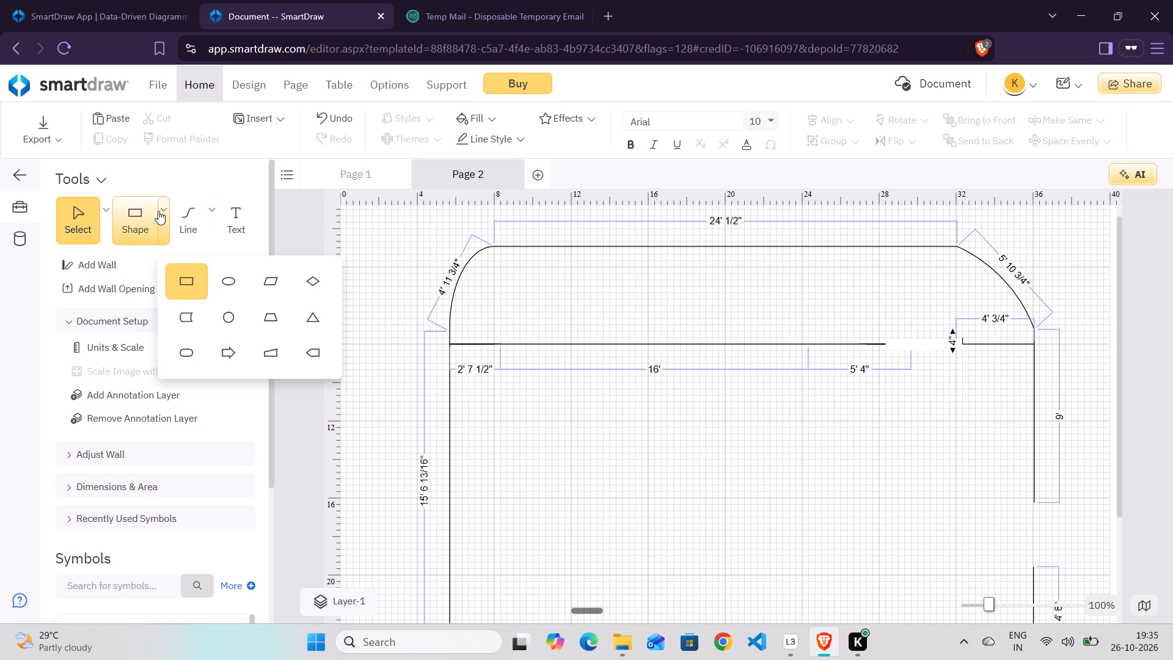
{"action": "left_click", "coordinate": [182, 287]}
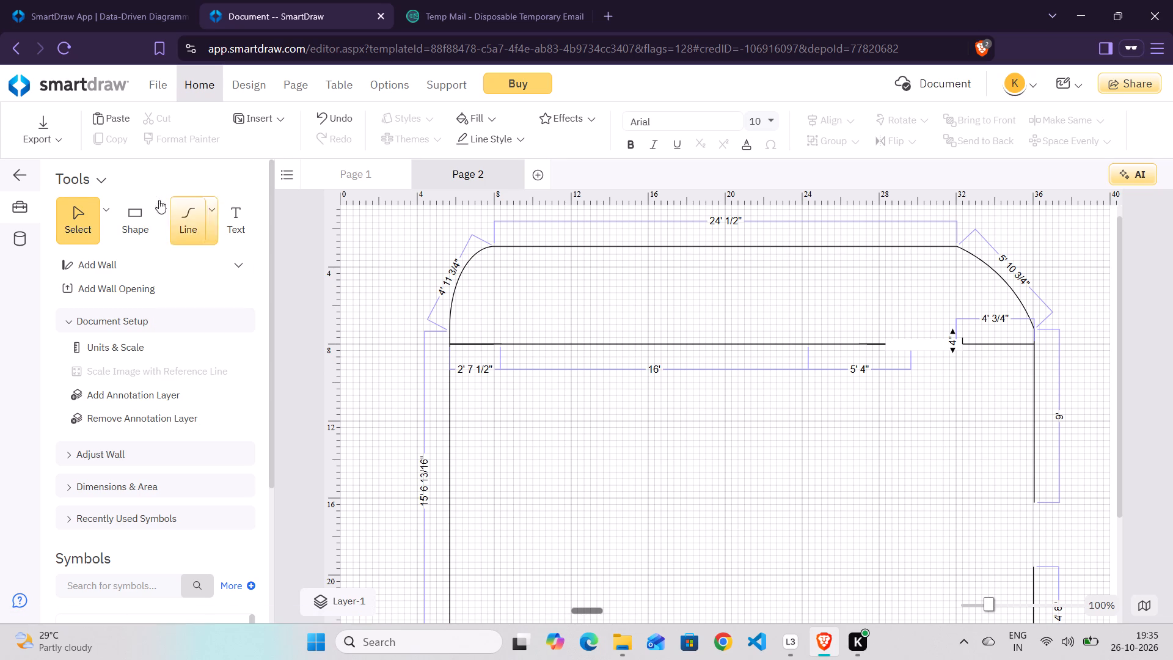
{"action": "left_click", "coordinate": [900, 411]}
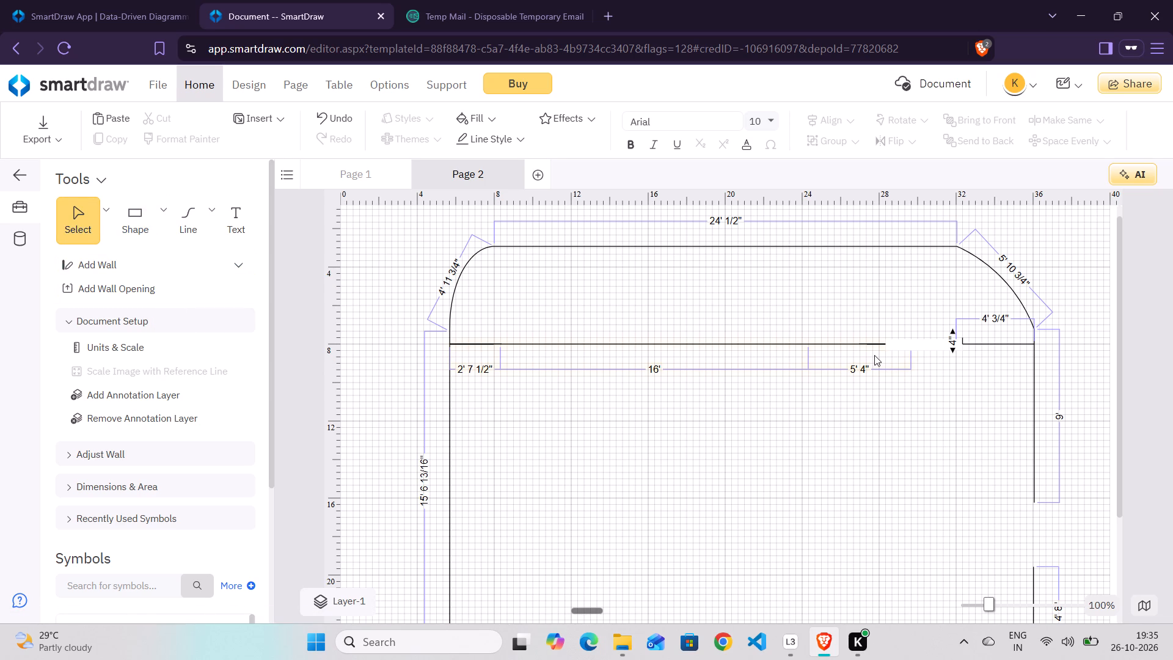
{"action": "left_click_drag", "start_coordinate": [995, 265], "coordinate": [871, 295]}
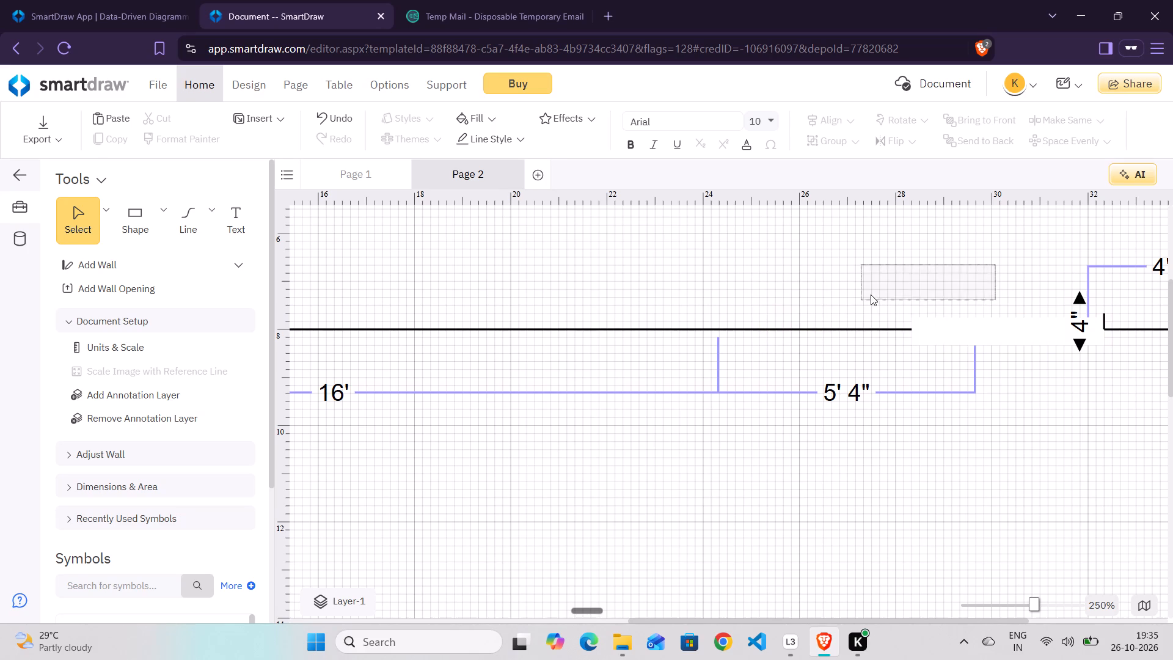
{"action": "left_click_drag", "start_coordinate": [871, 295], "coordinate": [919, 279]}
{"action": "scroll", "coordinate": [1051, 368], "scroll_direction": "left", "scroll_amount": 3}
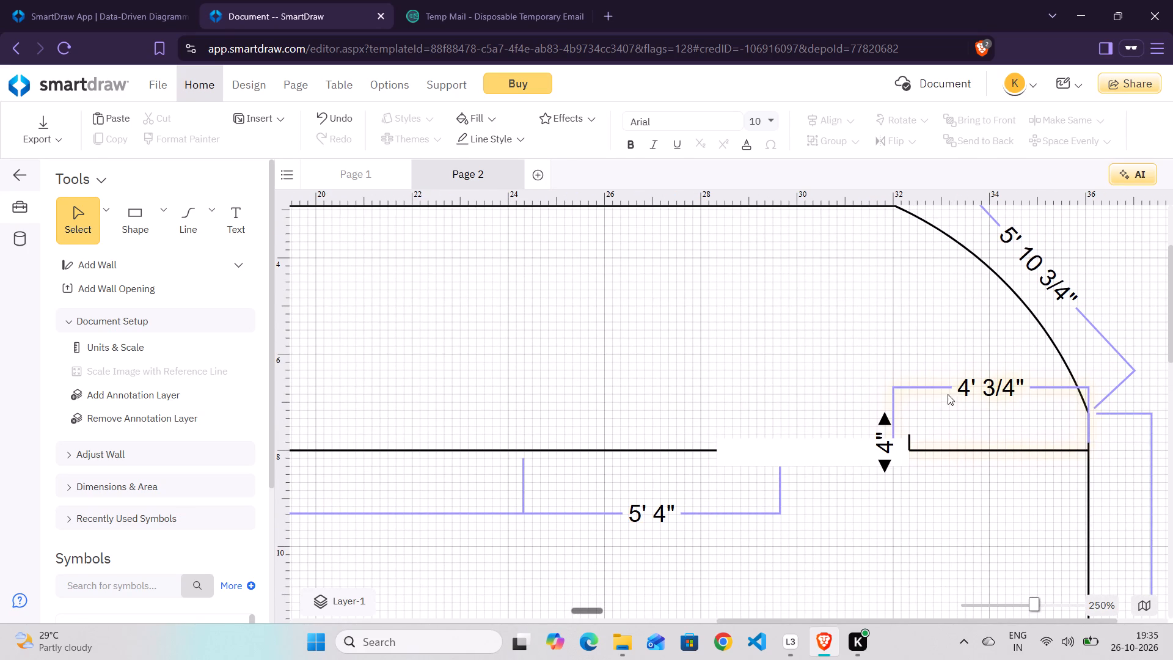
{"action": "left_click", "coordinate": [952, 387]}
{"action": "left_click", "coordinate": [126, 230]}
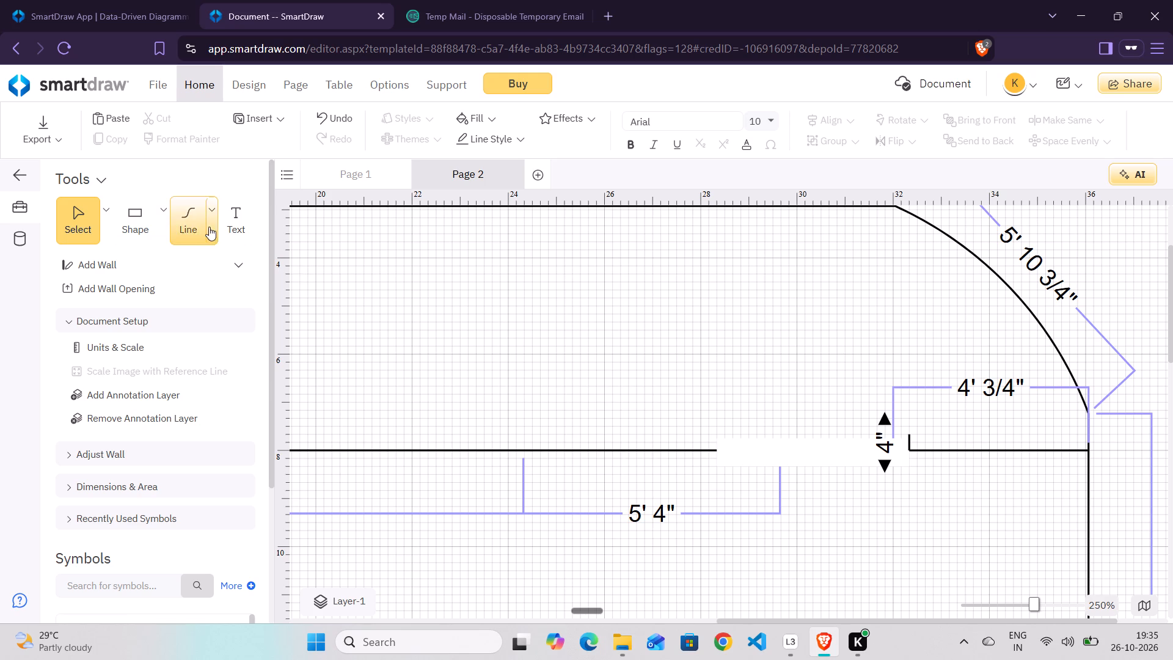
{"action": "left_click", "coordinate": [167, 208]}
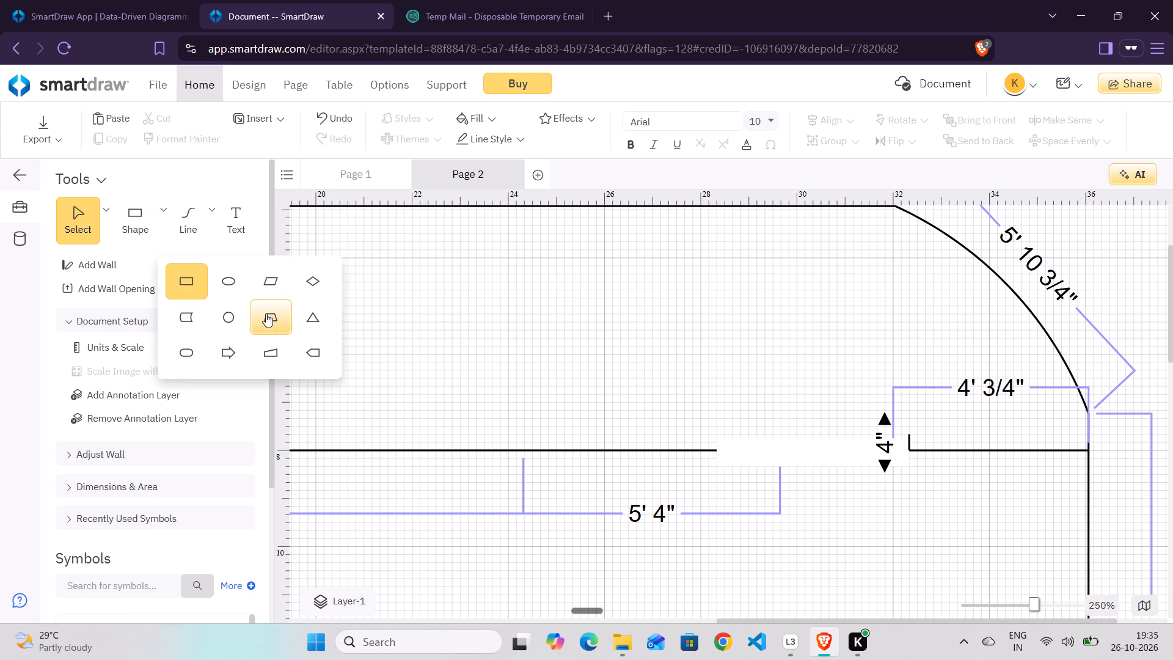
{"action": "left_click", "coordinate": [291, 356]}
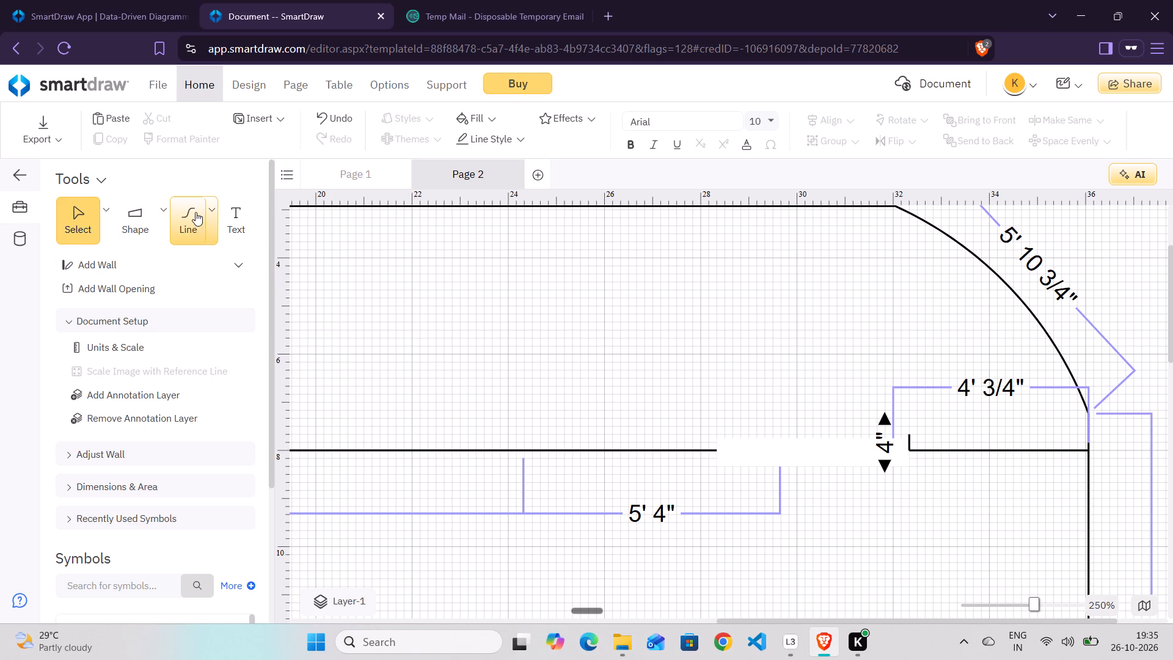
Draw a straight vertical line about 5' 15/16" long at 32', from the top wall's end down to the partition level.
{"action": "left_click", "coordinate": [214, 216]}
{"action": "left_click", "coordinate": [268, 266]}
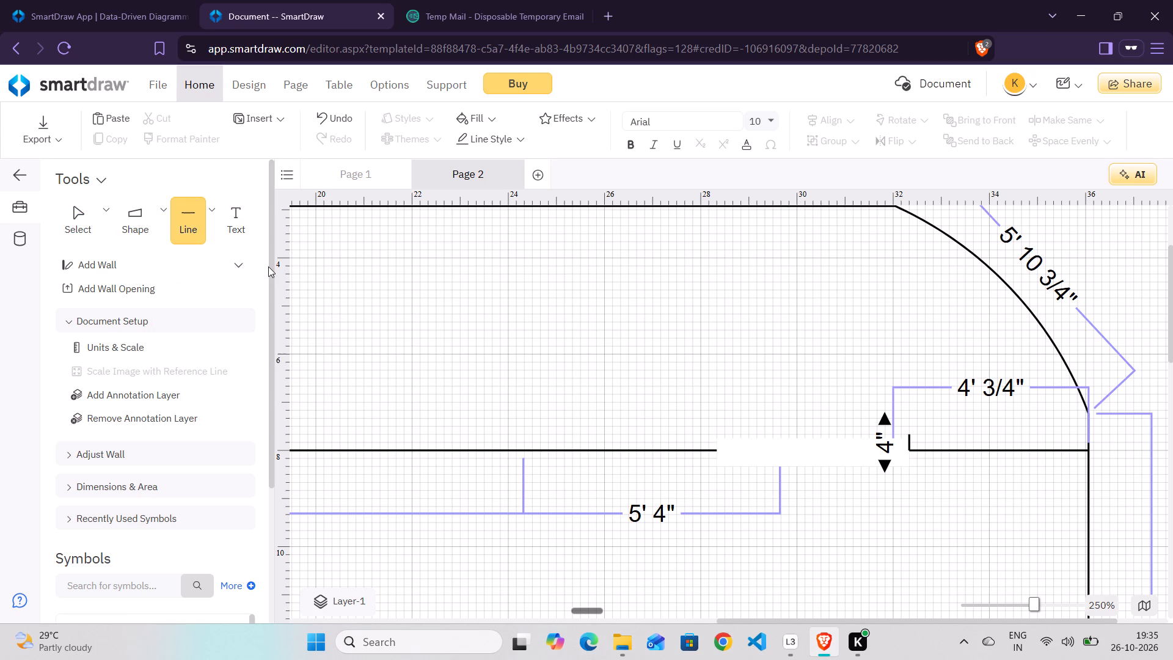
{"action": "left_click", "coordinate": [165, 208]}
{"action": "left_click", "coordinate": [129, 209]}
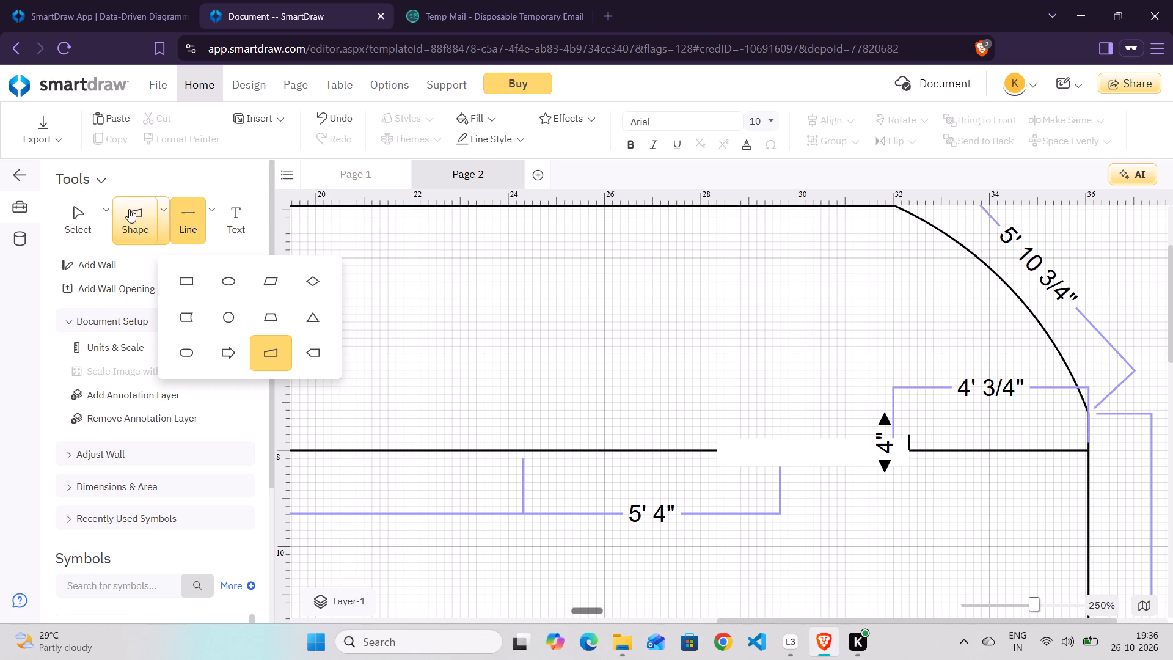
{"action": "left_click", "coordinate": [197, 218]}
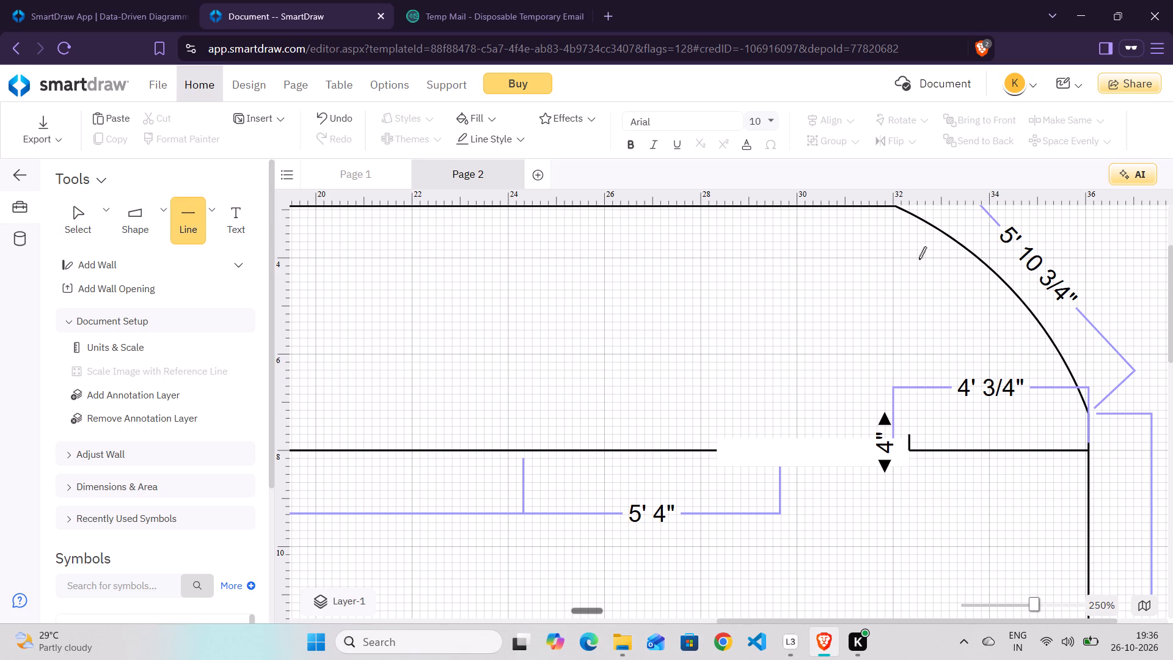
{"action": "left_click_drag", "start_coordinate": [893, 208], "coordinate": [896, 469]}
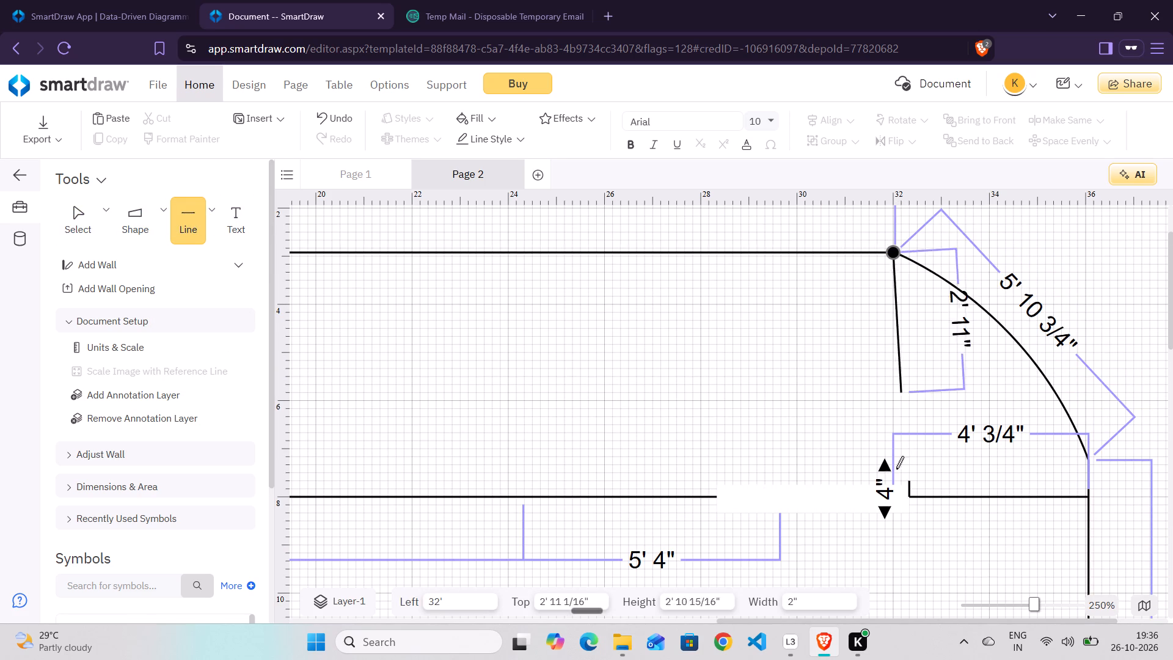
{"action": "left_click_drag", "start_coordinate": [896, 469], "coordinate": [897, 474]}
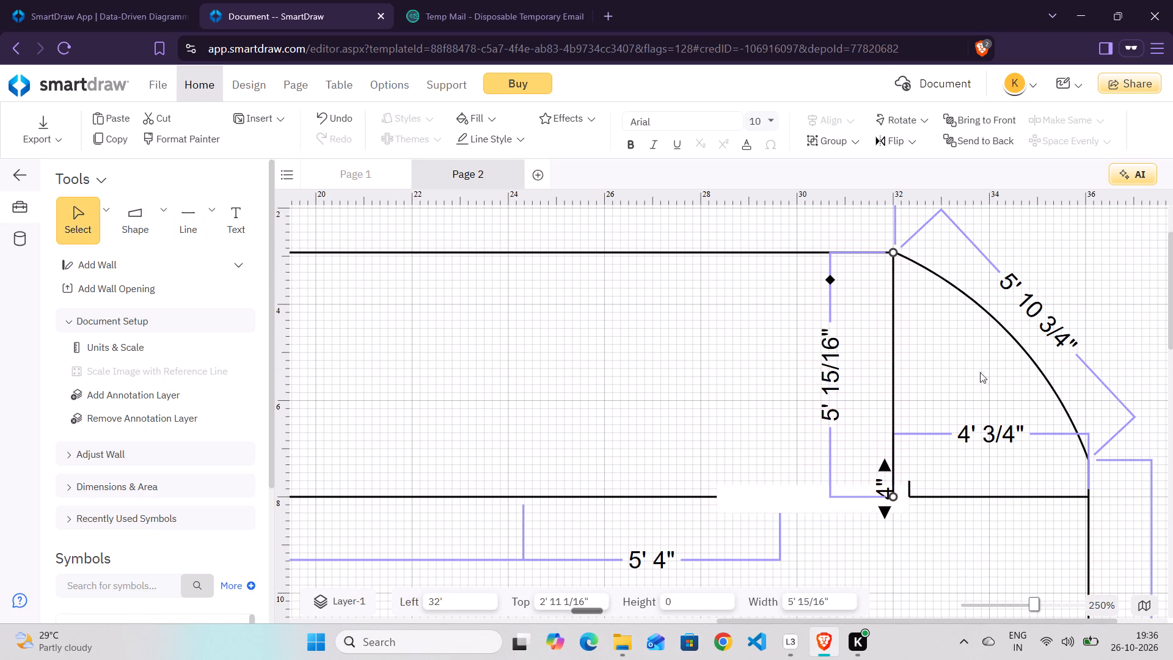
{"action": "left_click", "coordinate": [979, 367]}
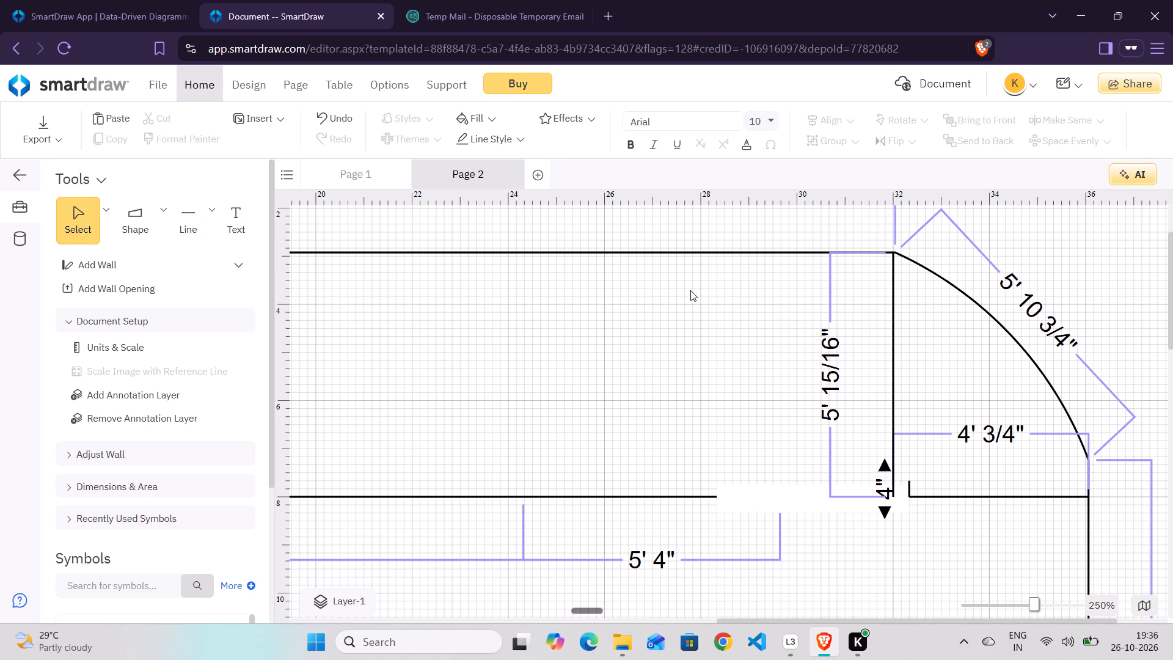
Shorten the horizontal partition by moving its free end away from the outer wall to about 12' 1".
{"action": "left_click", "coordinate": [80, 230]}
{"action": "left_click", "coordinate": [111, 215]}
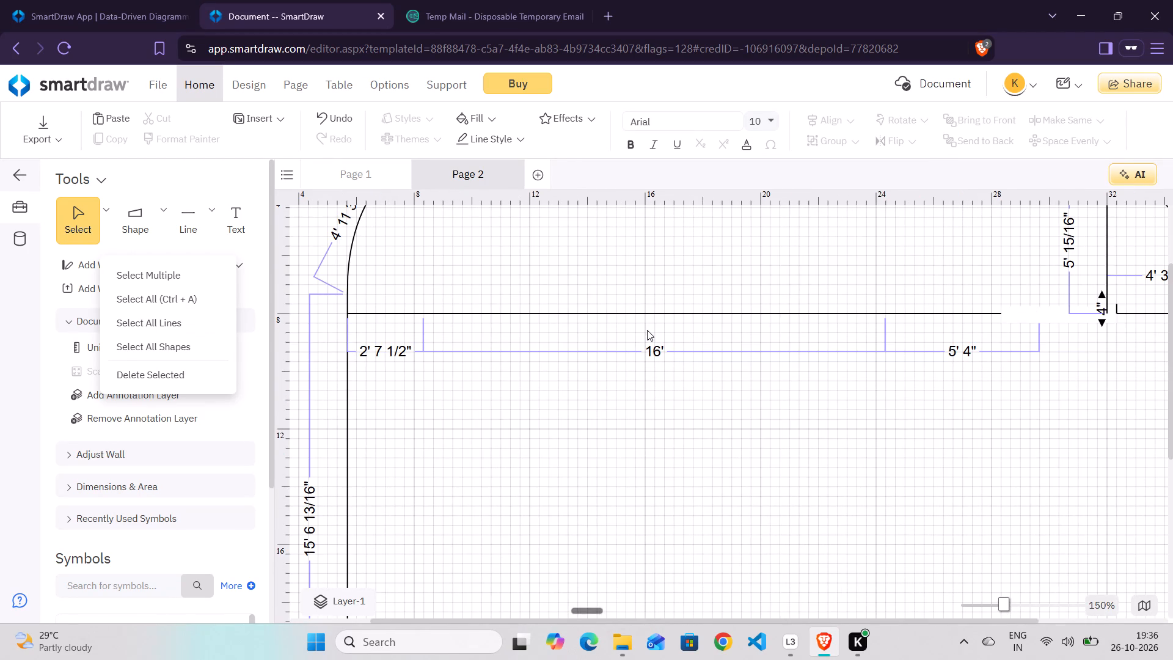
{"action": "scroll", "coordinate": [503, 350], "scroll_direction": "up", "scroll_amount": 1}
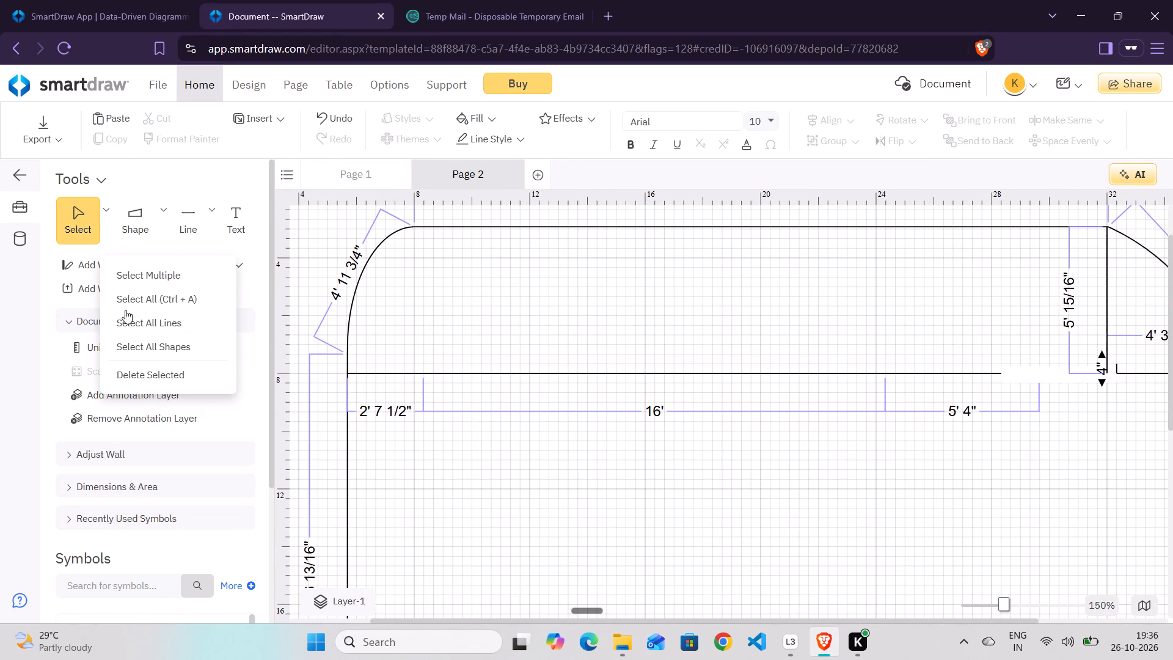
{"action": "left_click", "coordinate": [92, 210]}
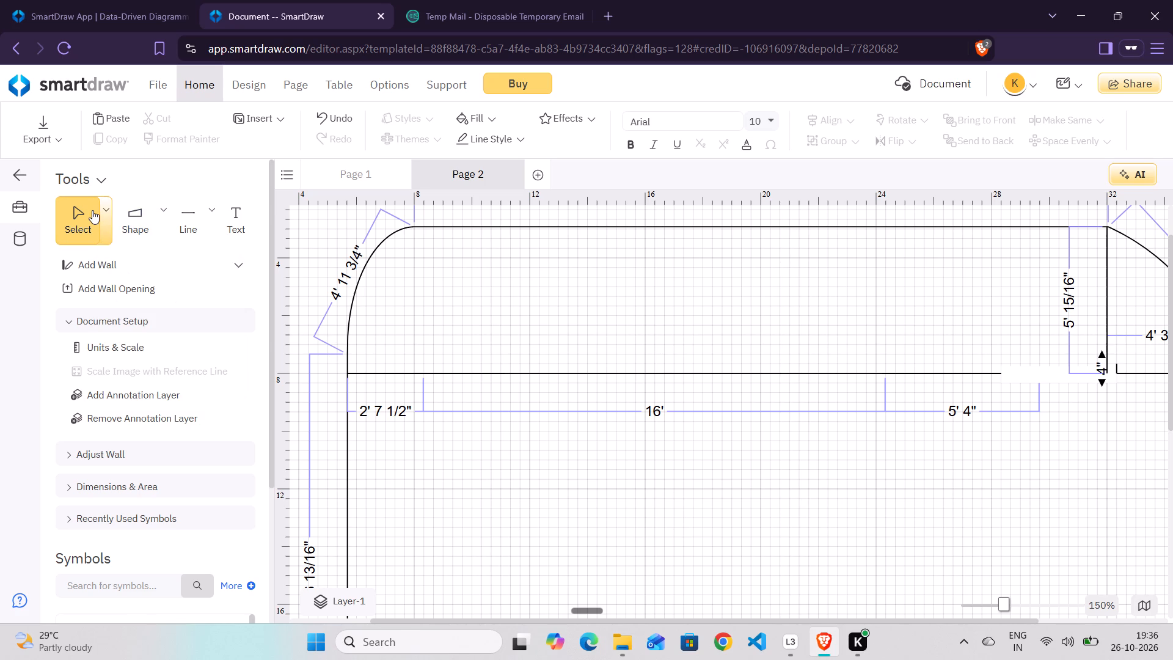
{"action": "left_click_drag", "start_coordinate": [349, 375], "coordinate": [535, 379]}
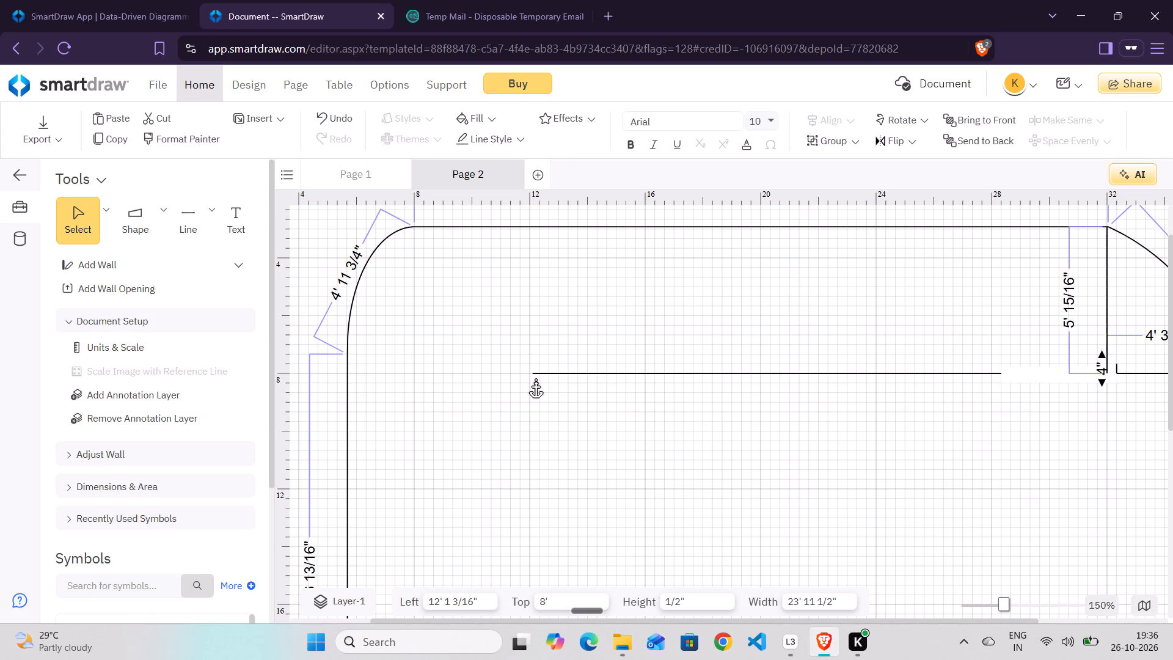
{"action": "left_click_drag", "start_coordinate": [535, 379], "coordinate": [532, 376]}
Draw a straight vertical line about 5' 15/16" long from the partition's shortened end up to the top wall.
{"action": "scroll", "coordinate": [936, 441], "scroll_direction": "left", "scroll_amount": 11}
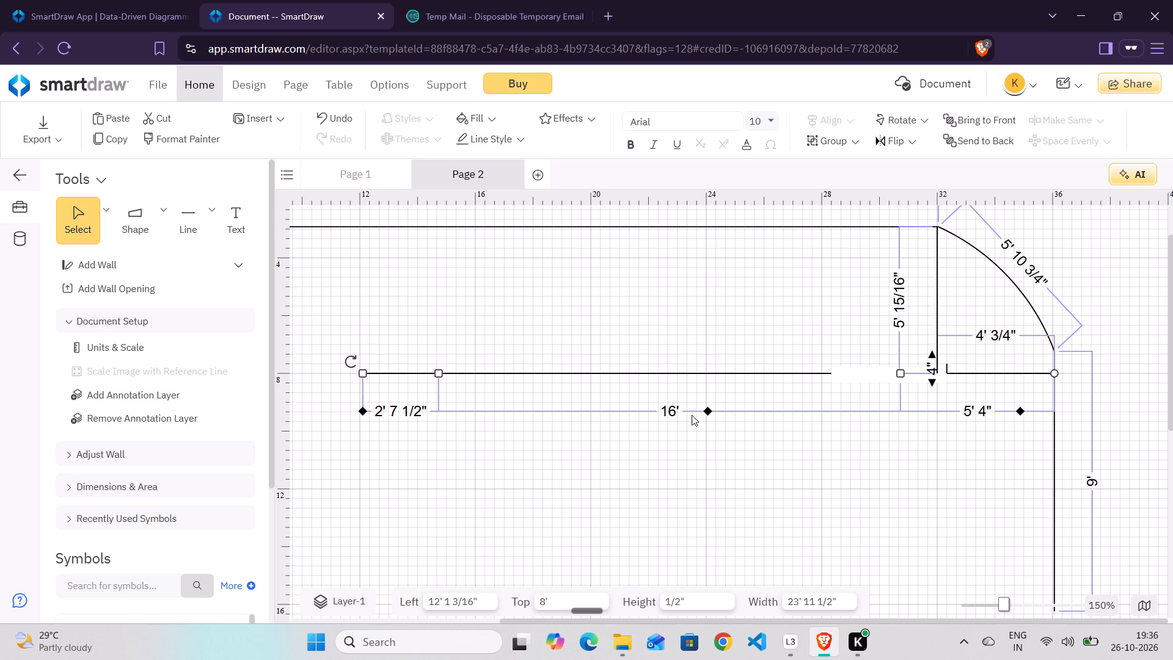
{"action": "scroll", "coordinate": [692, 415], "scroll_direction": "right", "scroll_amount": 2}
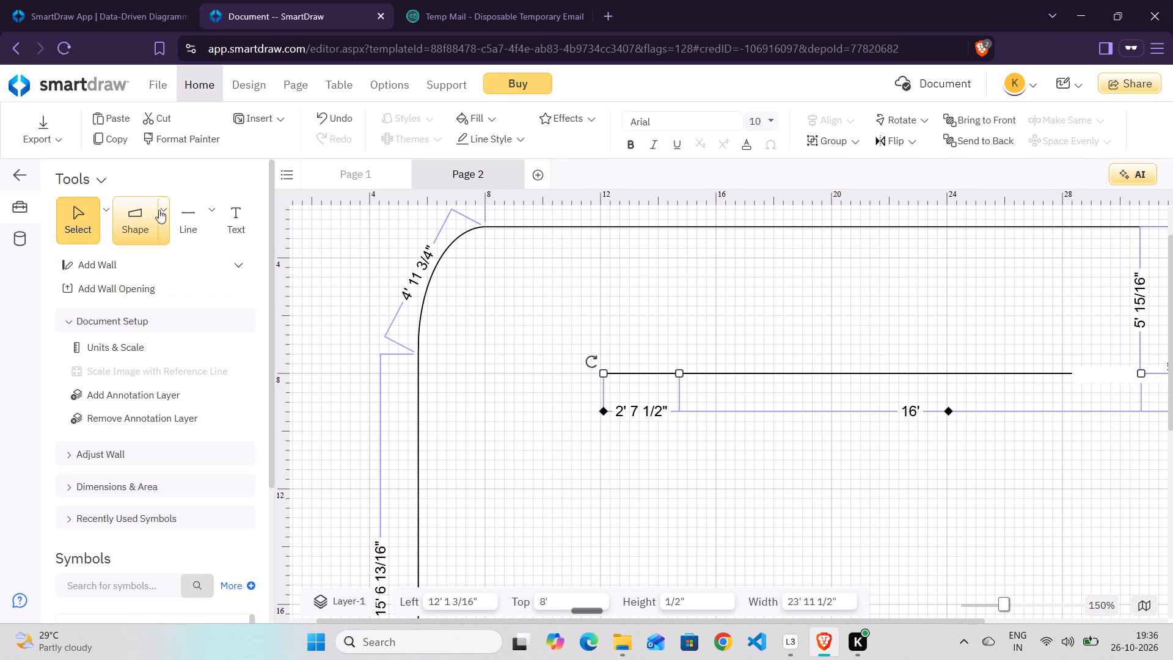
{"action": "left_click", "coordinate": [195, 215]}
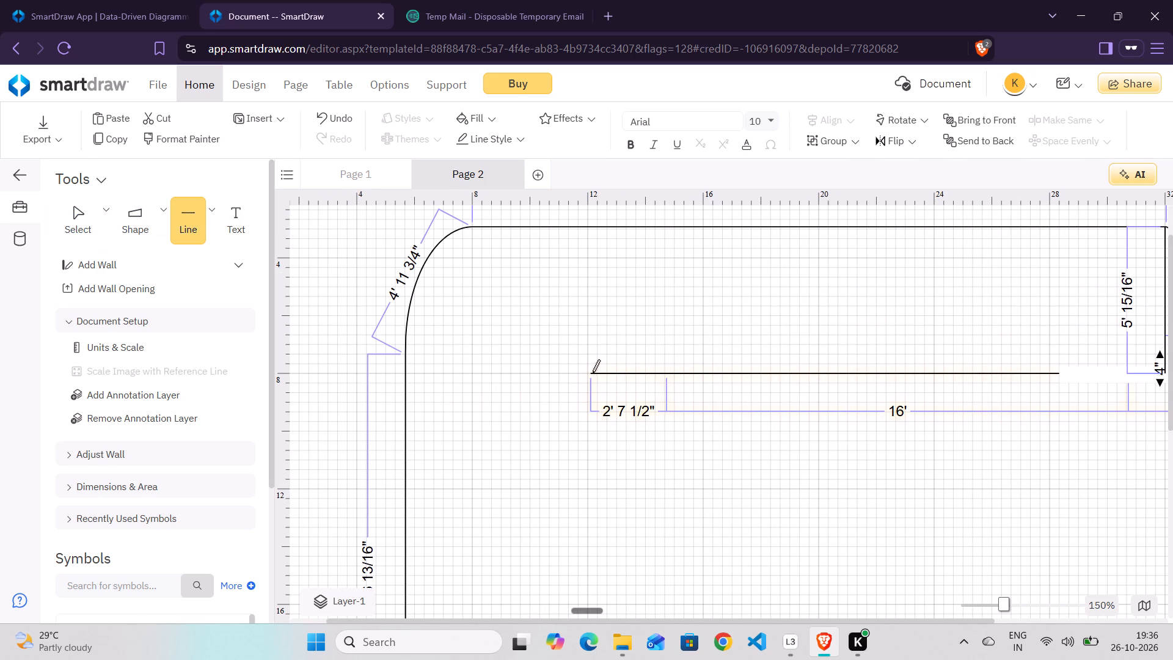
{"action": "left_click_drag", "start_coordinate": [593, 372], "coordinate": [598, 234]}
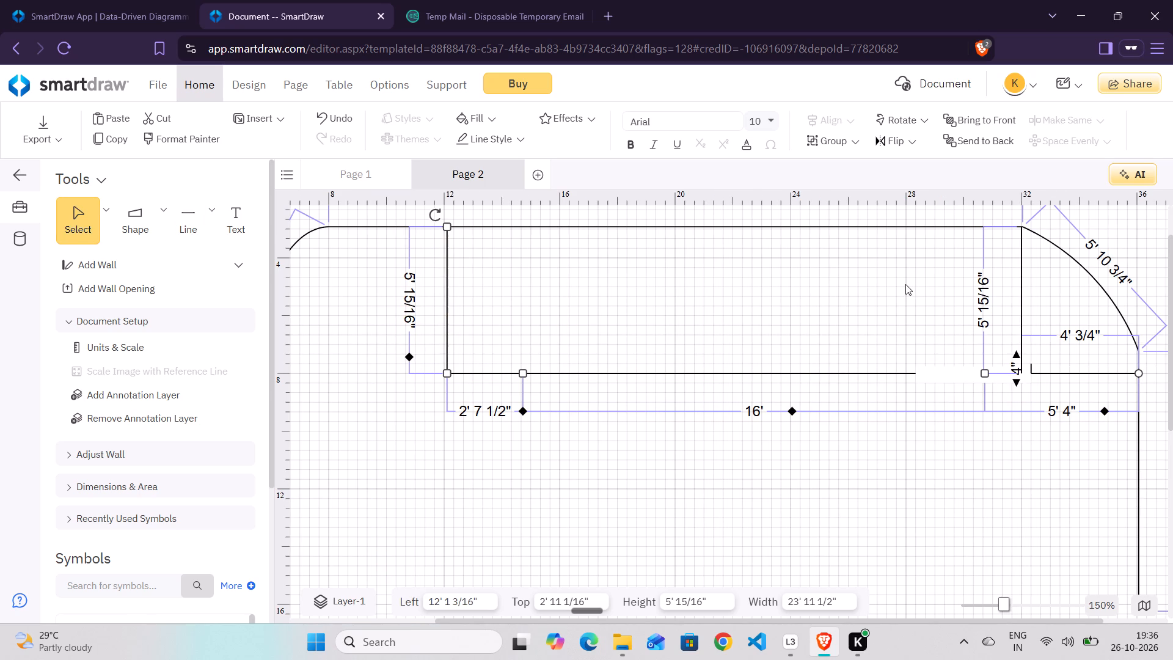
Draw a horizontal straight line 8' long inside the enclosed upper room, from 28' to 20' at a height position of 5'.
{"action": "left_click_drag", "start_coordinate": [907, 281], "coordinate": [673, 280]}
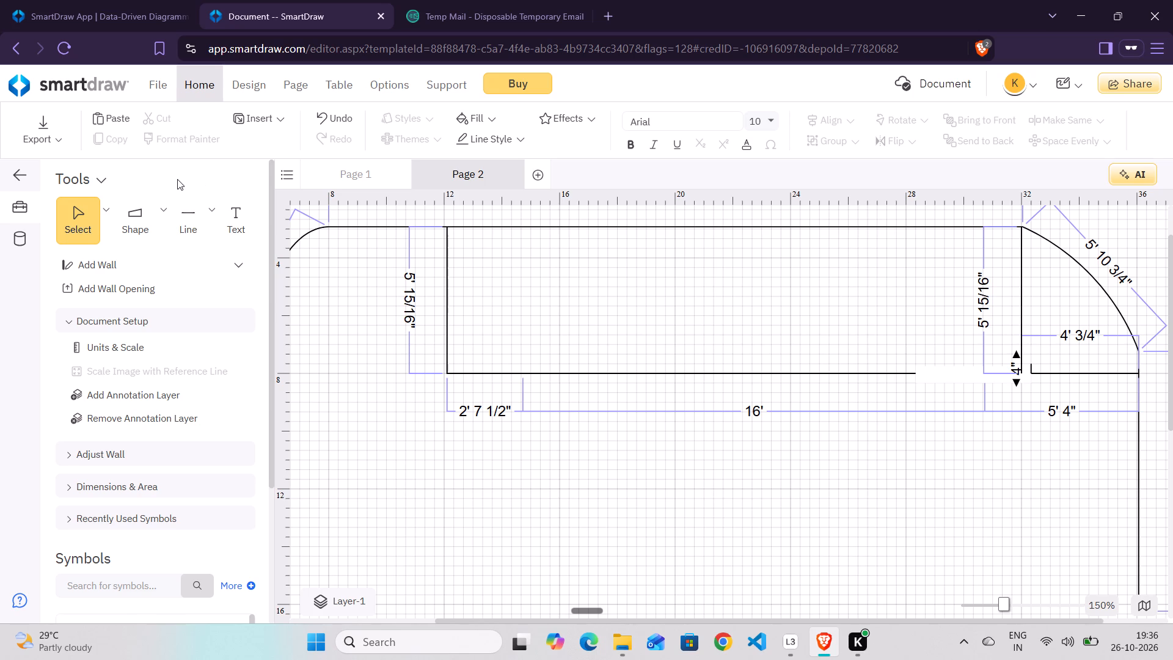
{"action": "left_click", "coordinate": [201, 227]}
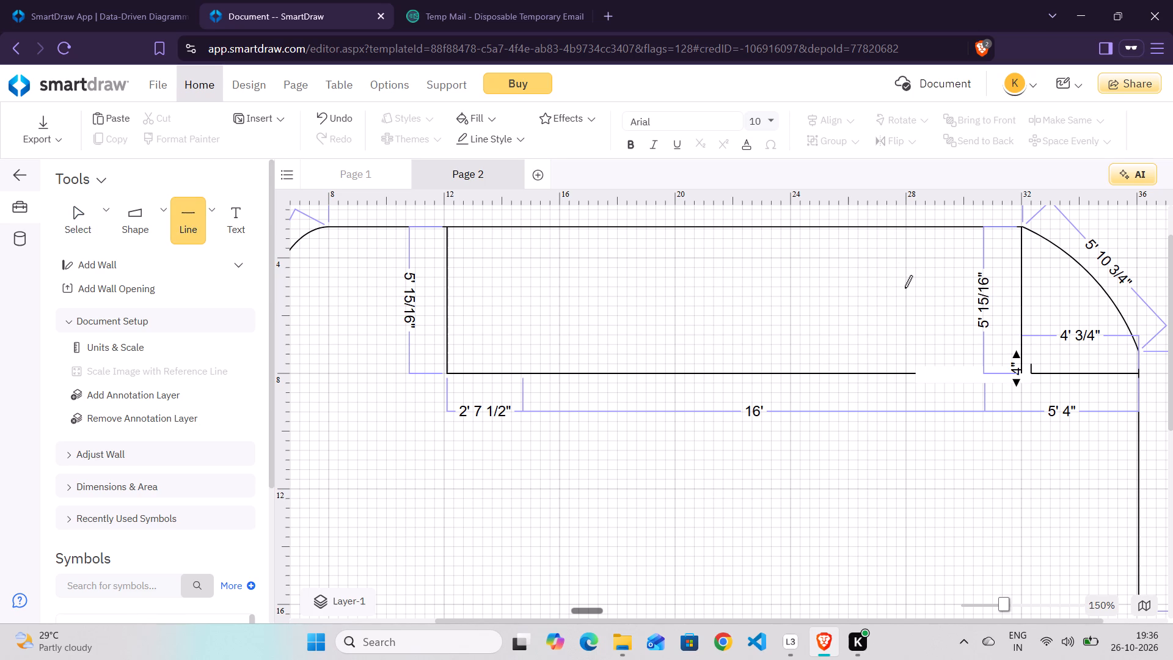
{"action": "left_click_drag", "start_coordinate": [905, 287], "coordinate": [654, 290]}
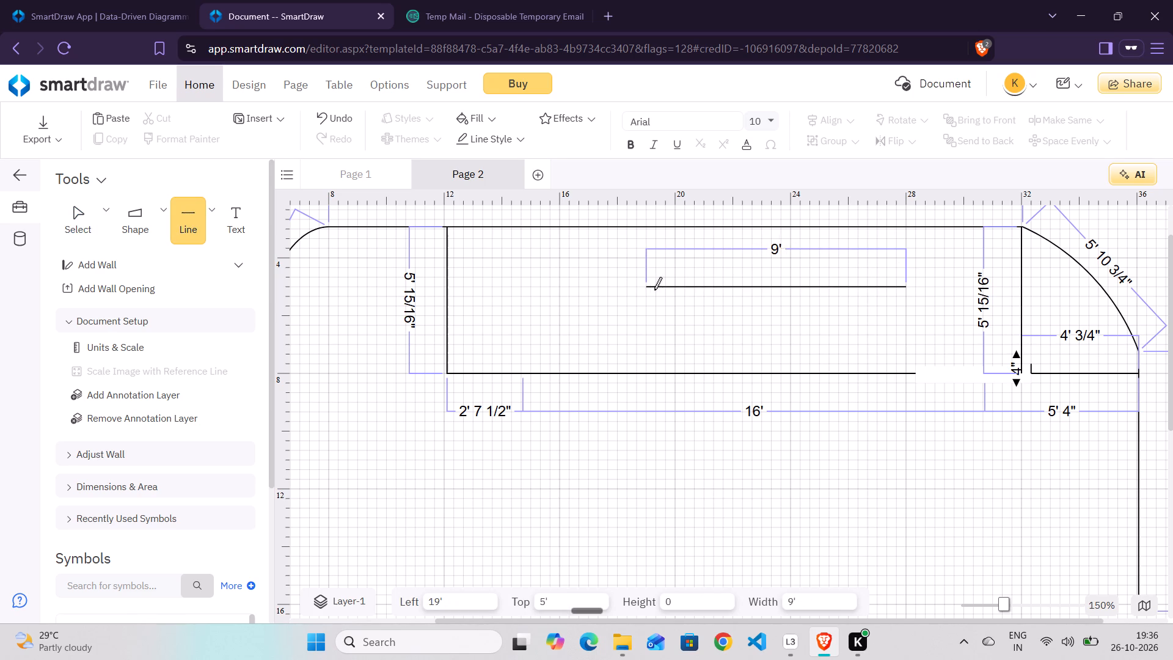
{"action": "left_click_drag", "start_coordinate": [654, 290], "coordinate": [673, 287]}
{"action": "left_click", "coordinate": [673, 287]}
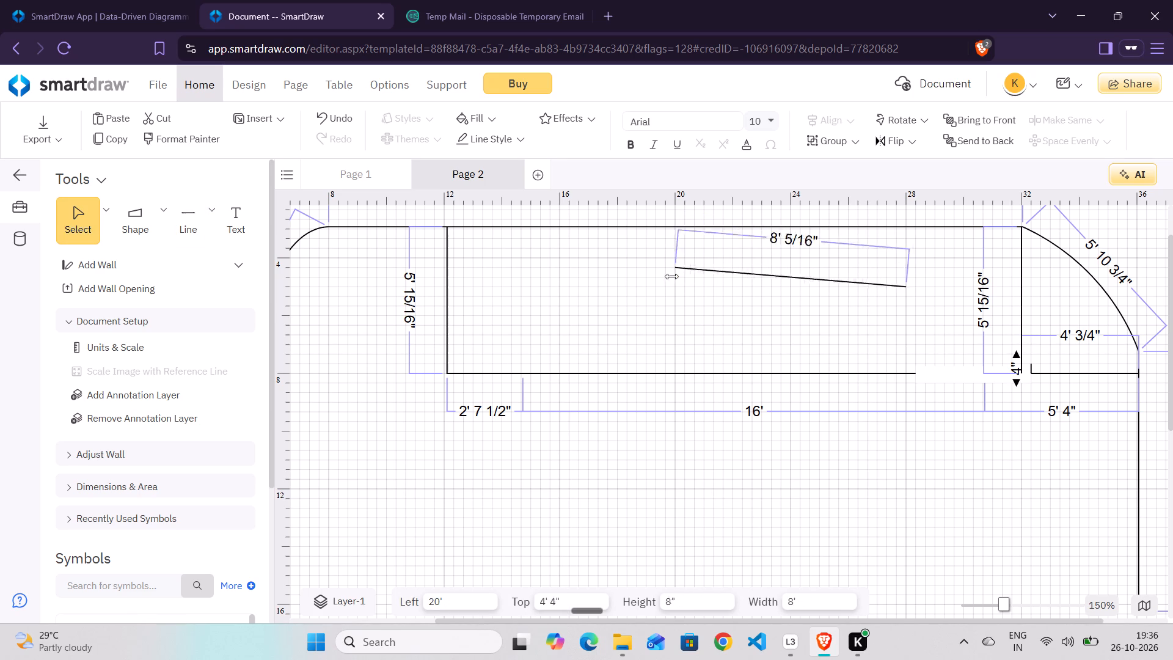
Draw a vertical line about 2' 15/16" long from the inner horizontal line's 20' end up to the top wall.
{"action": "left_click", "coordinate": [195, 209]}
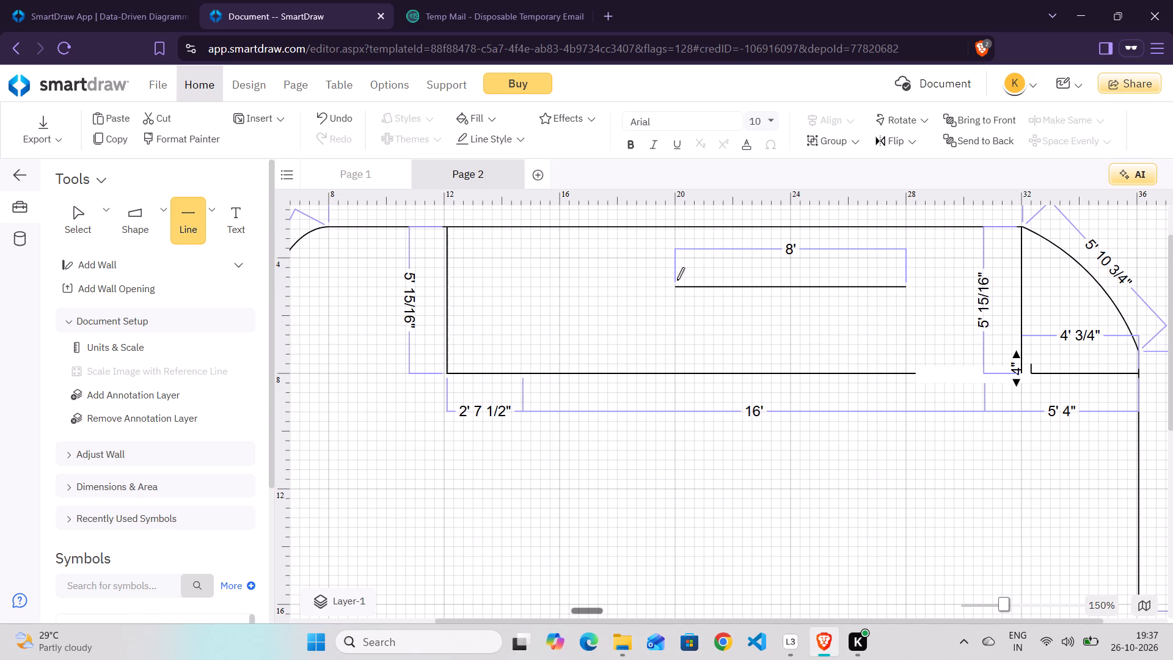
{"action": "left_click_drag", "start_coordinate": [677, 287], "coordinate": [674, 220]}
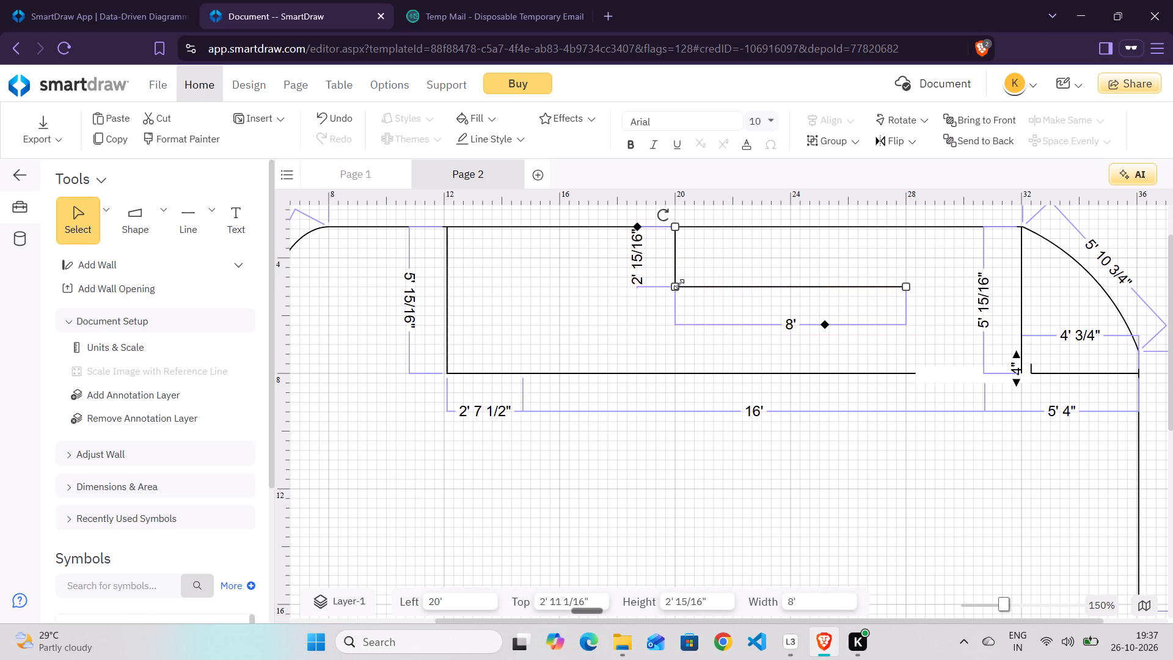
Move the corner joining the two inner lines to 16', making the horizontal line 12' long and the side slanted about 4' 6".
{"action": "left_click_drag", "start_coordinate": [677, 286], "coordinate": [612, 309]}
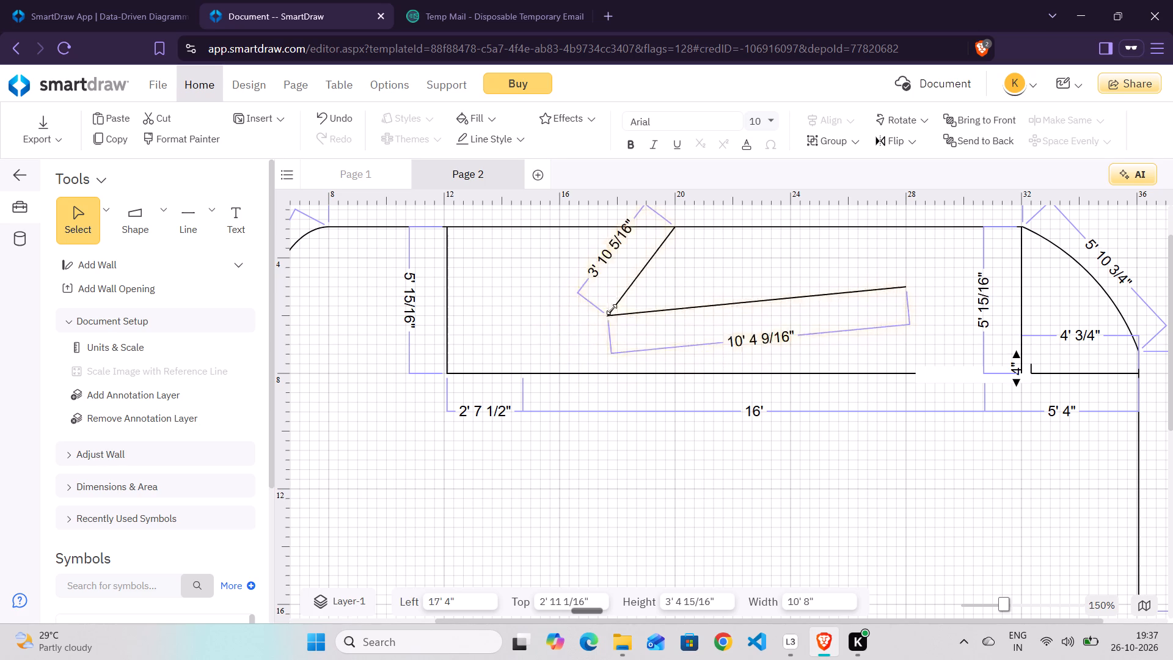
{"action": "left_click_drag", "start_coordinate": [612, 309], "coordinate": [603, 285]}
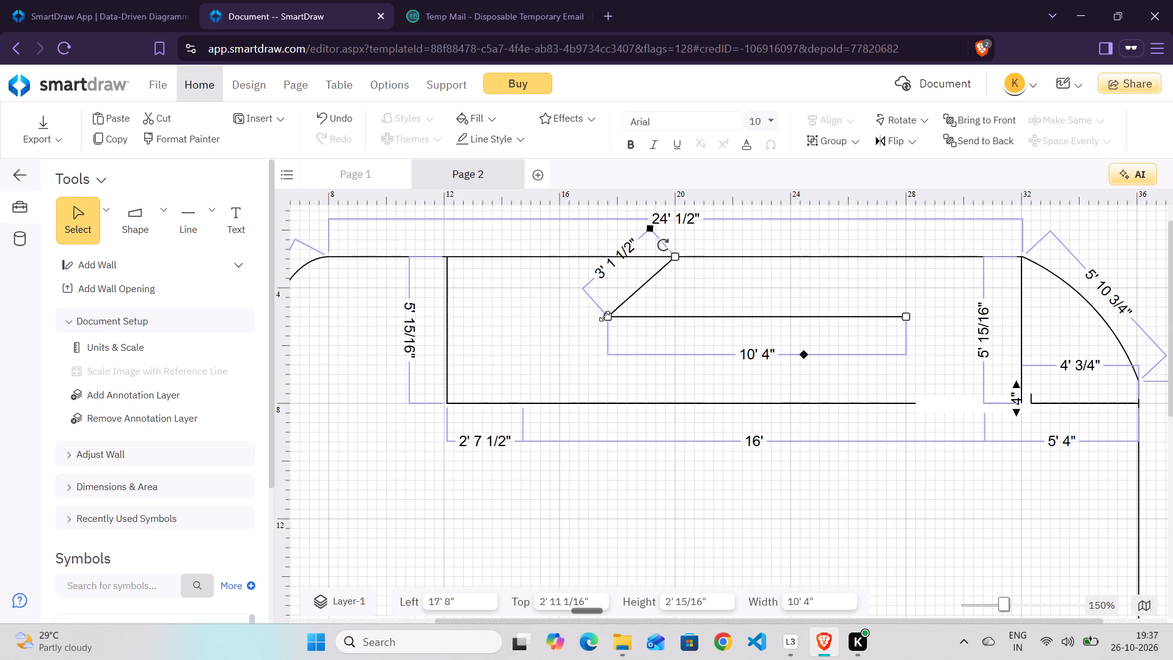
{"action": "left_click_drag", "start_coordinate": [608, 317], "coordinate": [579, 323]}
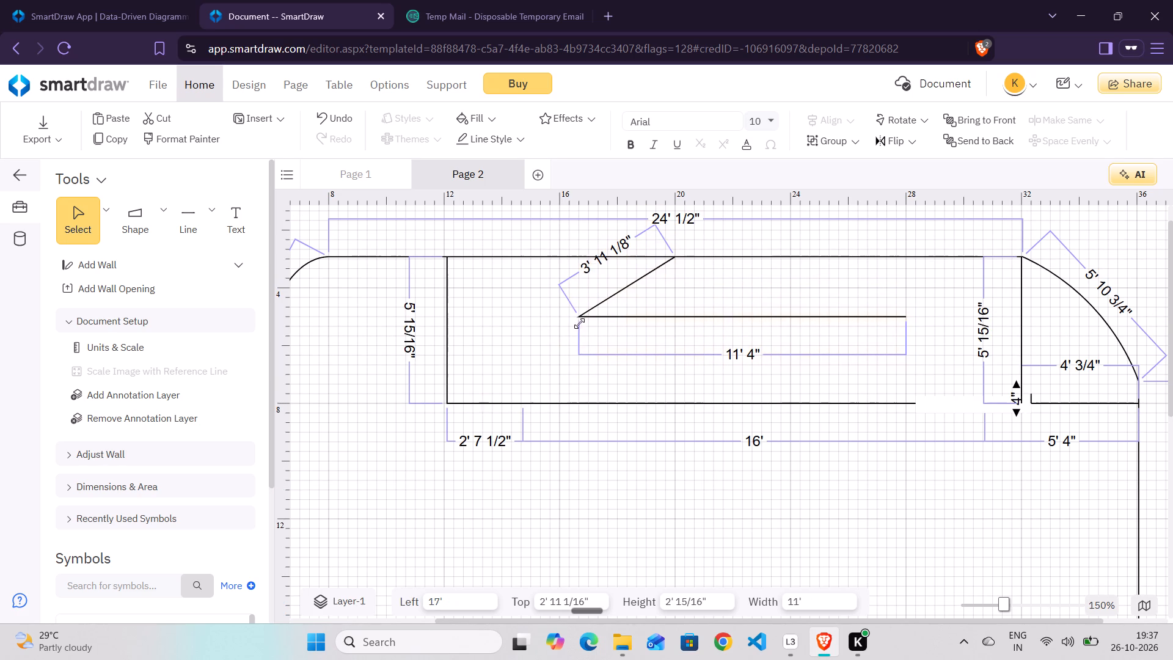
{"action": "left_click_drag", "start_coordinate": [579, 323], "coordinate": [560, 323]}
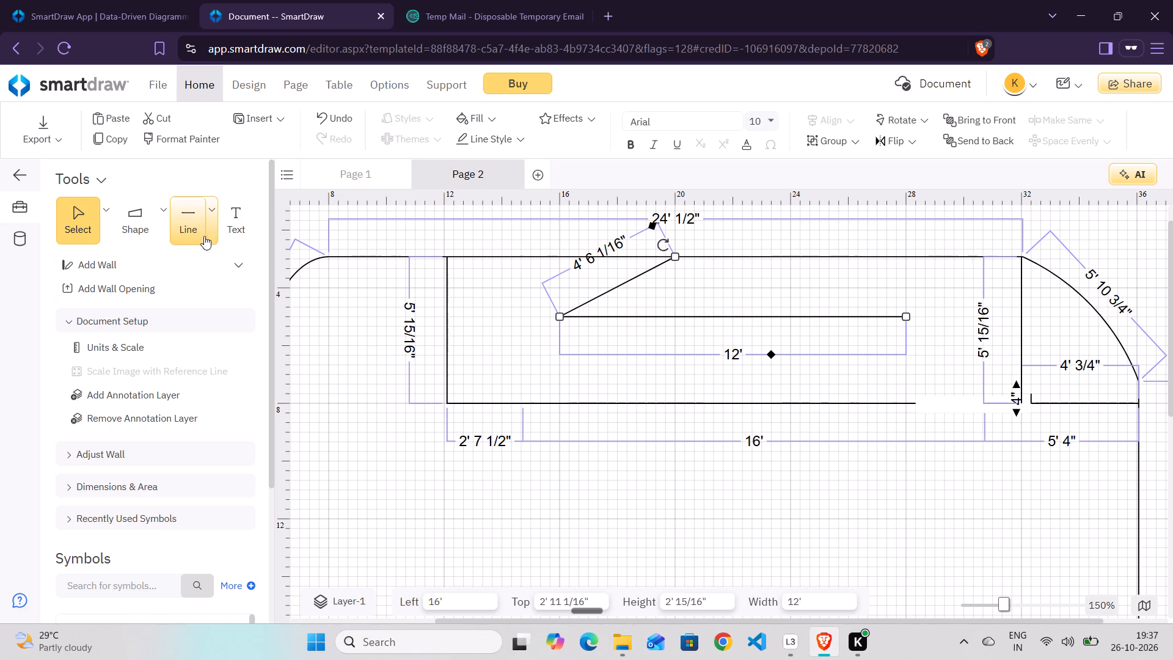
Draw a vertical line about 2' 15/16" long at 28' from the inner horizontal line's open end to the top wall.
{"action": "left_click", "coordinate": [197, 225]}
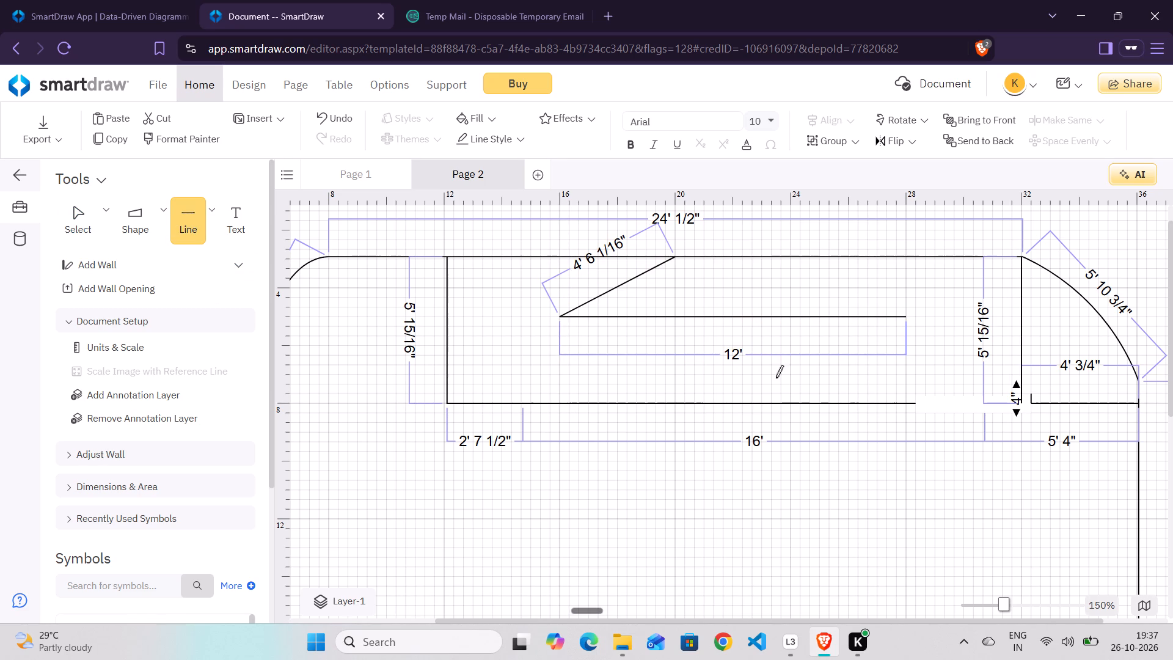
{"action": "left_click_drag", "start_coordinate": [908, 314], "coordinate": [901, 268]}
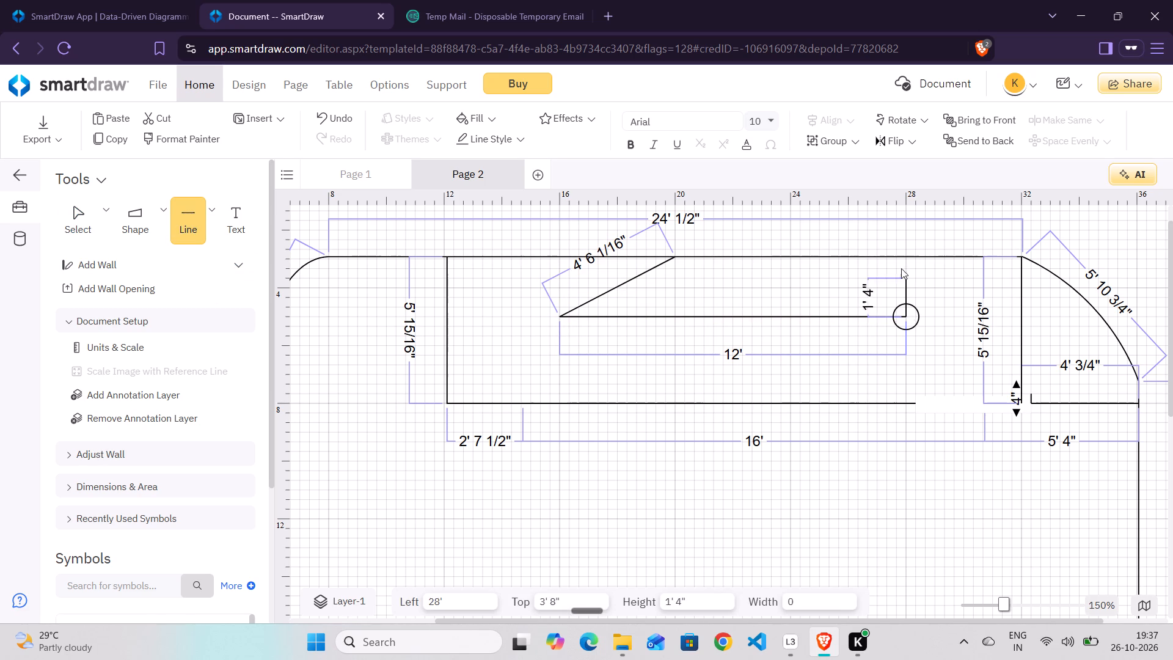
{"action": "left_click_drag", "start_coordinate": [901, 268], "coordinate": [904, 254]}
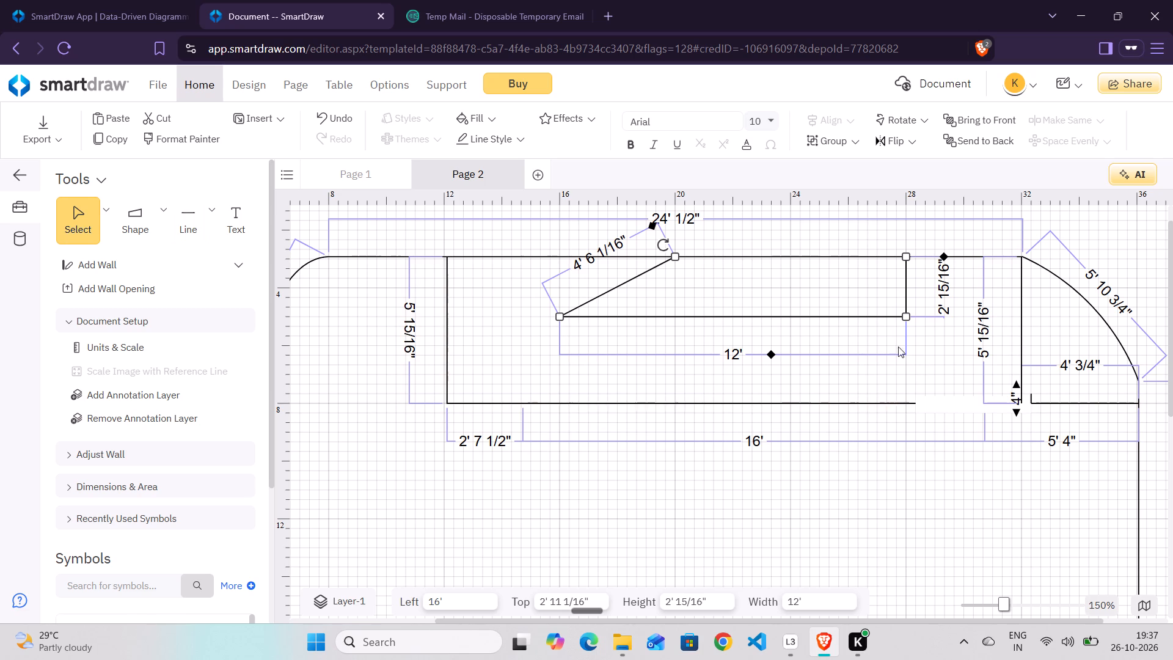
{"action": "left_click", "coordinate": [792, 474]}
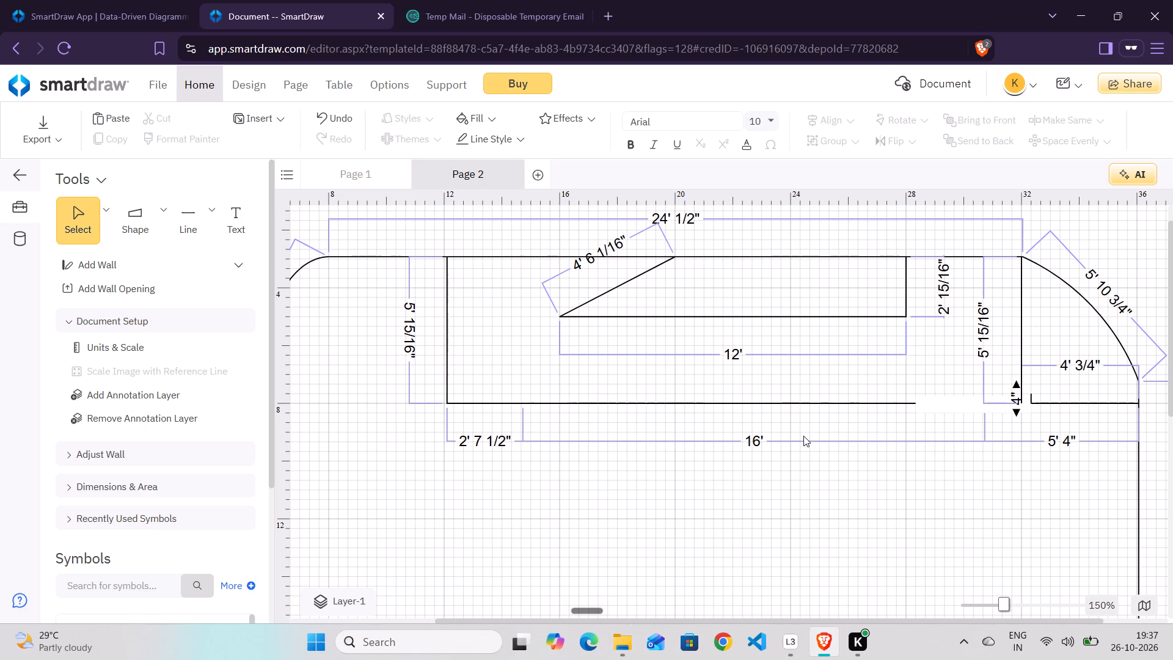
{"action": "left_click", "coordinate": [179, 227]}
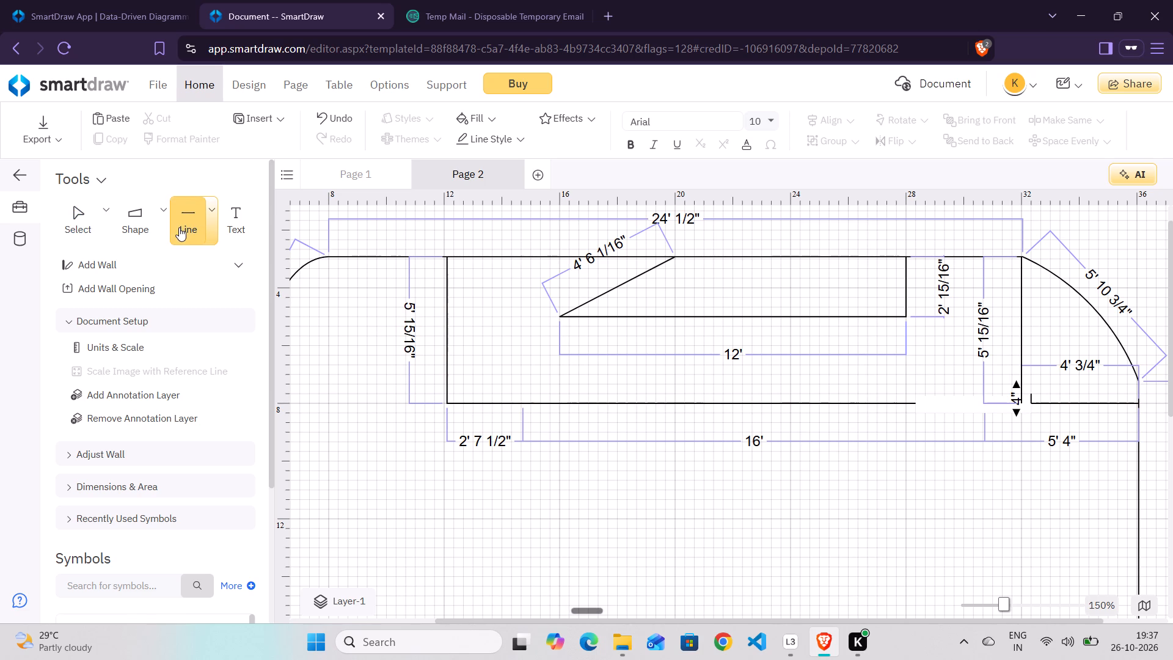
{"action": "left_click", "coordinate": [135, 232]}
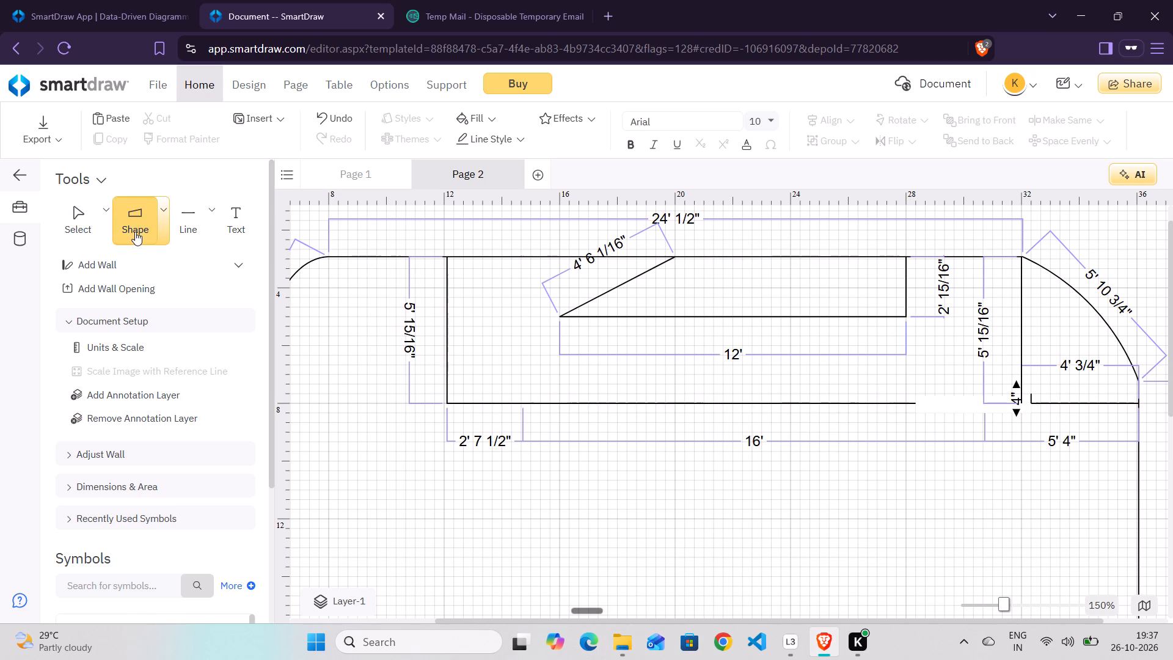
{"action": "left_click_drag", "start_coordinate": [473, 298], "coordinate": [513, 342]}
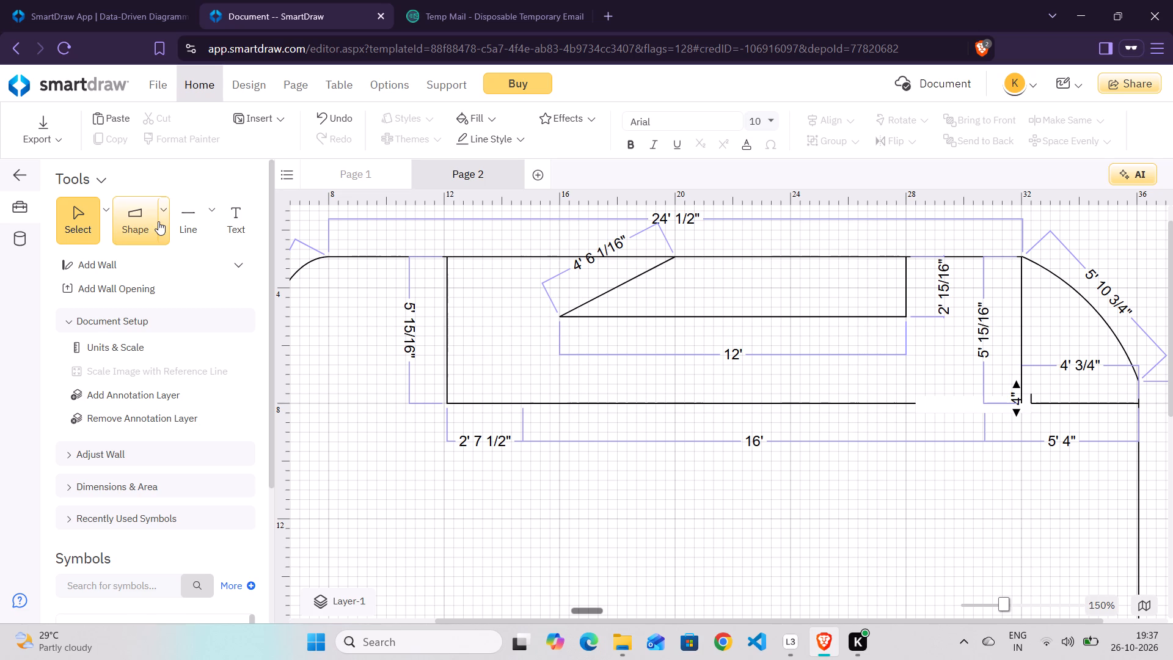
Add the text label "mirror" in the curved corner area between the 32' partition and the arc wall.
{"action": "left_click", "coordinate": [224, 219]}
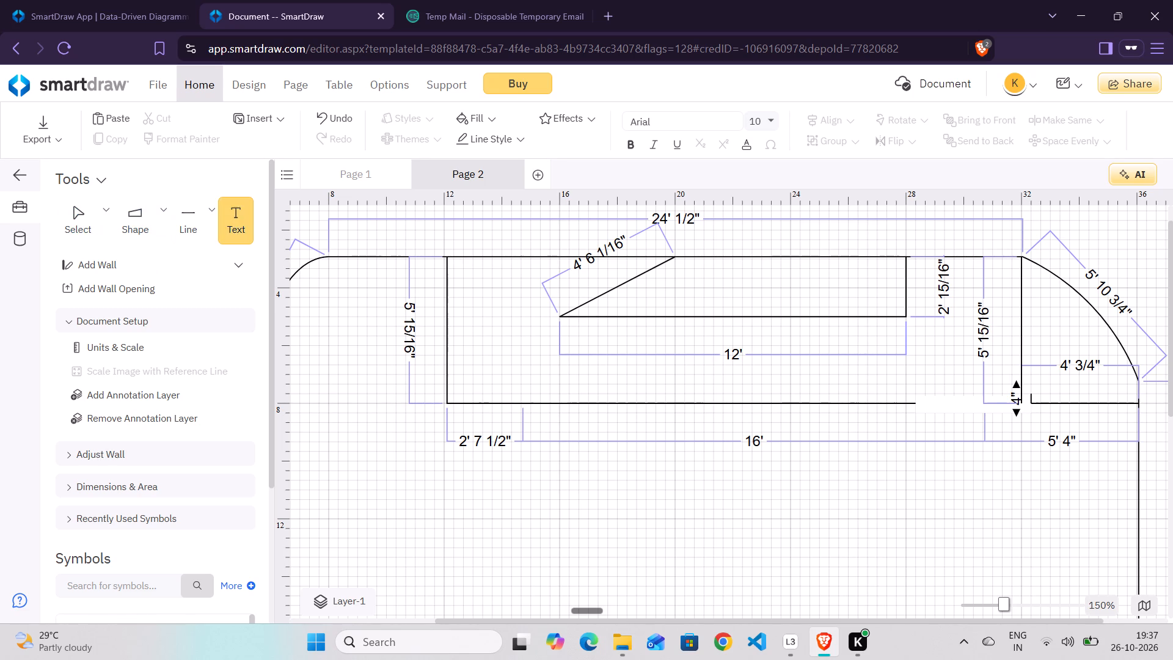
{"action": "left_click", "coordinate": [1058, 311]}
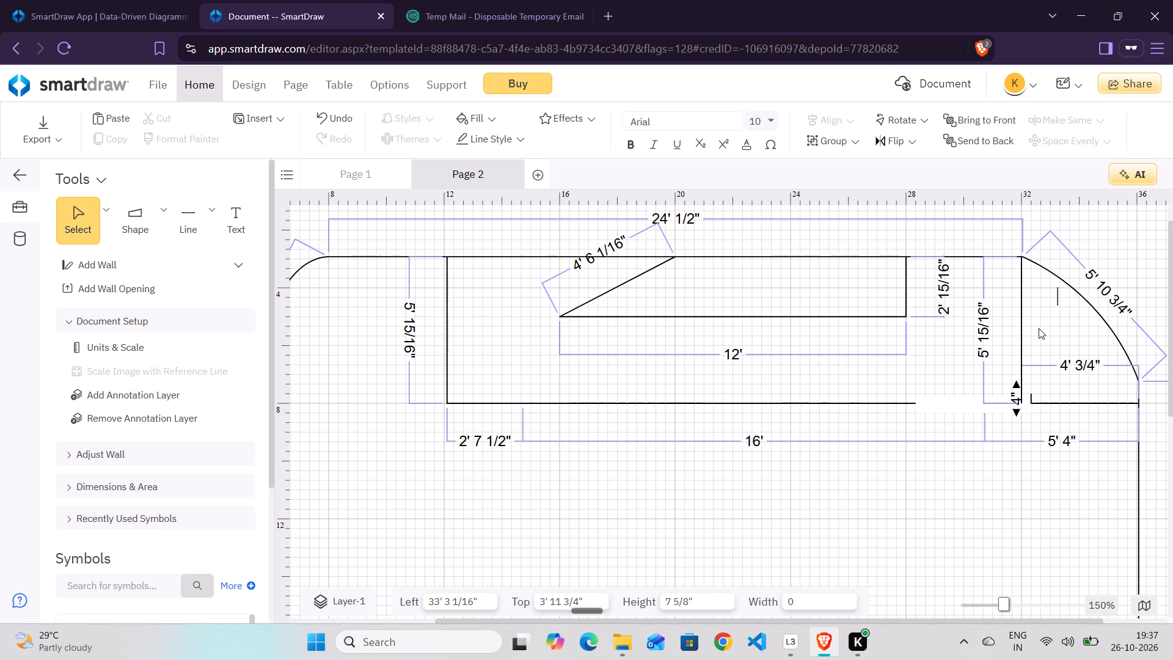
{"action": "type", "text": "mi"}
{"action": "type", "text": "rro"}
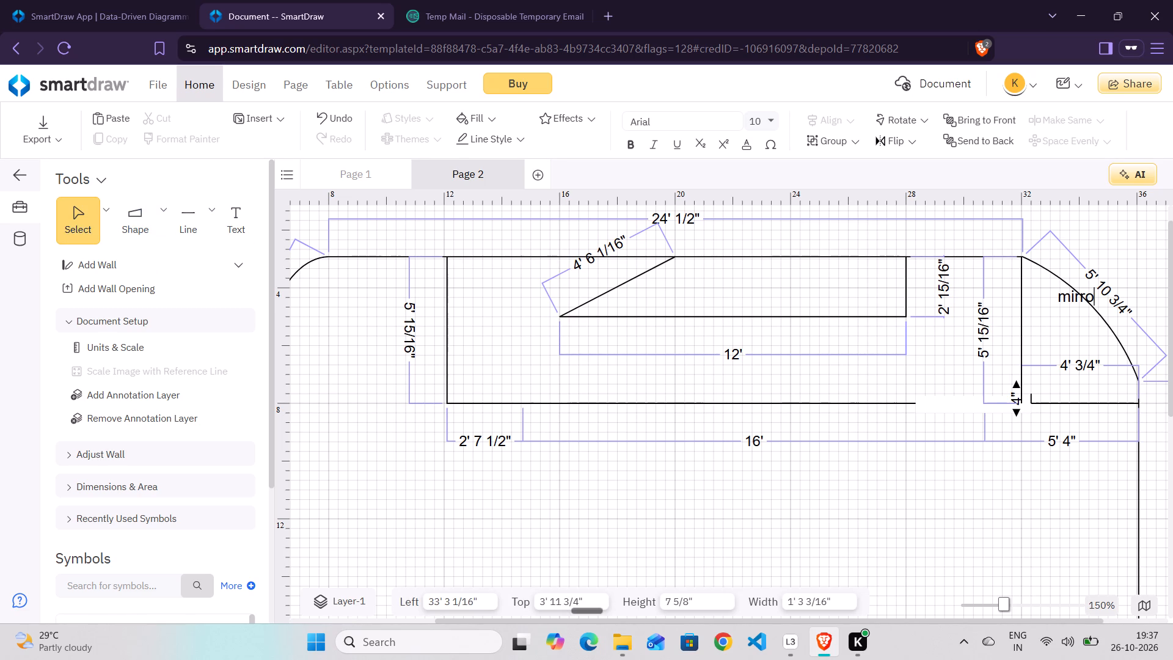
{"action": "key", "text": "e"}
{"action": "key", "text": "BackSpace"}
{"action": "key", "text": "r"}
{"action": "key", "text": "Left"}
{"action": "key", "text": "Right"}
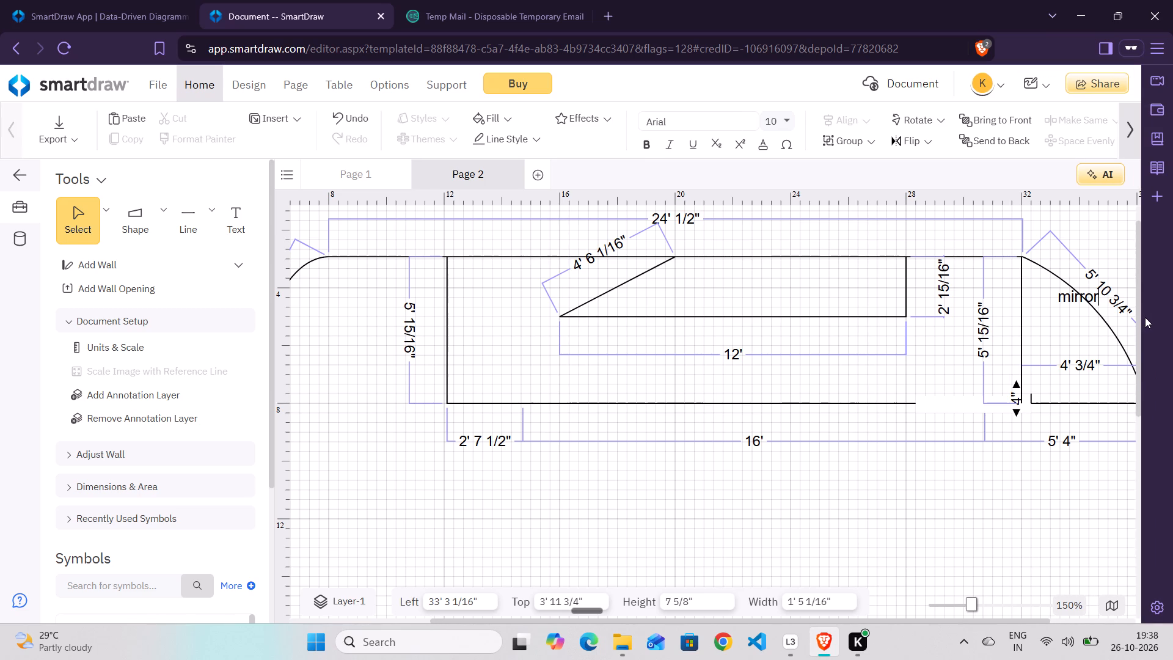
{"action": "key", "text": "Right"}
{"action": "key", "text": "Down"}
Move the "mirror" label lower, inside the curved corner, and enlarge its text box so its upper-left corner sits at 32' 8", 4' 8".
{"action": "left_click_drag", "start_coordinate": [1102, 301], "coordinate": [1081, 296]}
{"action": "left_click_drag", "start_coordinate": [1081, 296], "coordinate": [1069, 331]}
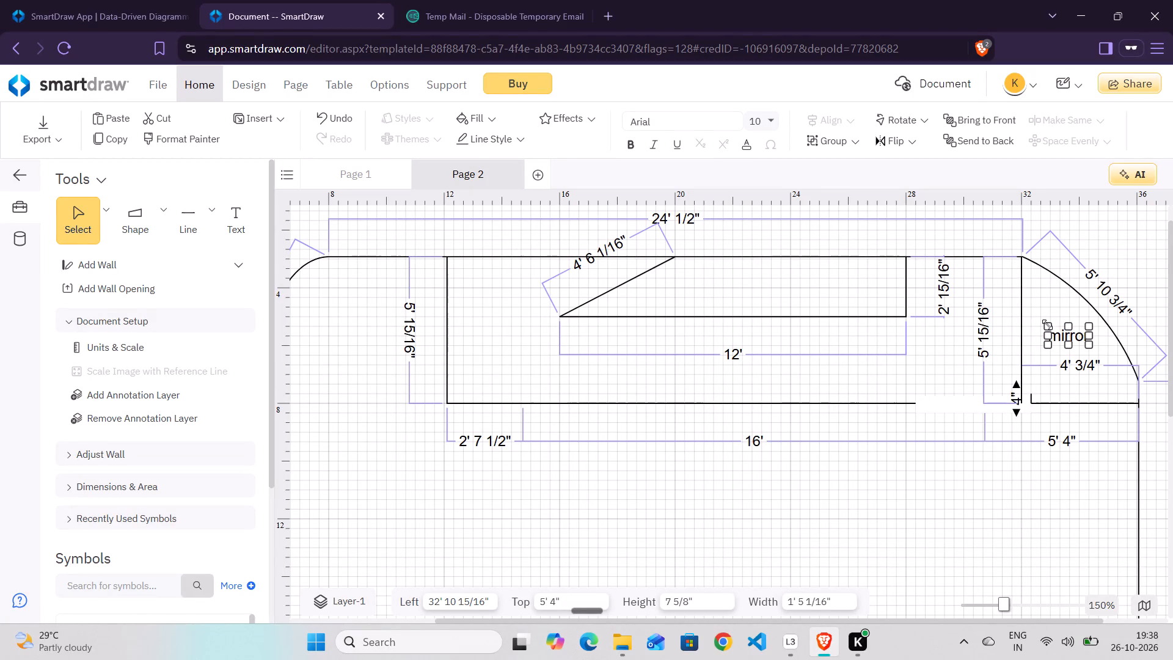
{"action": "left_click_drag", "start_coordinate": [1047, 324], "coordinate": [1045, 312]}
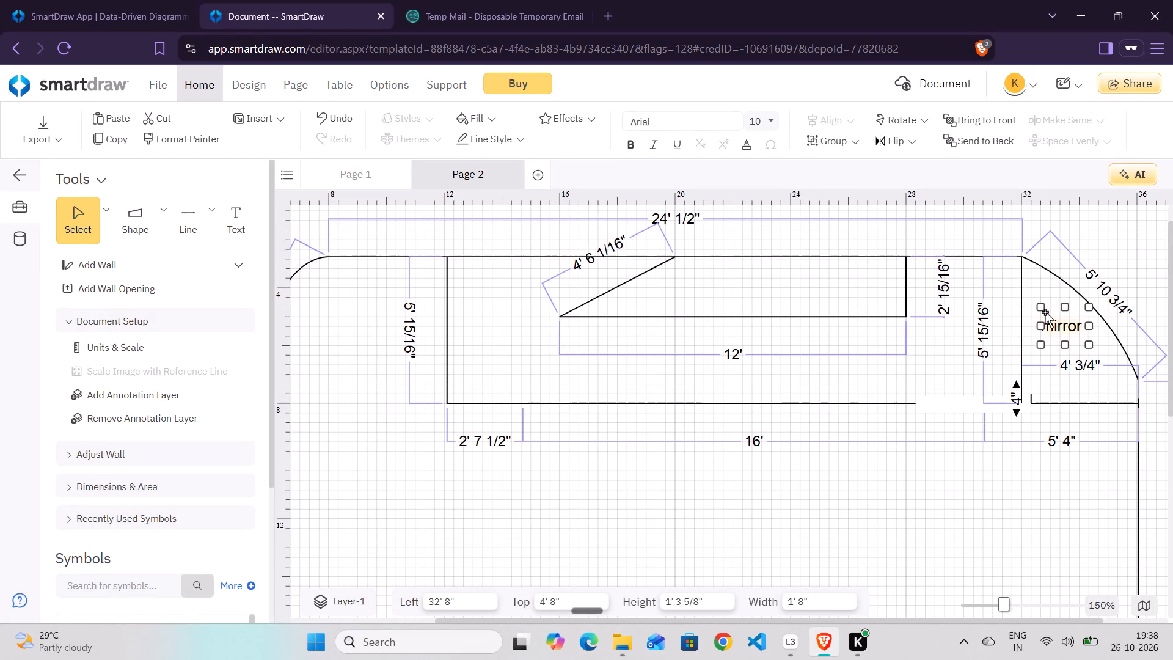
{"action": "left_click_drag", "start_coordinate": [1087, 343], "coordinate": [1100, 348]}
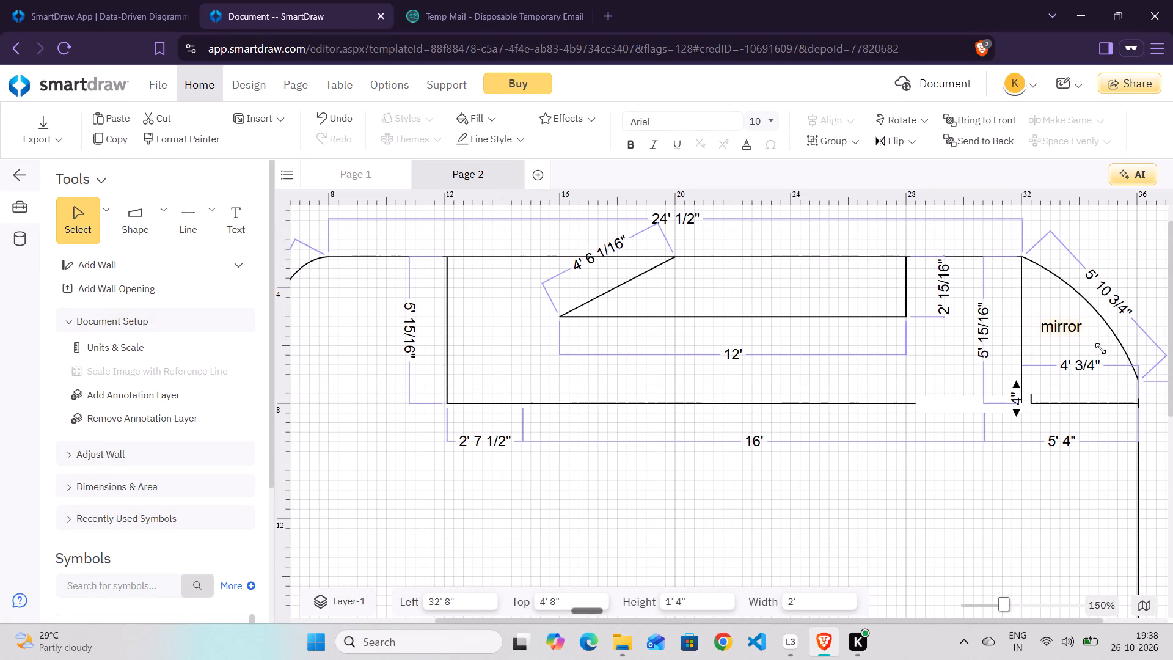
{"action": "left_click_drag", "start_coordinate": [1100, 348], "coordinate": [1109, 350]}
{"action": "left_click", "coordinate": [775, 300]}
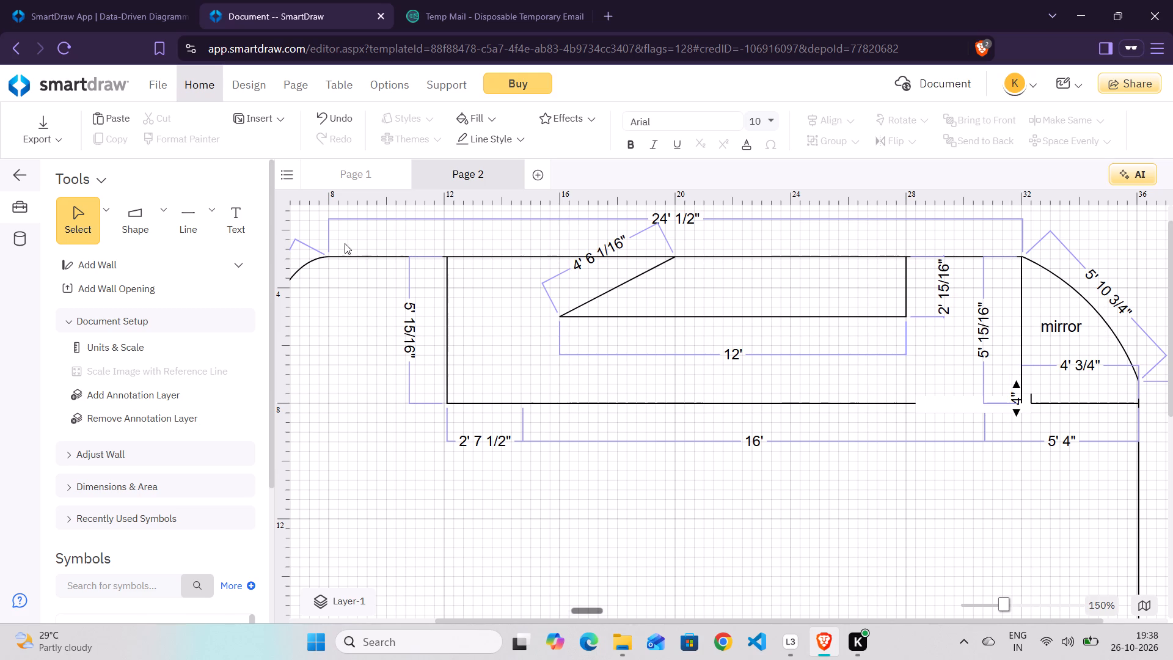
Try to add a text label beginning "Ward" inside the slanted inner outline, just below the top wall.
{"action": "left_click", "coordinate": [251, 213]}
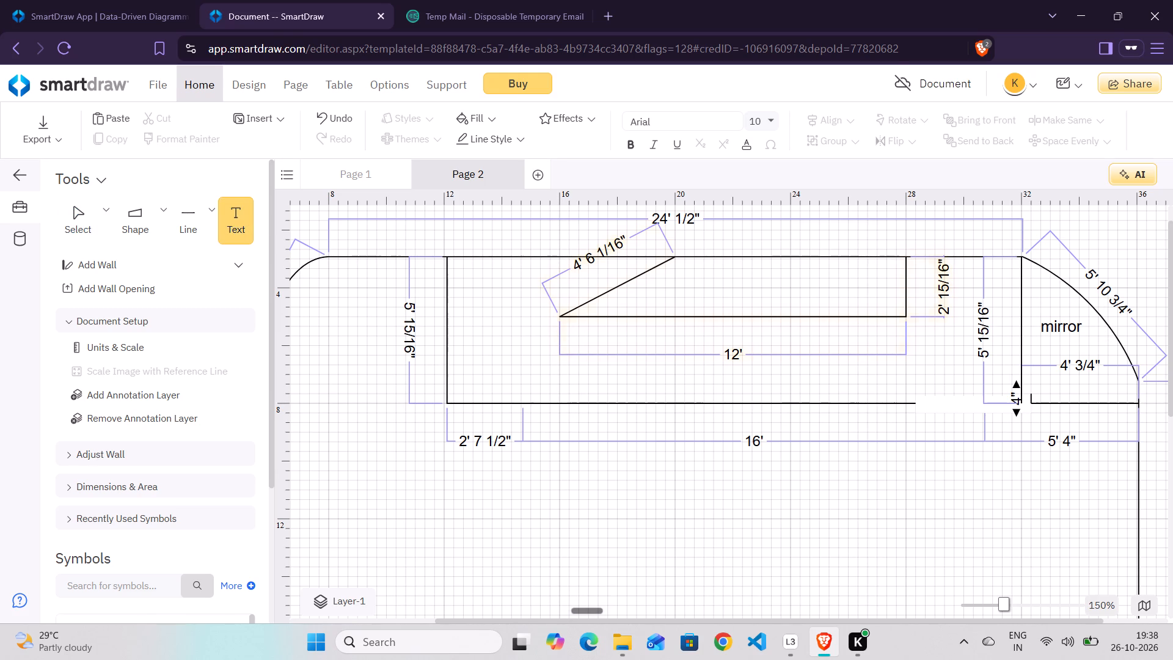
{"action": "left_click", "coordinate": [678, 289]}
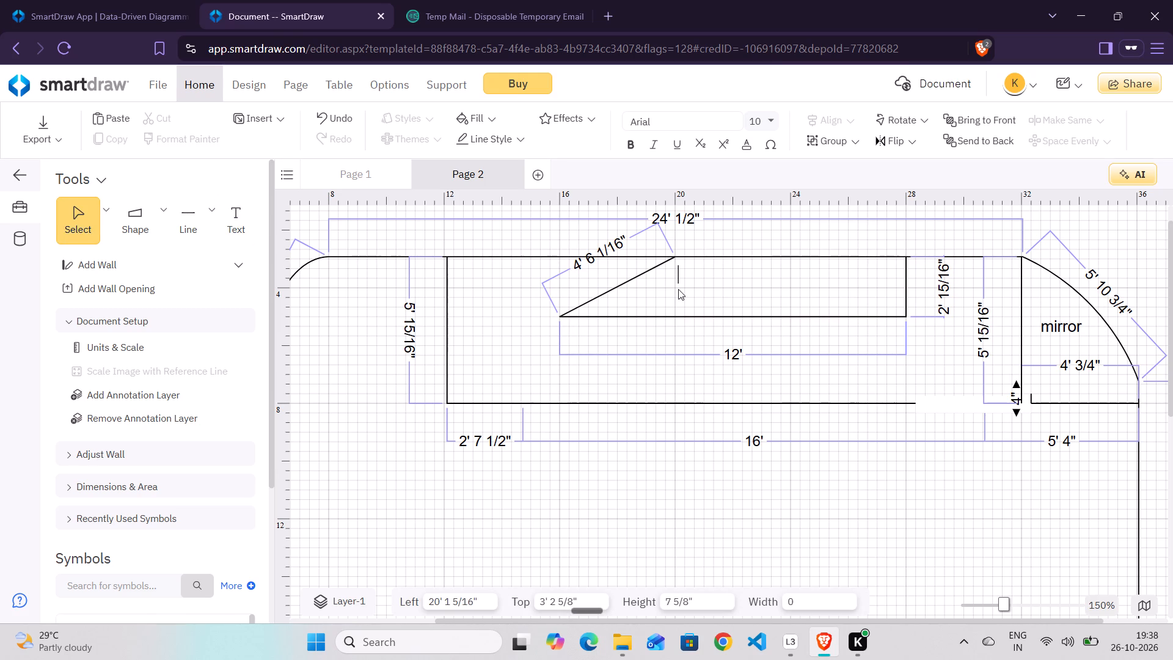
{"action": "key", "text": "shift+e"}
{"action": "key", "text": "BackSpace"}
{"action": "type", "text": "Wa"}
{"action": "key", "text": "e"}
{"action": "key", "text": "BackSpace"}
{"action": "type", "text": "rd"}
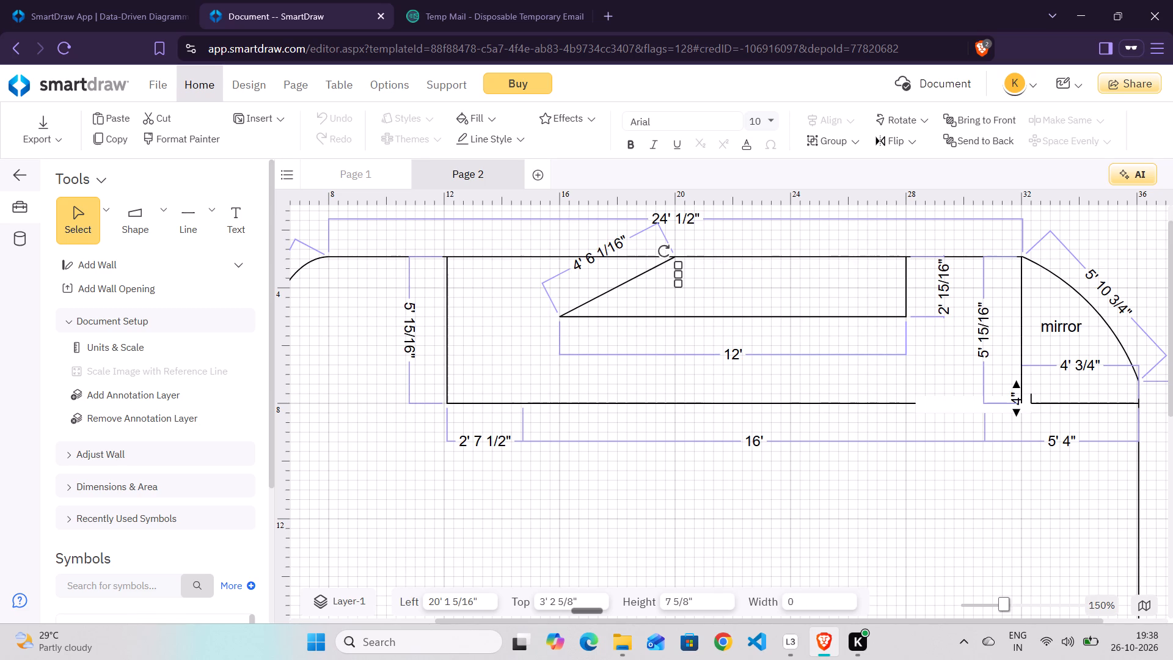
Add the text label "Wardrobe" inside the slanted inner outline, starting near 20' just below the top wall.
{"action": "left_click", "coordinate": [230, 219]}
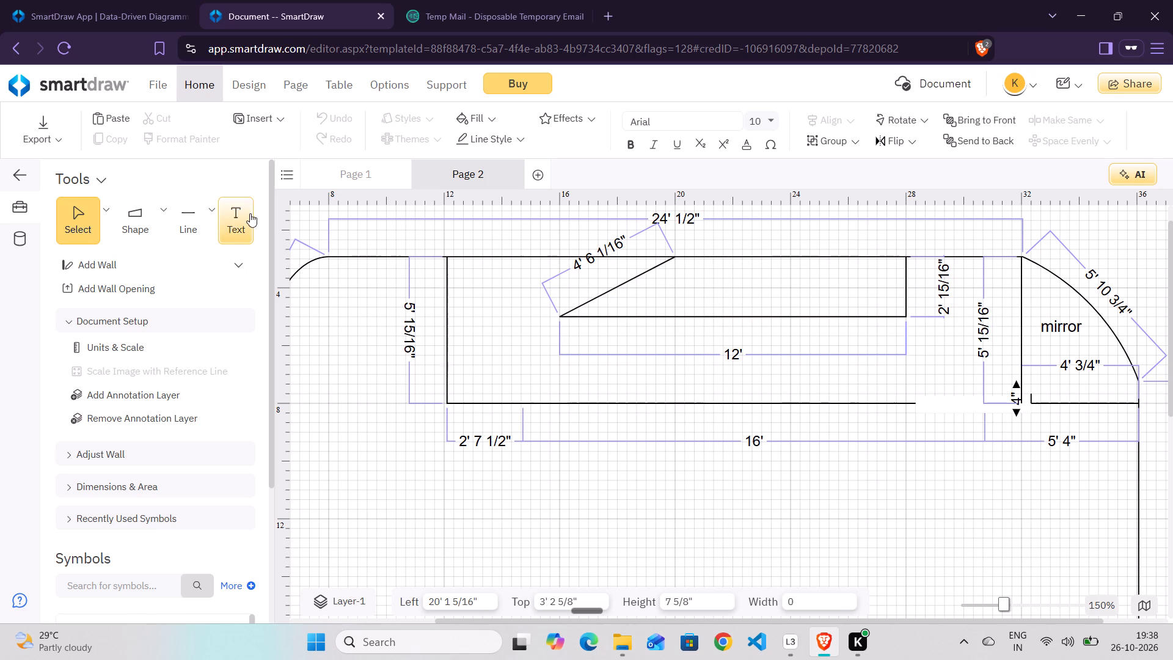
{"action": "left_click", "coordinate": [250, 213]}
{"action": "type", "text": "Wa"}
{"action": "left_click", "coordinate": [678, 288]}
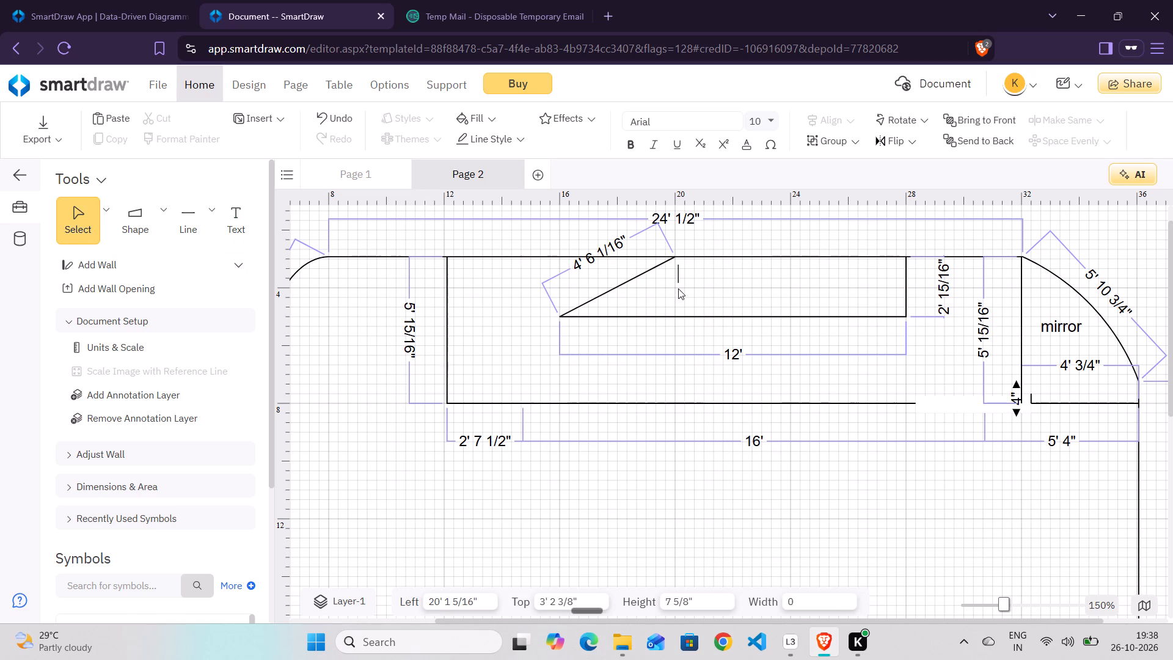
{"action": "type", "text": "Wae"}
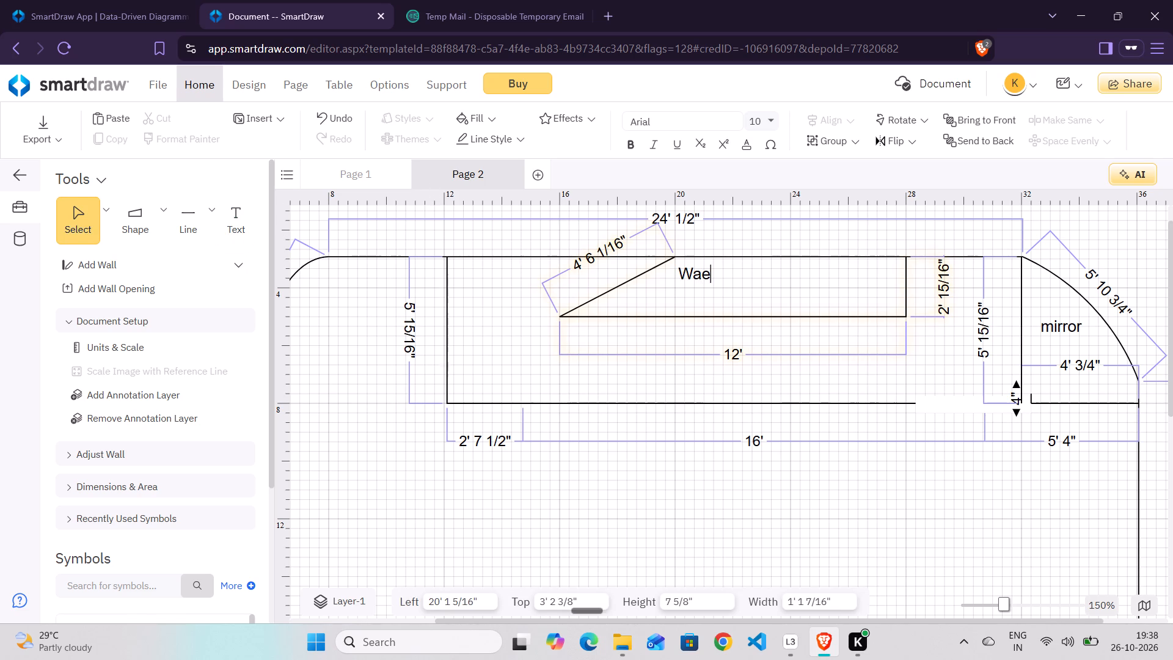
{"action": "key", "text": "BackSpace"}
{"action": "type", "text": "rdr"}
{"action": "type", "text": "oe"}
{"action": "key", "text": "BackSpace"}
{"action": "type", "text": "be"}
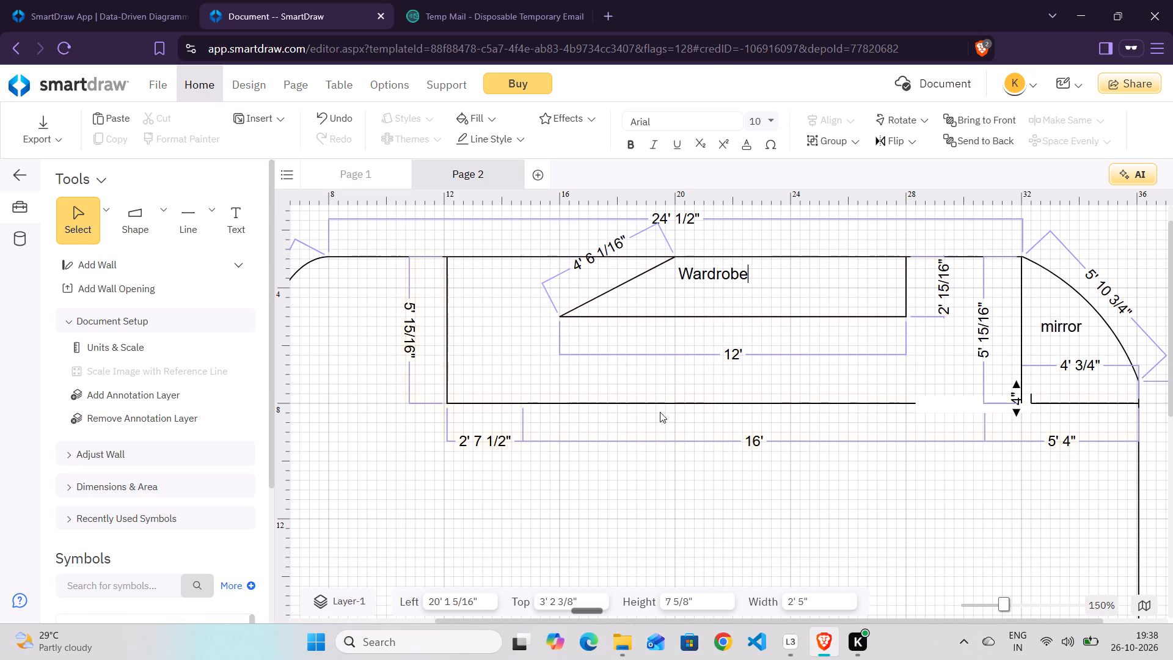
{"action": "left_click", "coordinate": [538, 346]}
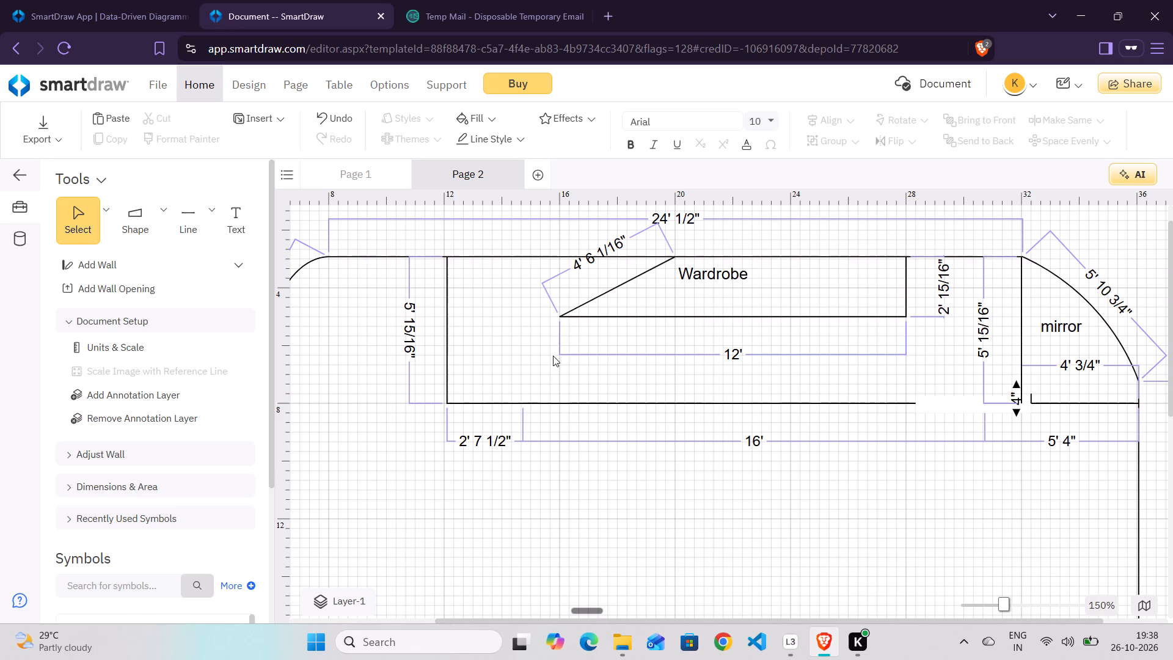
Draw a vertical line 3' long at 16' from the slanted outline's lower corner down to the room's bottom wall.
{"action": "left_click", "coordinate": [184, 233]}
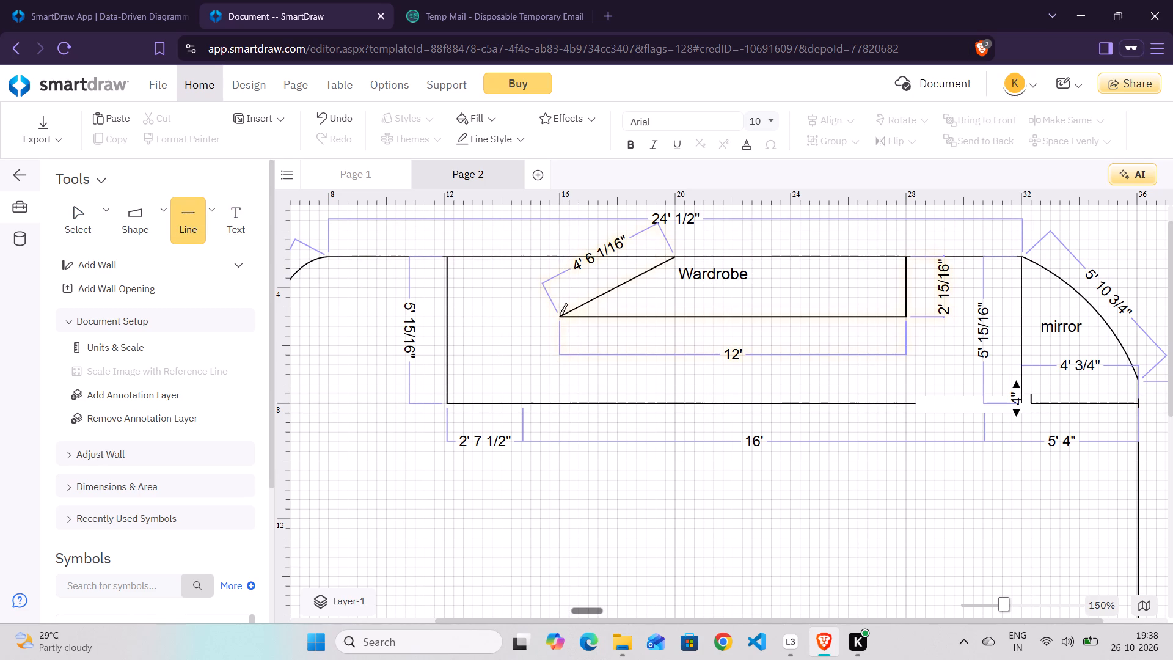
{"action": "left_click_drag", "start_coordinate": [560, 316], "coordinate": [560, 395]}
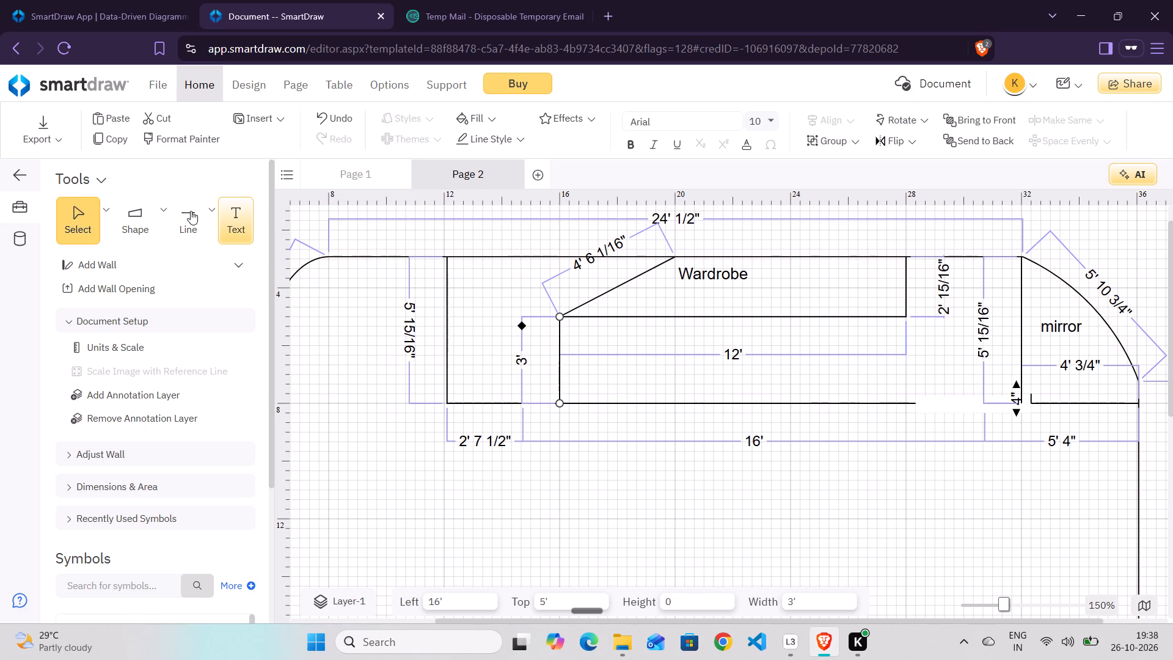
Draw a vertical line about 2' 15/16" long at 14' 8" from the top wall down to the wardrobe's base level.
{"action": "left_click", "coordinate": [191, 211]}
{"action": "left_click_drag", "start_coordinate": [519, 259], "coordinate": [522, 302]}
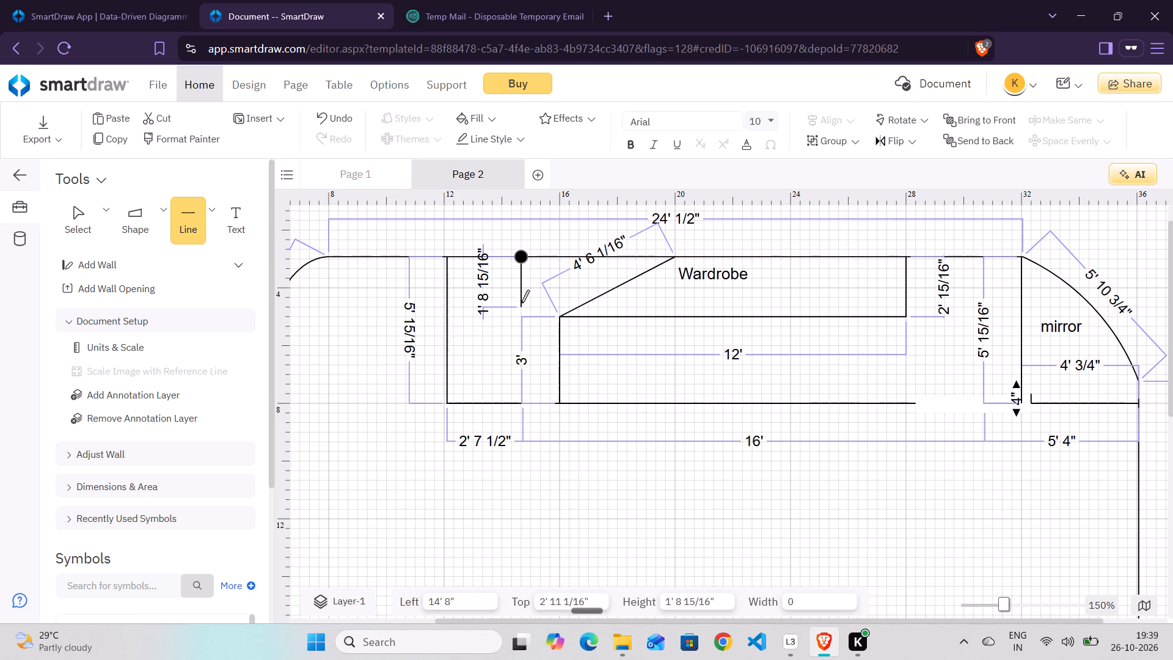
{"action": "left_click_drag", "start_coordinate": [522, 302], "coordinate": [533, 332]}
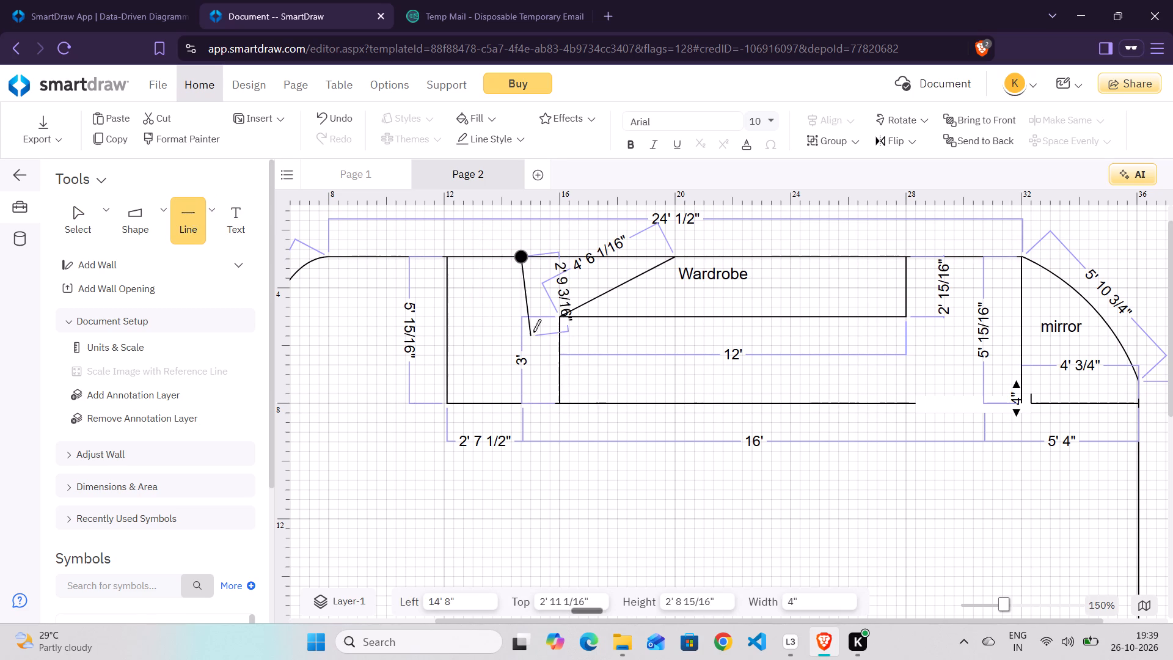
{"action": "left_click_drag", "start_coordinate": [533, 332], "coordinate": [516, 320]}
{"action": "left_click", "coordinate": [516, 320]}
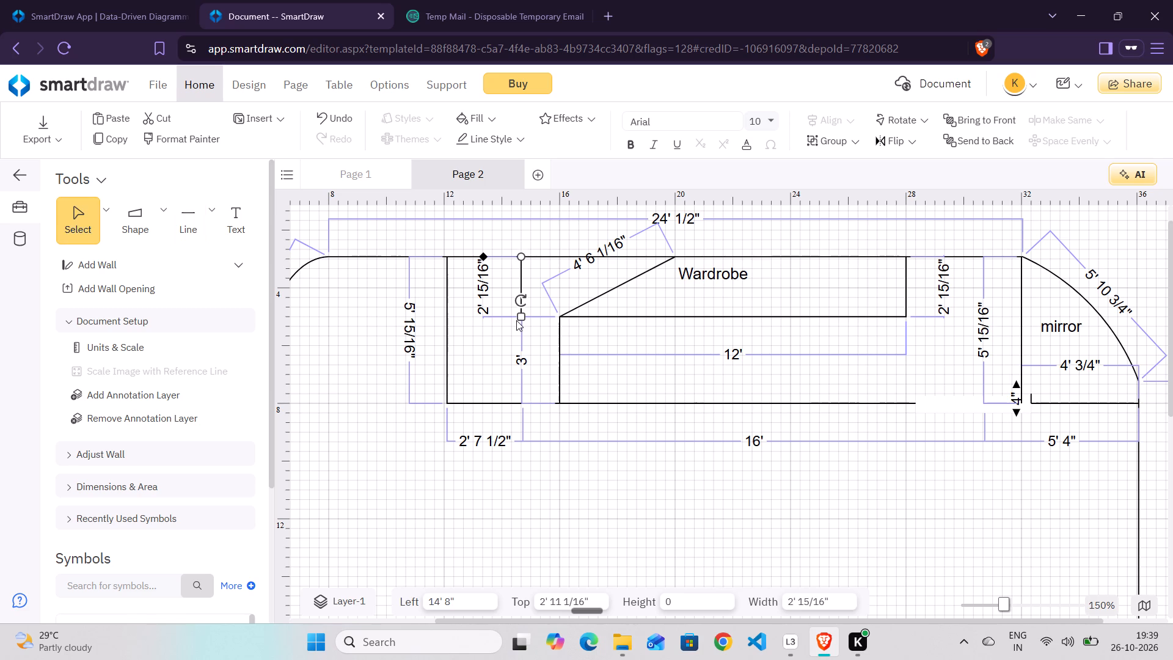
{"action": "left_click", "coordinate": [489, 370]}
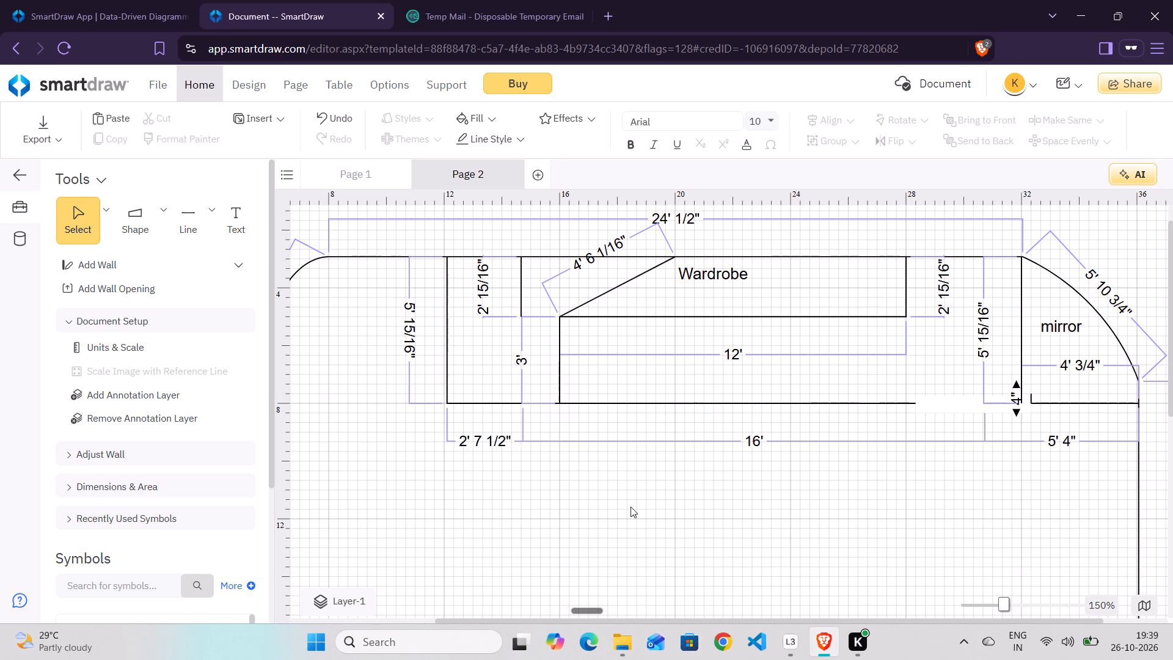
{"action": "left_click", "coordinate": [630, 507]}
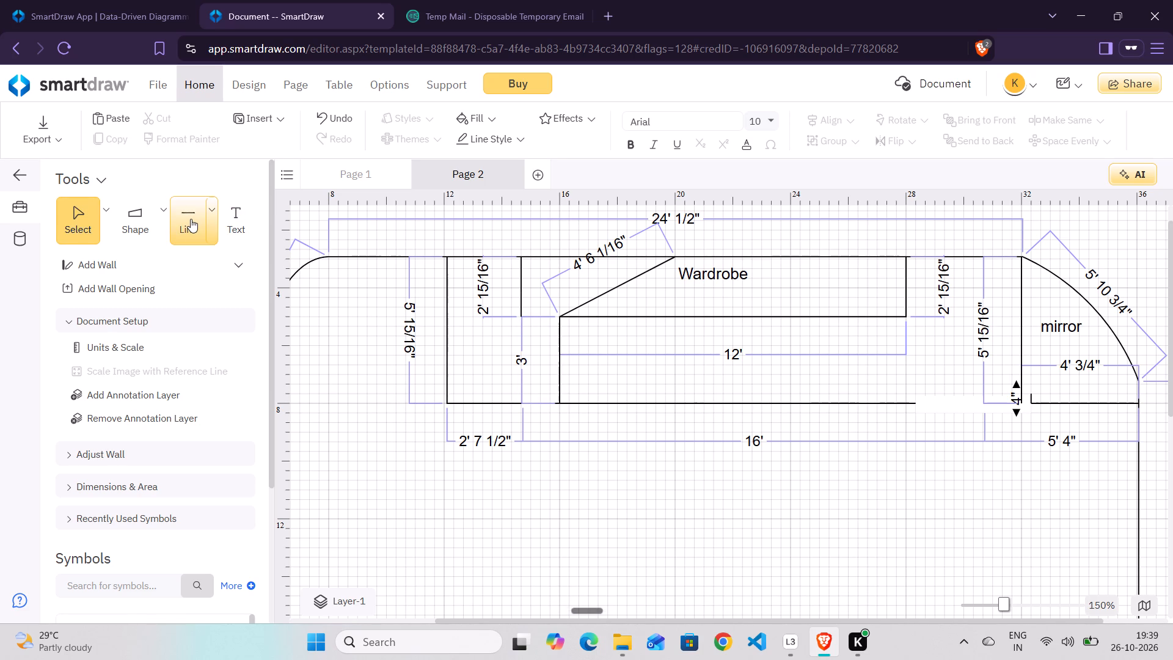
Draw a horizontal line 1' 4" long joining the wardrobe's lower 16' corner to the bottom end of the 14' 8" vertical line.
{"action": "left_click", "coordinate": [191, 219]}
{"action": "left_click_drag", "start_coordinate": [558, 313], "coordinate": [518, 317]}
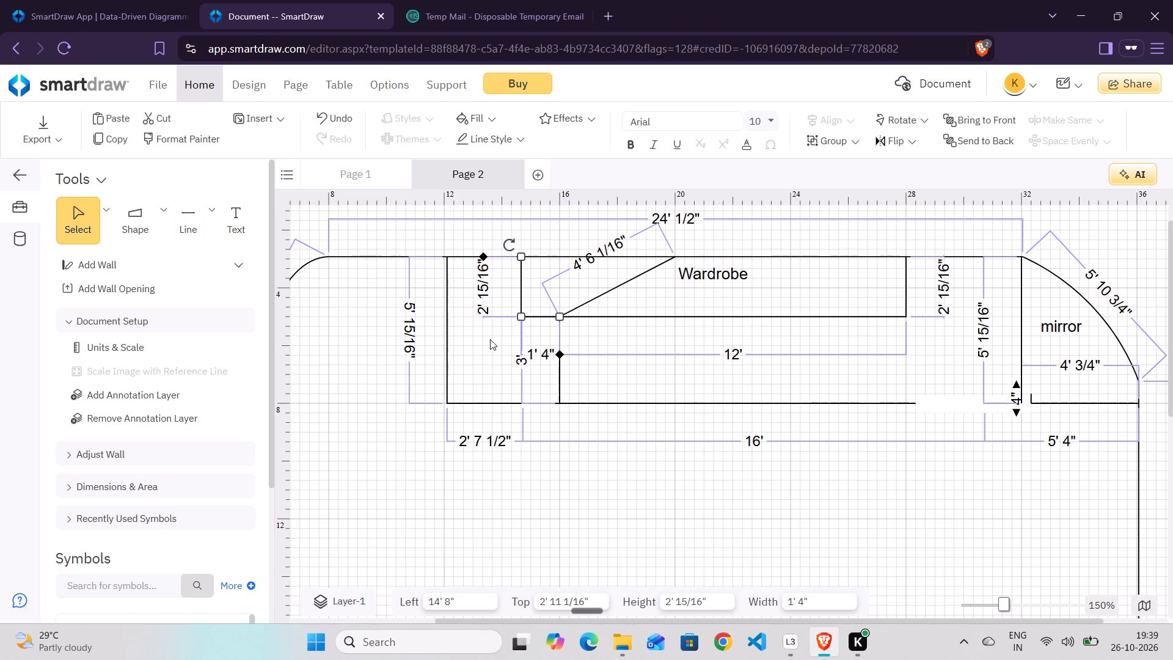
{"action": "left_click", "coordinate": [490, 339]}
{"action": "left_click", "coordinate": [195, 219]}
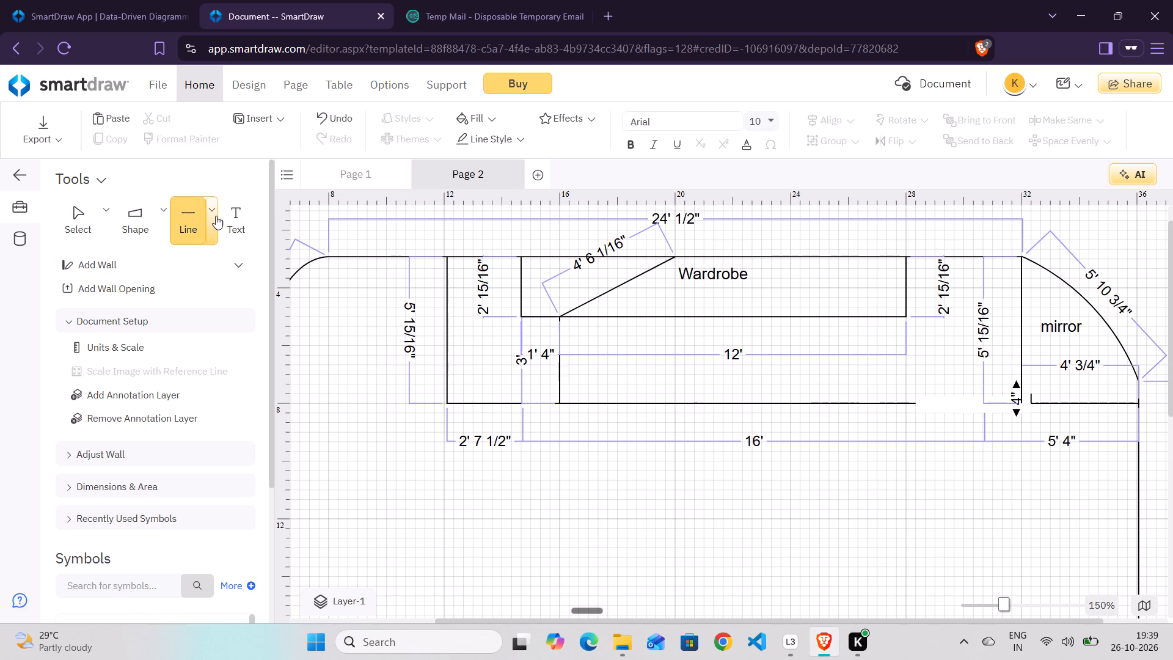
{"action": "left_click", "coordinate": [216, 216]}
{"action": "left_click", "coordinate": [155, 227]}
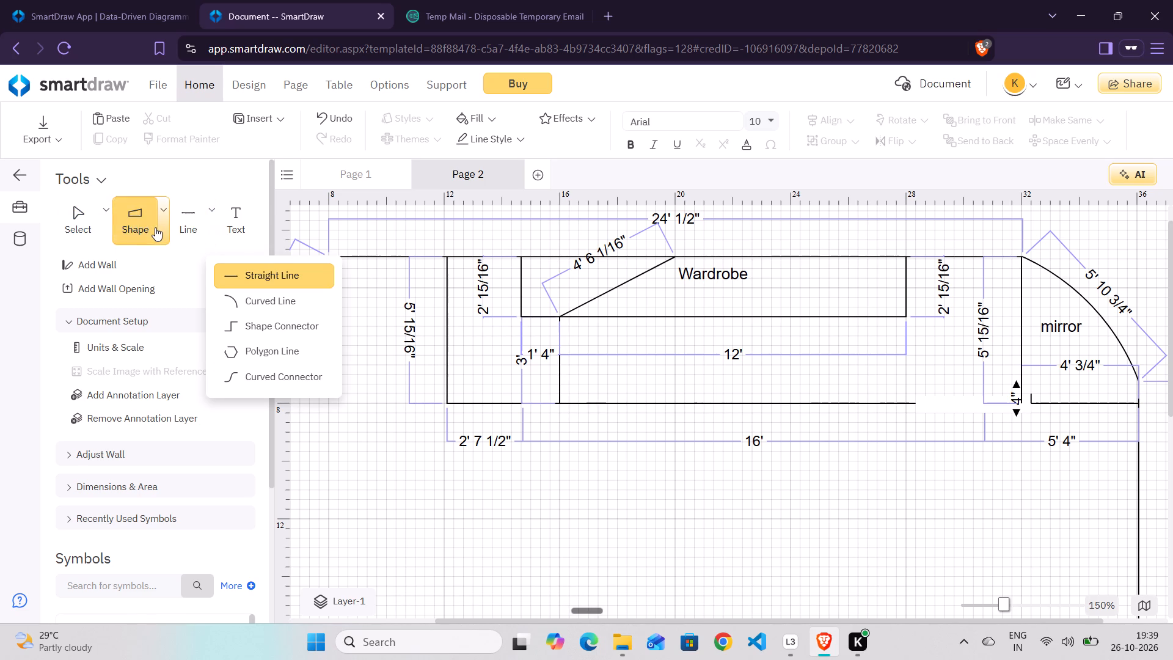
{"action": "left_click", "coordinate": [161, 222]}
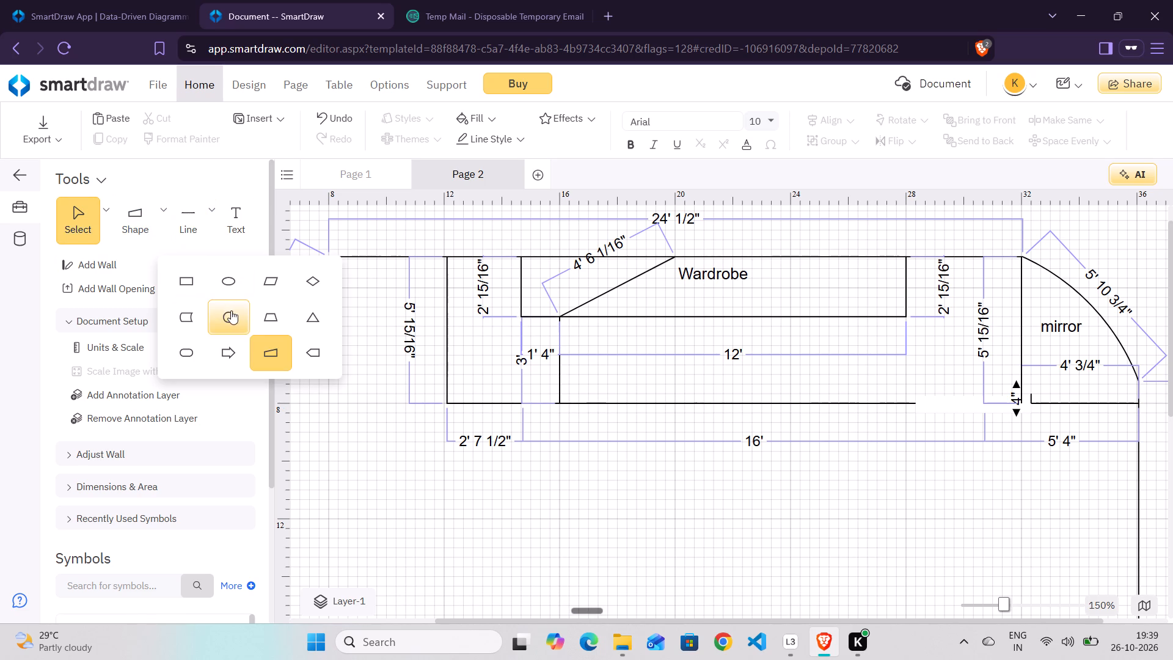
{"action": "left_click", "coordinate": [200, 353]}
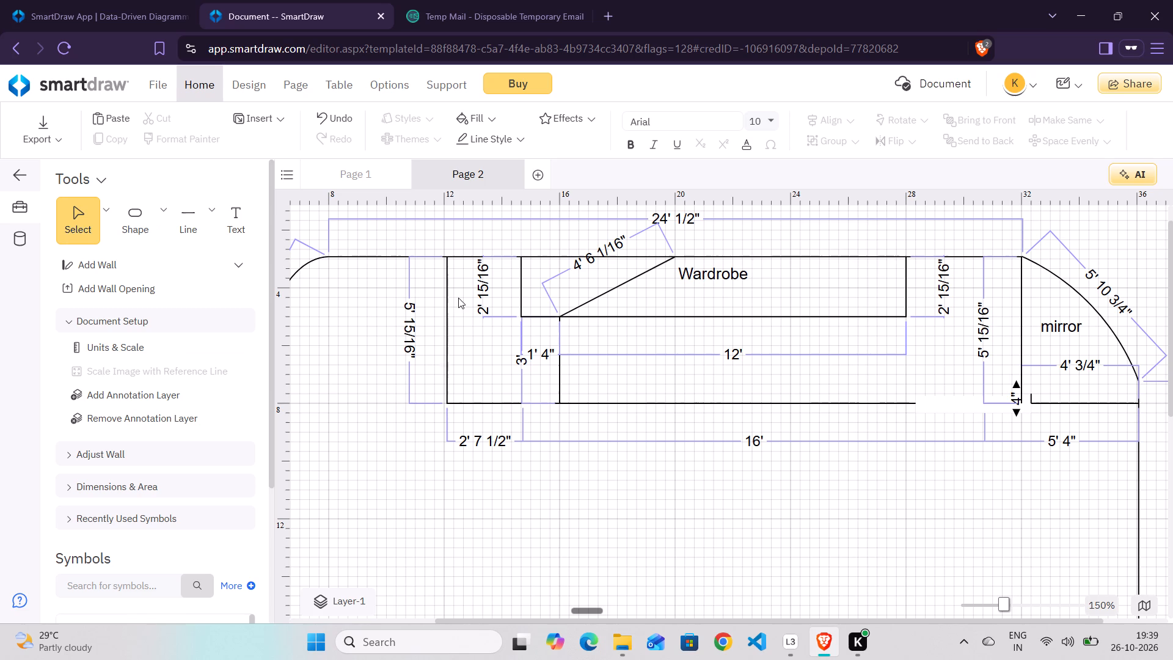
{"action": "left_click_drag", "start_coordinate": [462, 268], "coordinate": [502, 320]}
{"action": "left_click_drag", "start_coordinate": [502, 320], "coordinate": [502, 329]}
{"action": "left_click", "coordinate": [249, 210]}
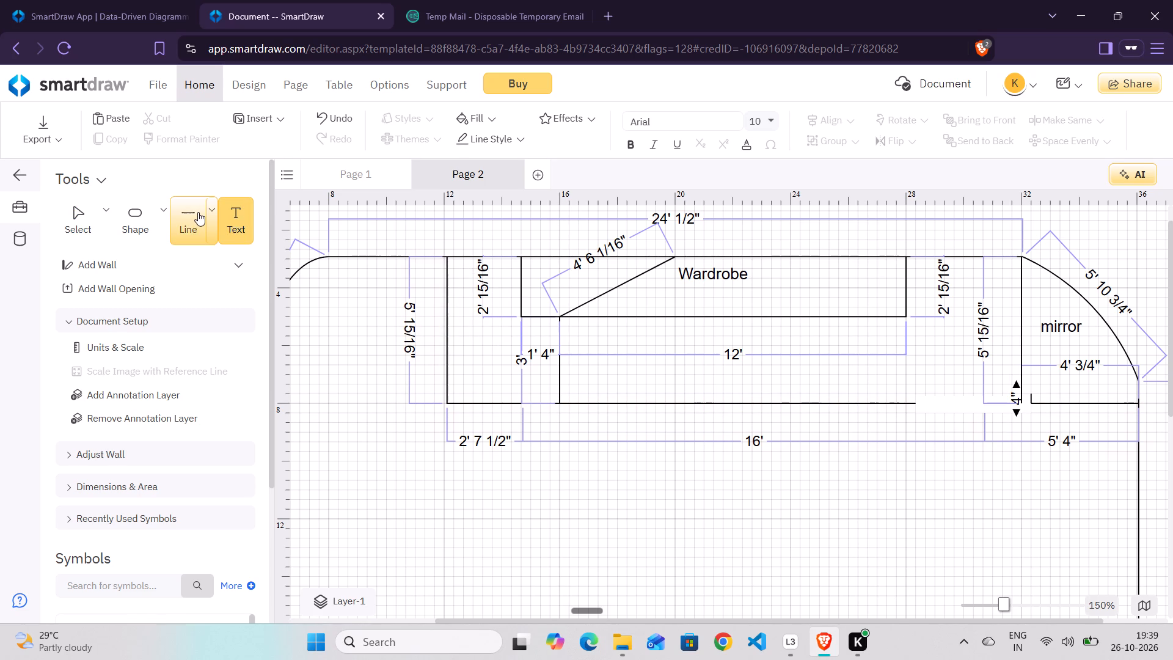
Draw a four-sided polygon about 2' wide and 2' 15/16" high from the top wall between 12' 8" and 14' 8".
{"action": "left_click", "coordinate": [212, 207]}
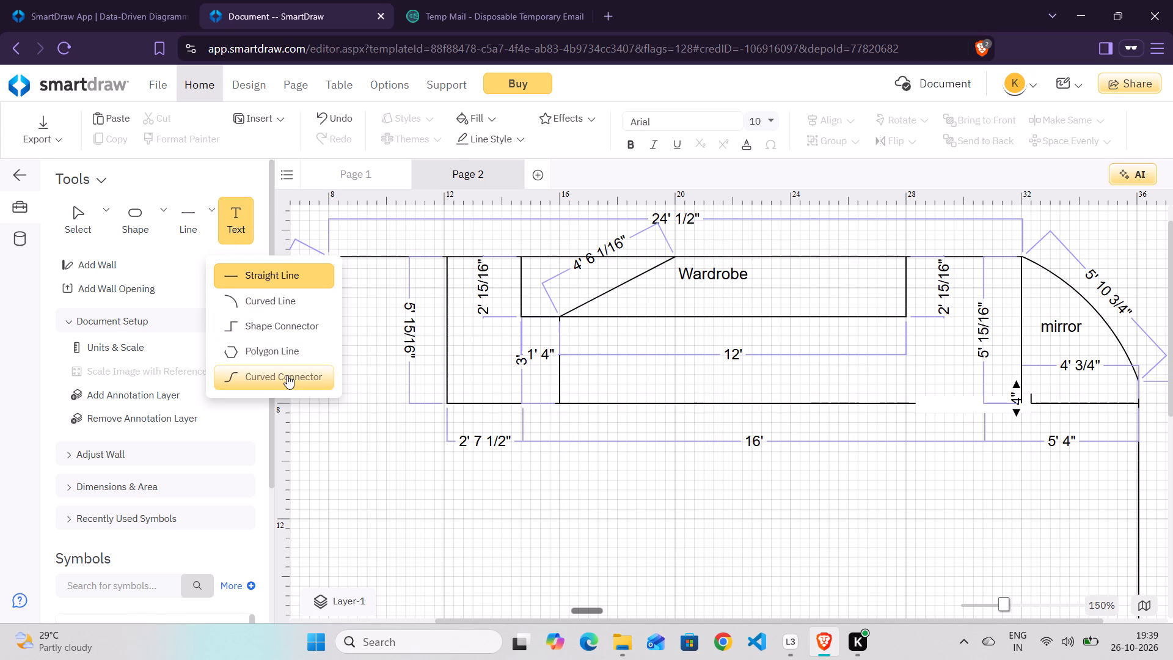
{"action": "left_click", "coordinate": [292, 361]}
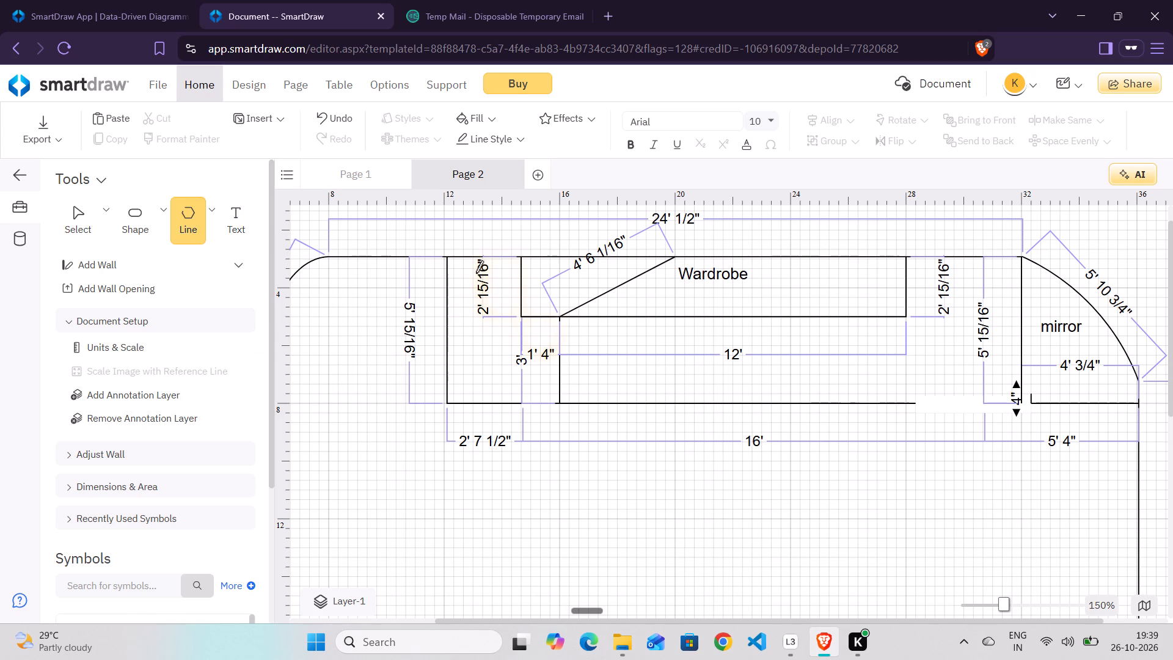
{"action": "left_click_drag", "start_coordinate": [480, 268], "coordinate": [466, 291]}
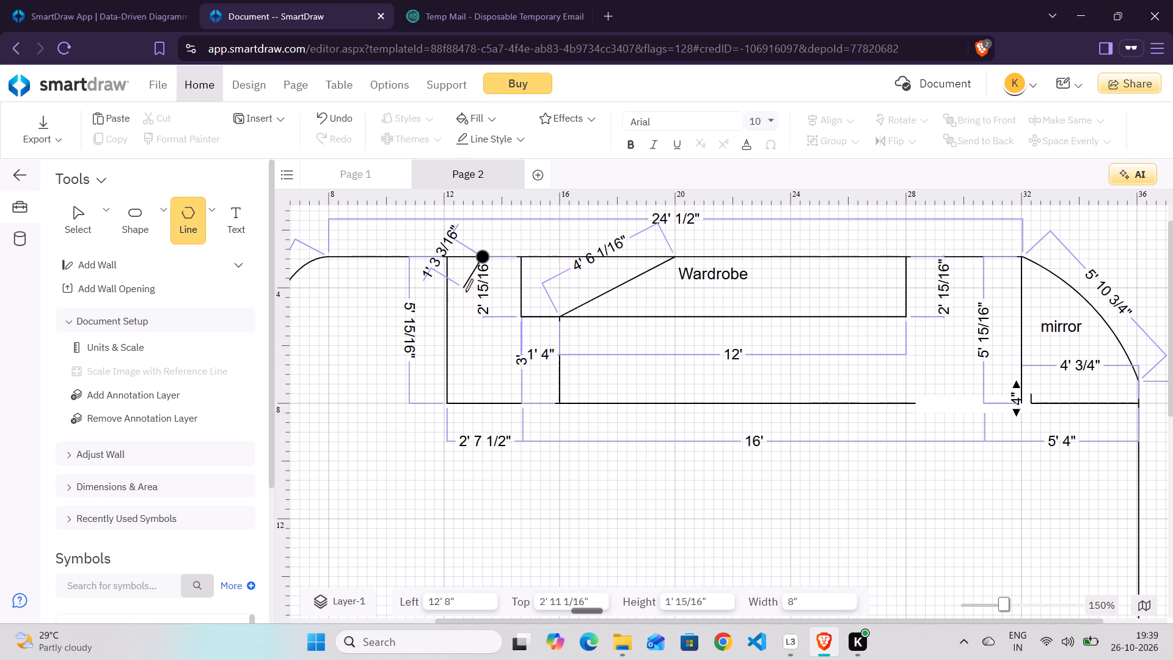
{"action": "left_click_drag", "start_coordinate": [466, 291], "coordinate": [462, 293]}
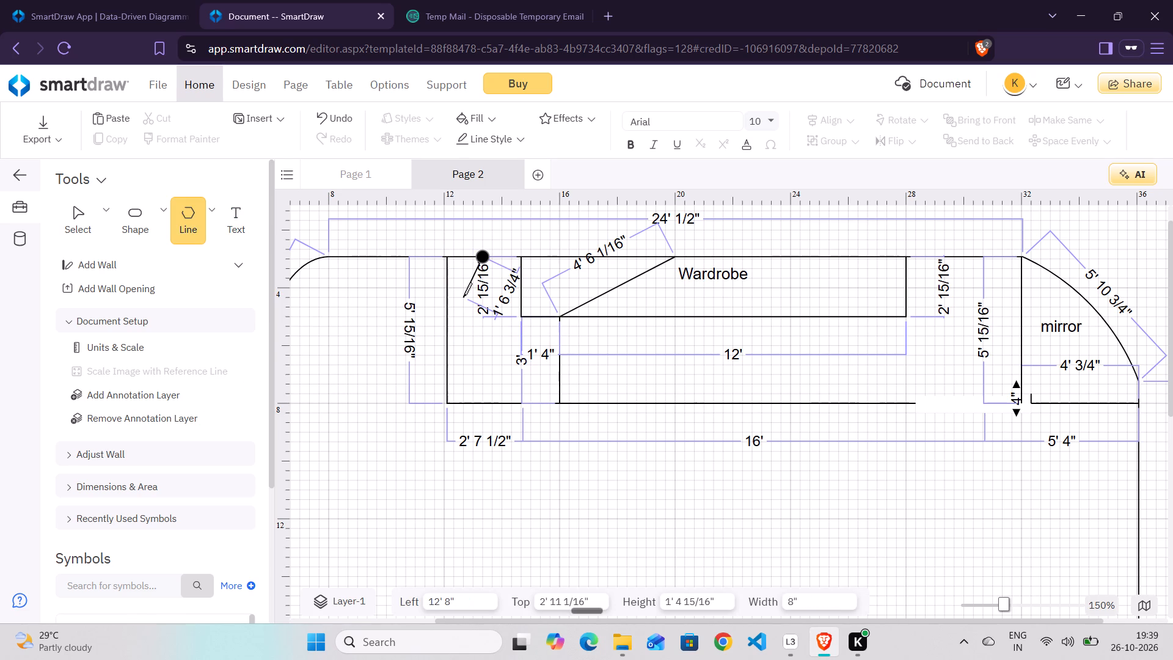
{"action": "left_click_drag", "start_coordinate": [464, 295], "coordinate": [482, 317]}
{"action": "left_click_drag", "start_coordinate": [482, 317], "coordinate": [502, 295]}
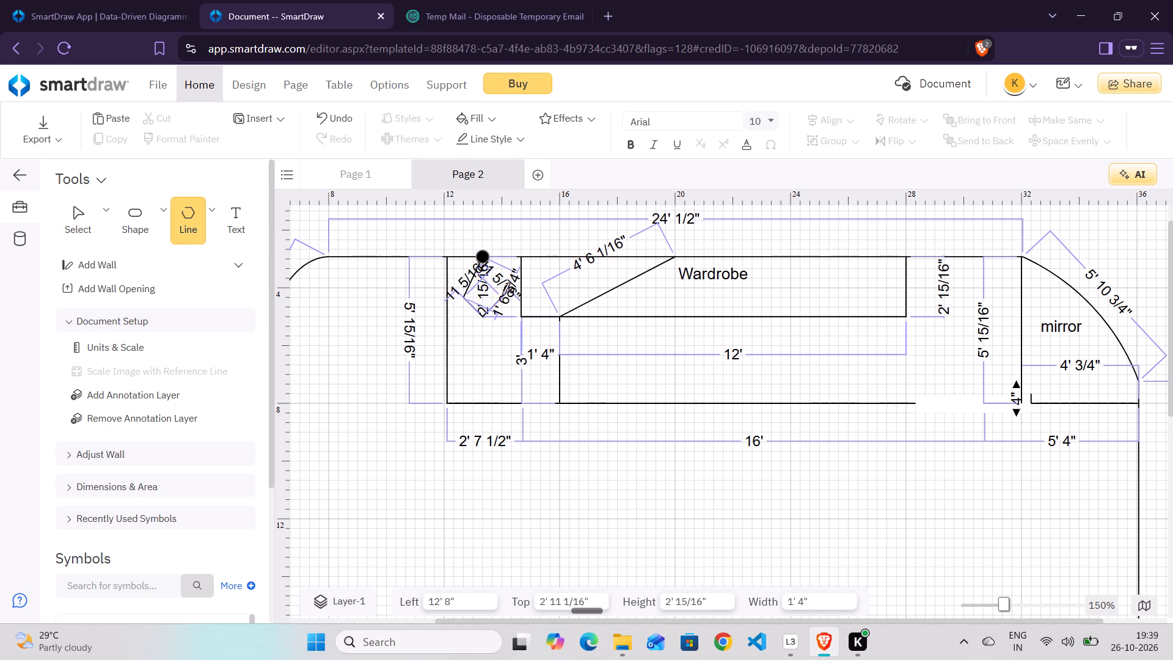
{"action": "left_click_drag", "start_coordinate": [502, 295], "coordinate": [509, 291]}
{"action": "left_click_drag", "start_coordinate": [509, 291], "coordinate": [485, 257]}
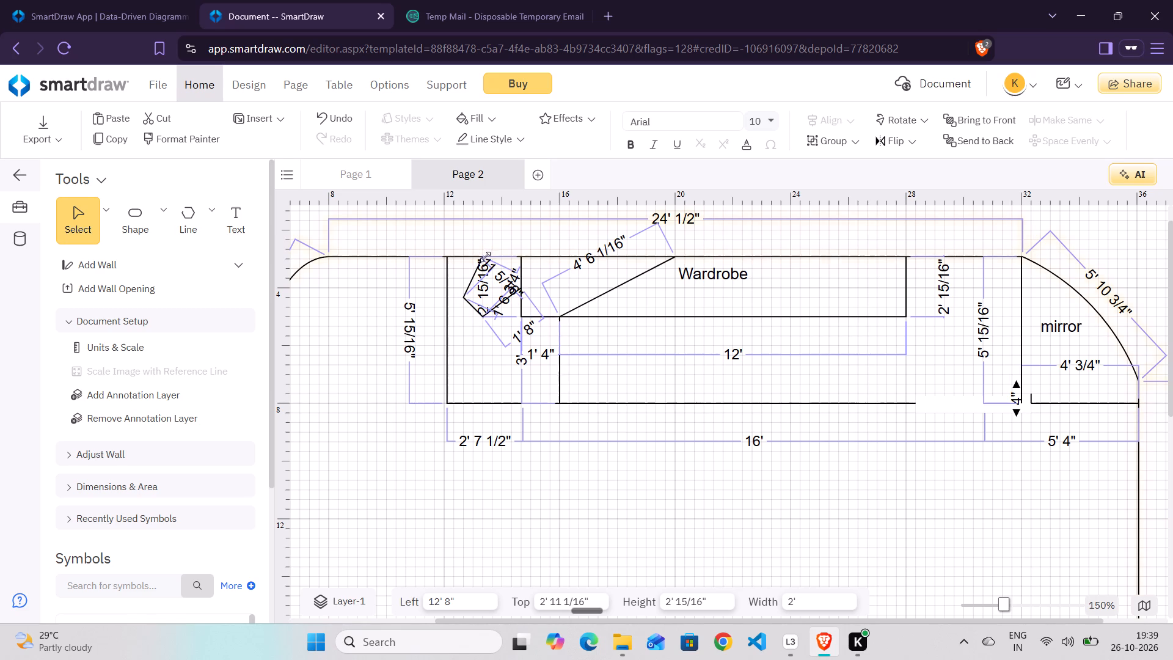
{"action": "left_click_drag", "start_coordinate": [485, 257], "coordinate": [487, 257]}
{"action": "left_click", "coordinate": [486, 347]}
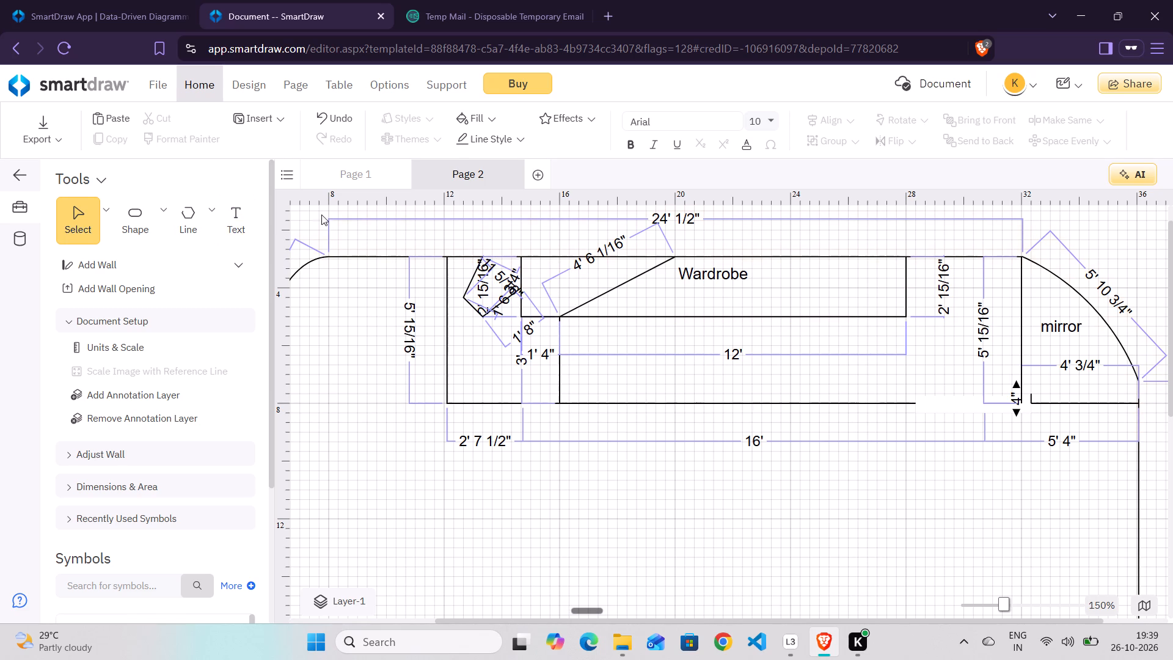
Add the text label "toilet" just below the top wall, starting at about 15' 4".
{"action": "left_click", "coordinate": [244, 215]}
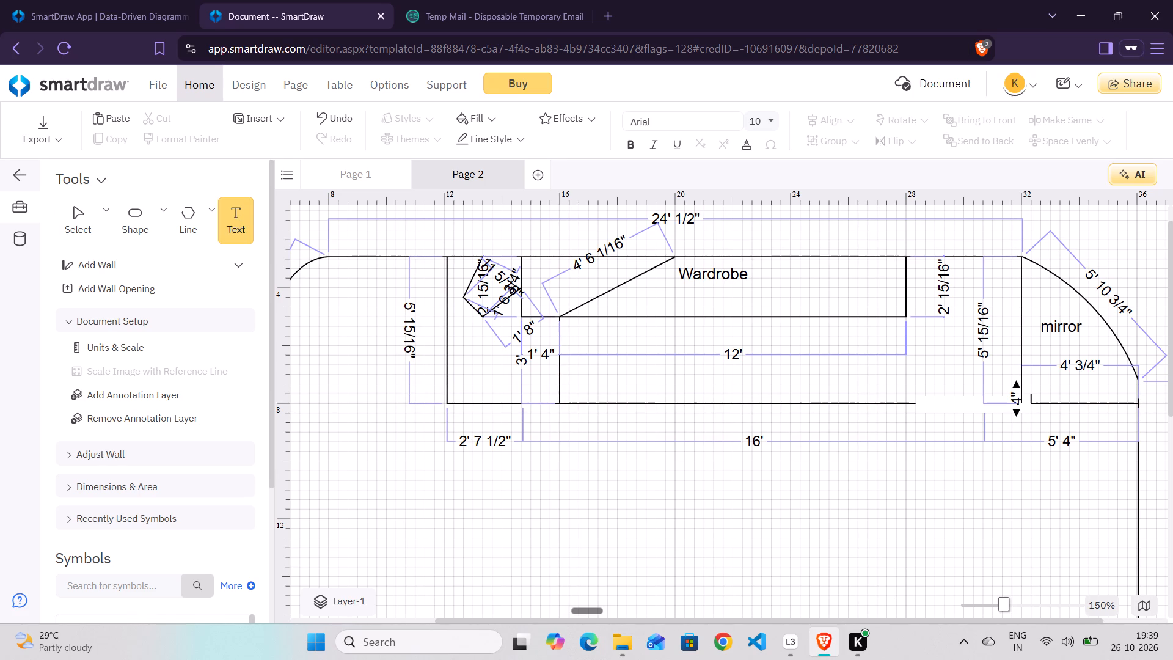
{"action": "left_click", "coordinate": [541, 285]}
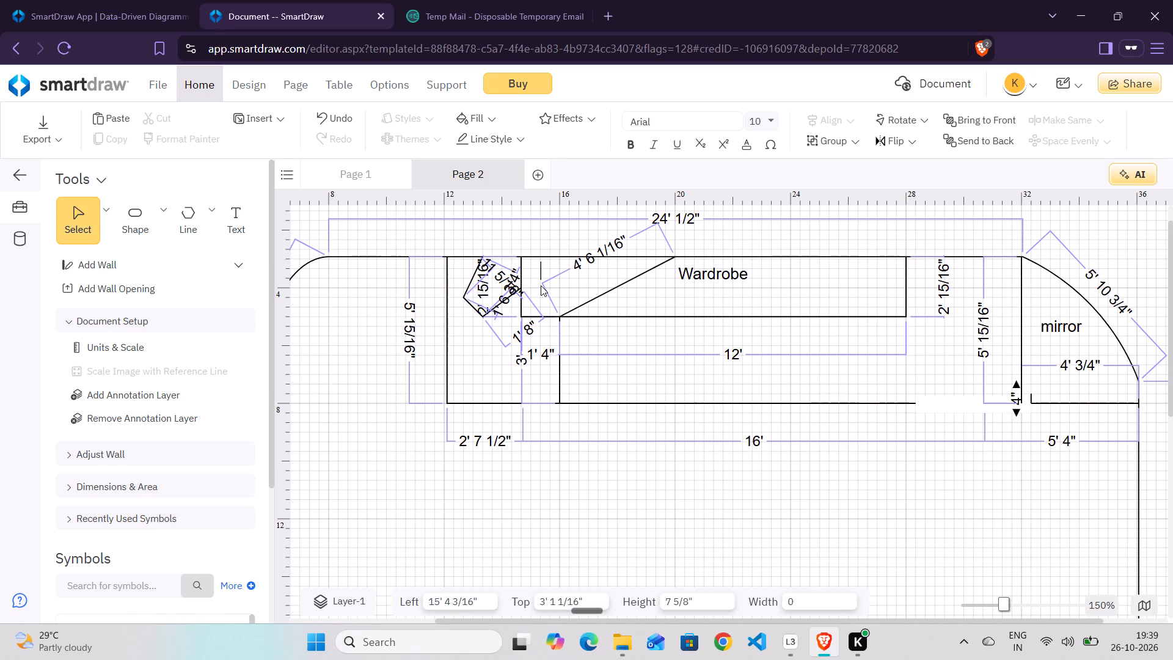
{"action": "key", "text": "t"}
{"action": "type", "text": "oilet"}
{"action": "left_click", "coordinate": [450, 282]}
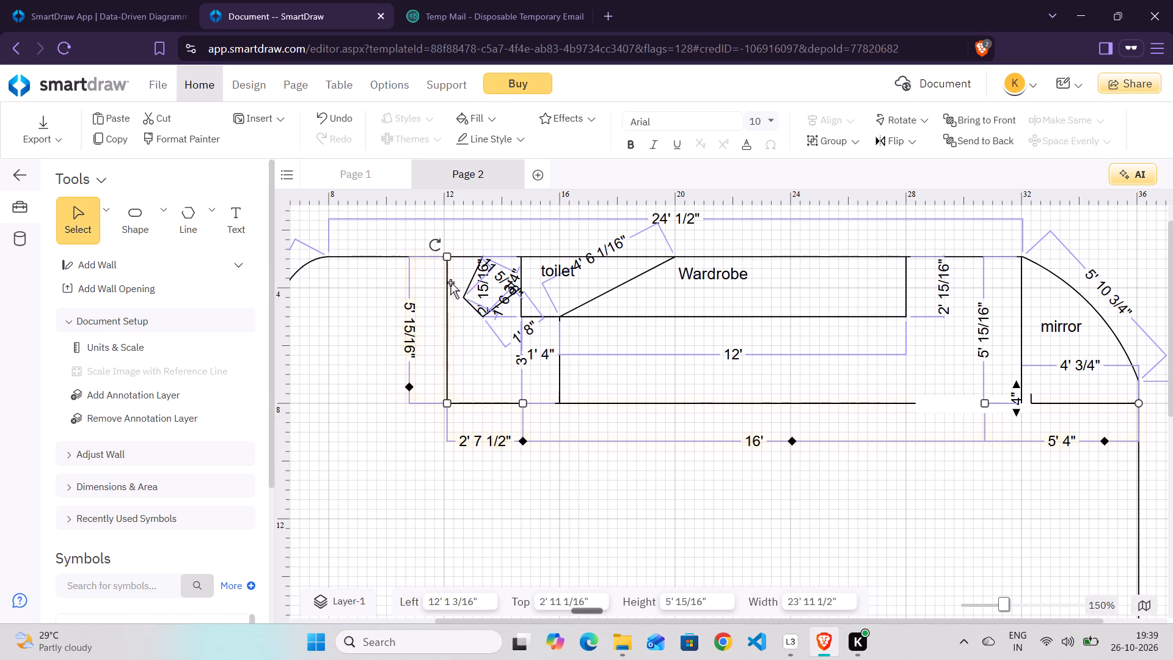
Add the text label "shower" below the small polygon, starting at about 13' 1 1/2".
{"action": "left_click", "coordinate": [233, 215]}
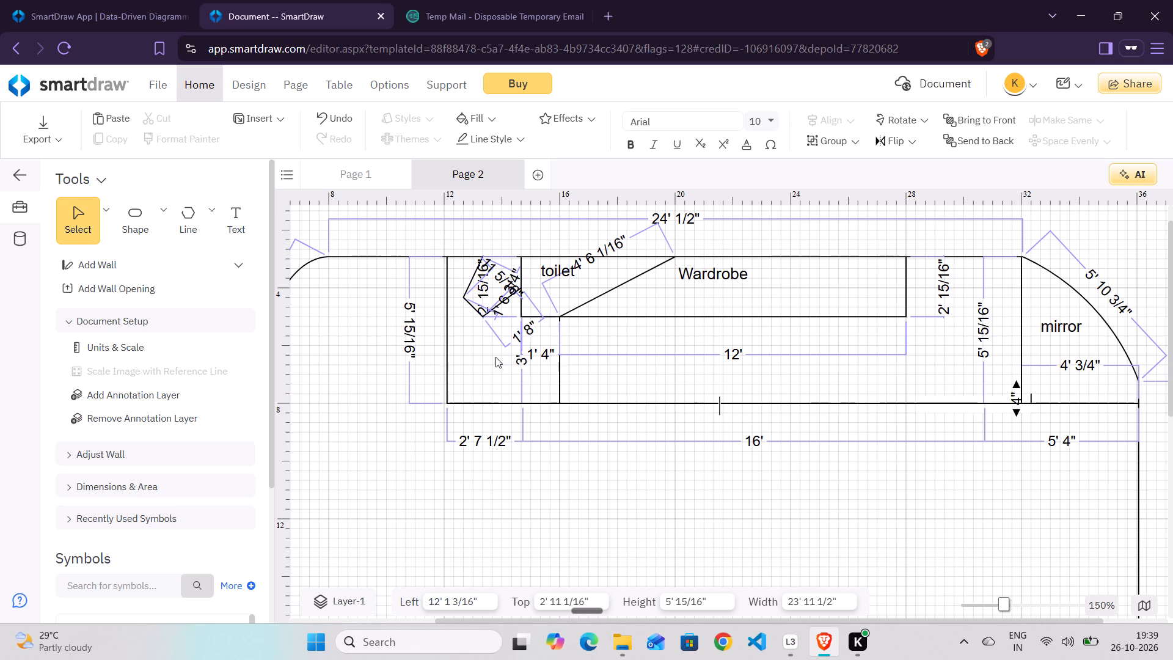
{"action": "left_click", "coordinate": [495, 357]}
{"action": "left_click", "coordinate": [247, 229]}
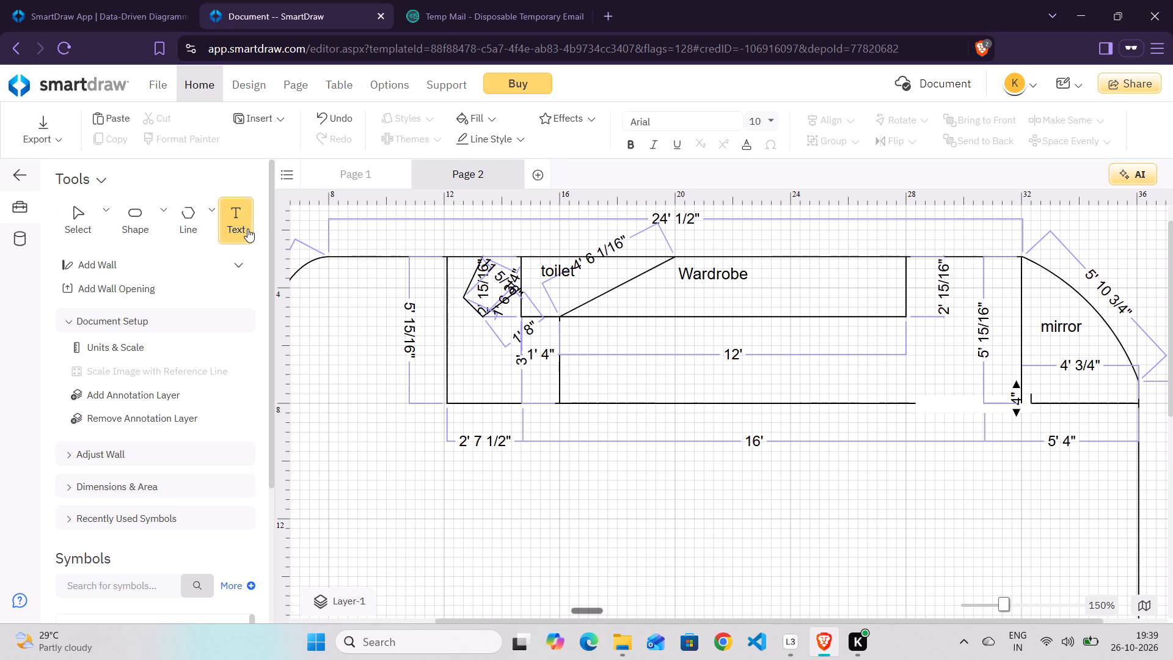
{"action": "left_click", "coordinate": [477, 357]}
{"action": "type", "text": "shower"}
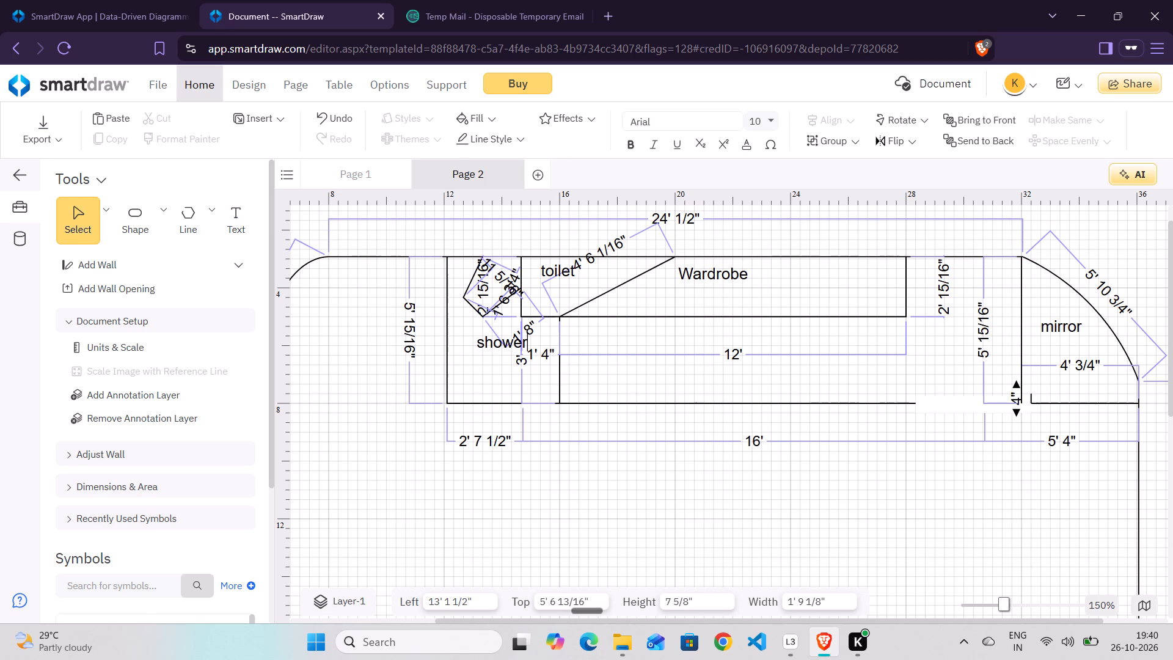
Move the "shower" label down near the compartment's bottom wall, to about 12' 6 7/8" across and 6' 8" down.
{"action": "left_click", "coordinate": [507, 340]}
{"action": "left_click_drag", "start_coordinate": [496, 345], "coordinate": [541, 342]}
{"action": "left_click", "coordinate": [541, 342]}
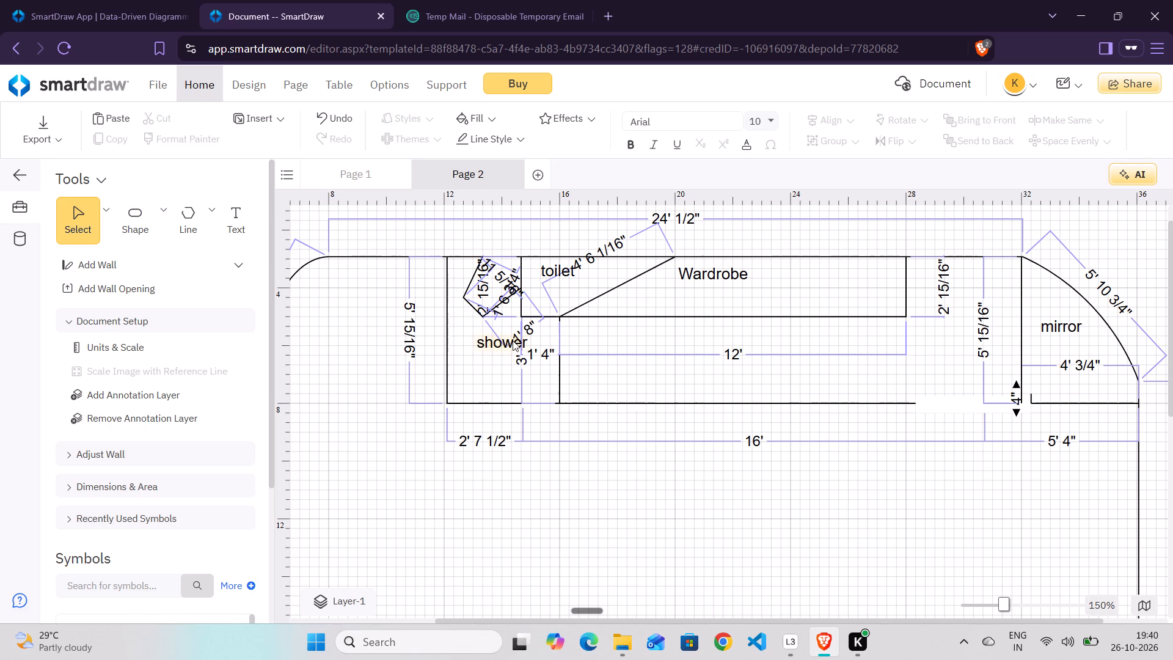
{"action": "left_click_drag", "start_coordinate": [513, 340], "coordinate": [494, 369]}
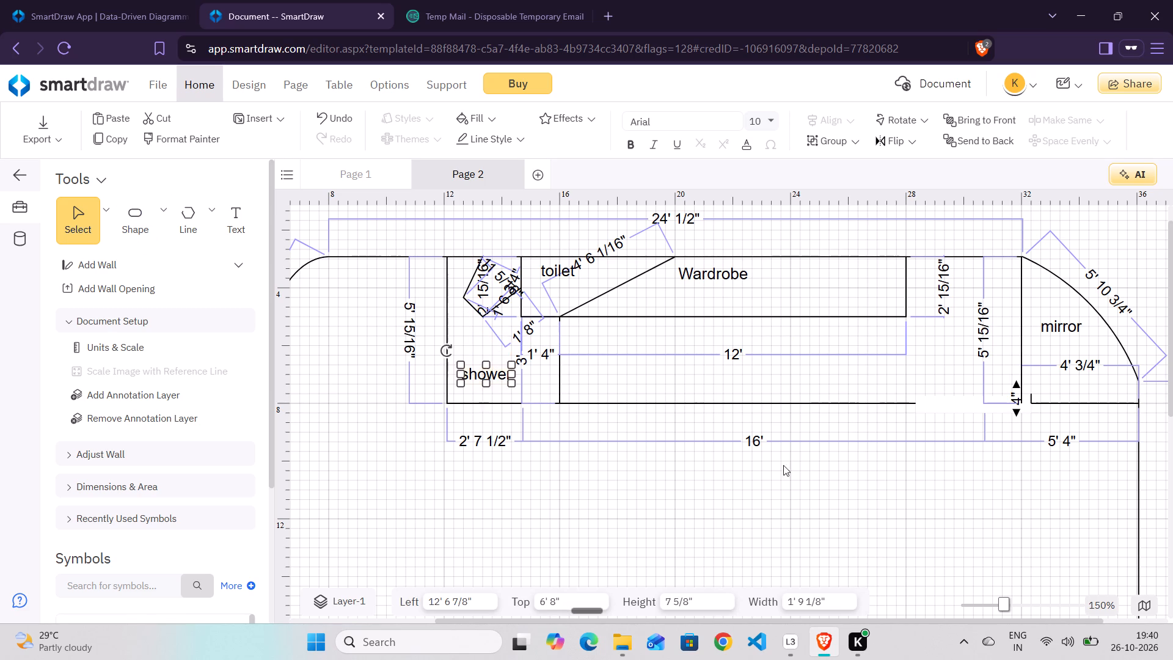
{"action": "left_click", "coordinate": [782, 543]}
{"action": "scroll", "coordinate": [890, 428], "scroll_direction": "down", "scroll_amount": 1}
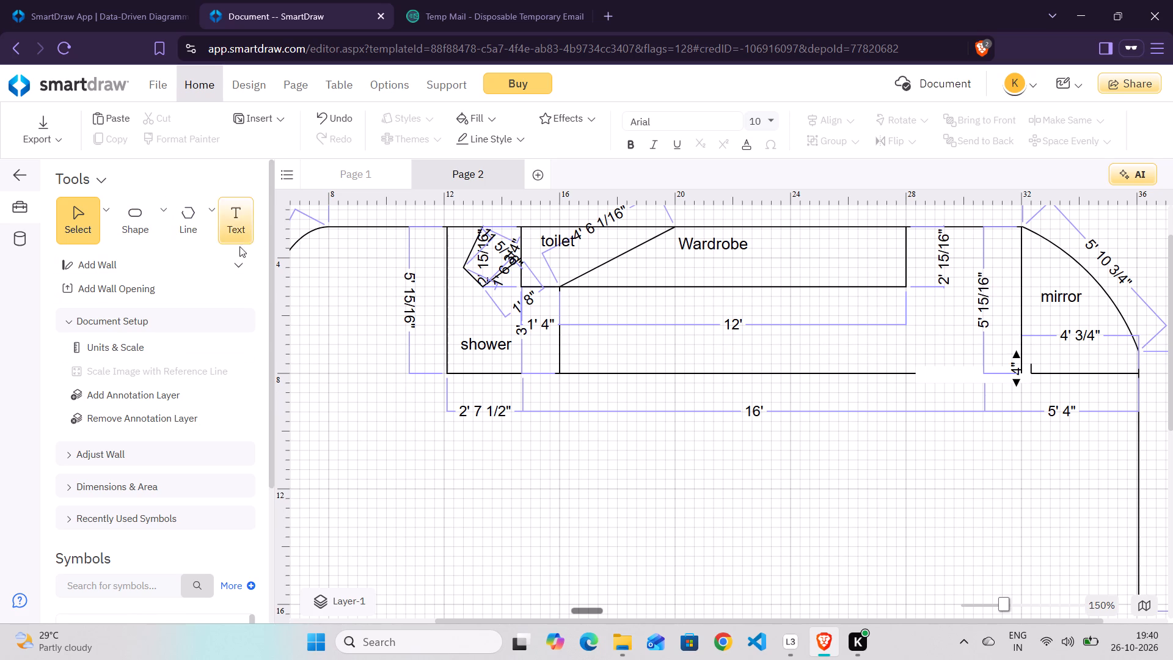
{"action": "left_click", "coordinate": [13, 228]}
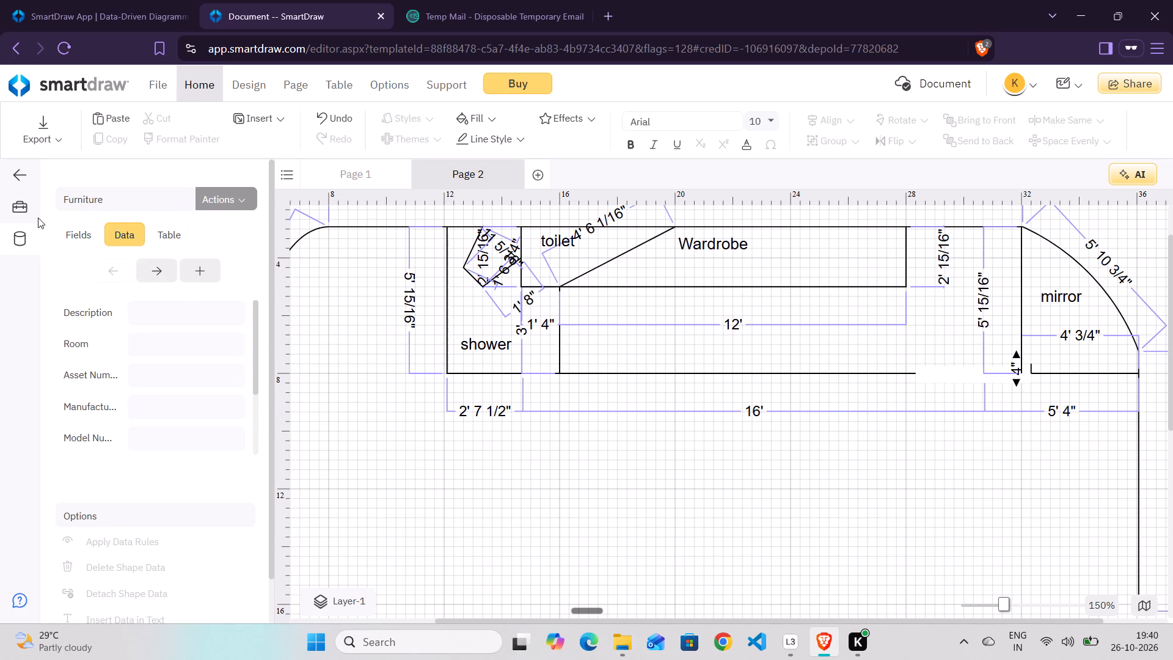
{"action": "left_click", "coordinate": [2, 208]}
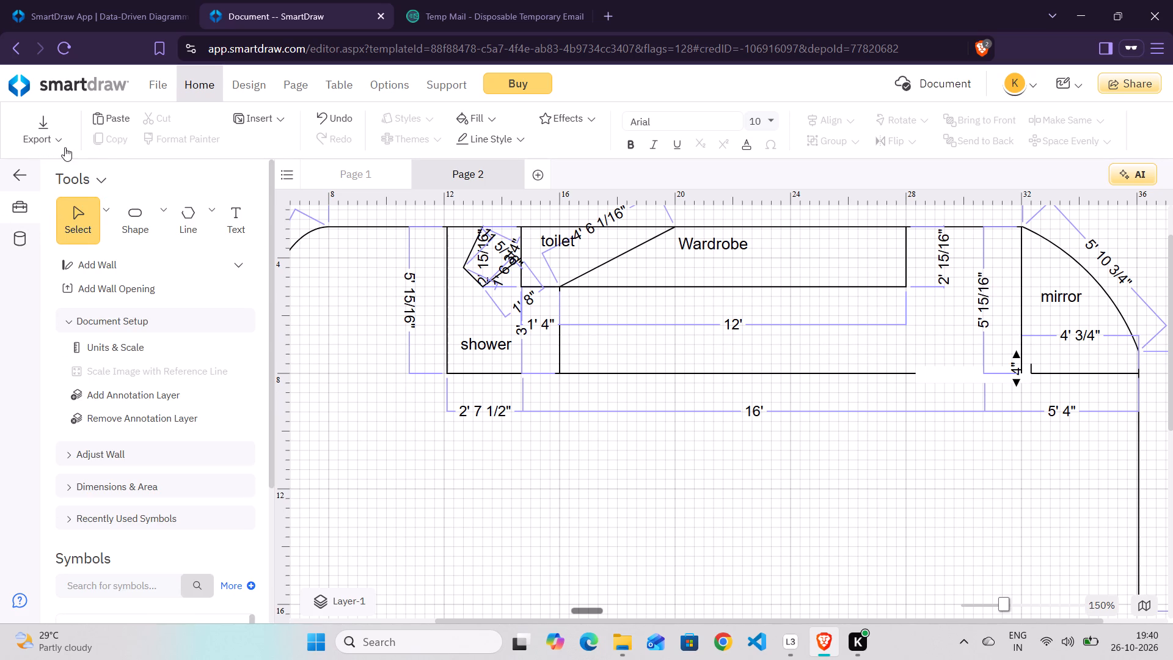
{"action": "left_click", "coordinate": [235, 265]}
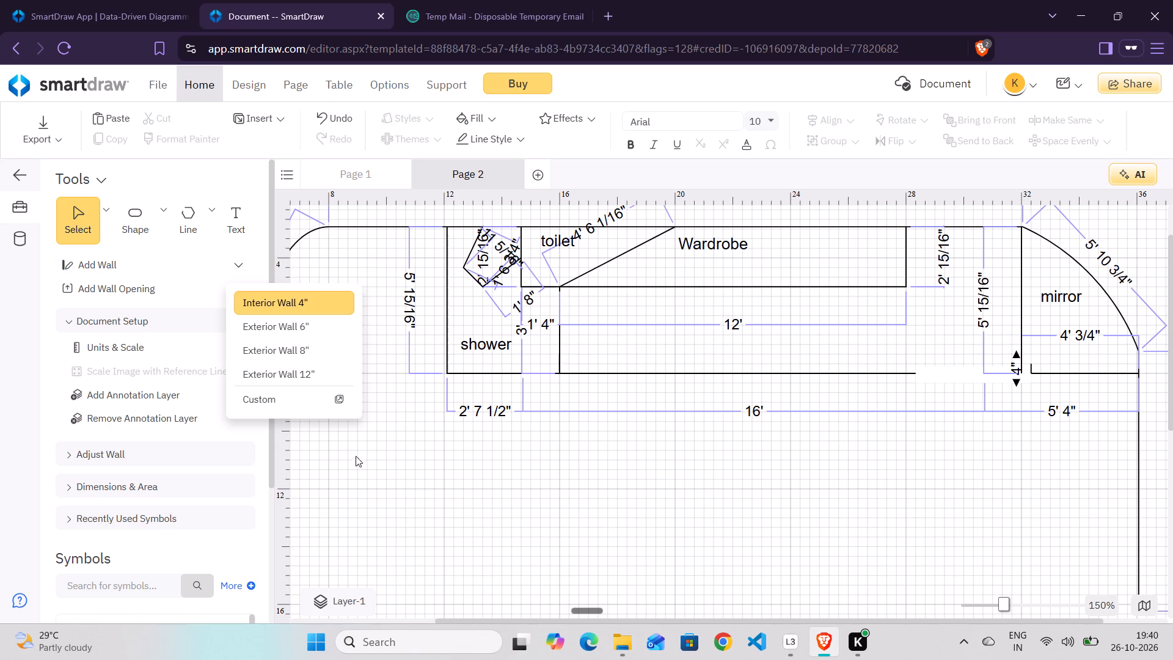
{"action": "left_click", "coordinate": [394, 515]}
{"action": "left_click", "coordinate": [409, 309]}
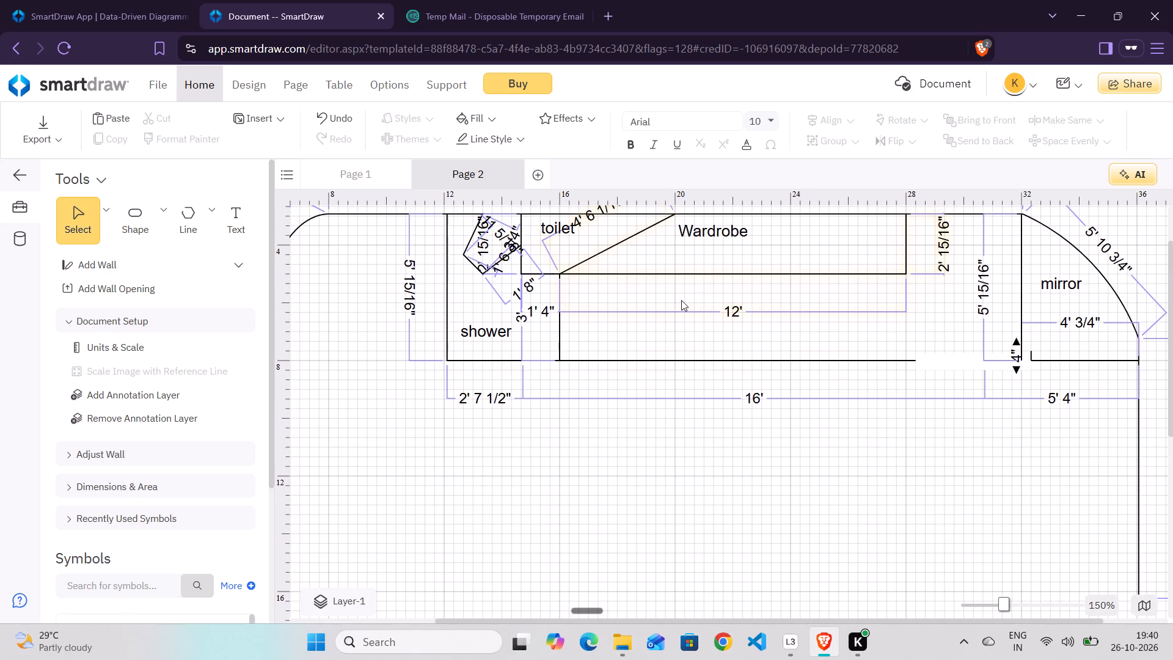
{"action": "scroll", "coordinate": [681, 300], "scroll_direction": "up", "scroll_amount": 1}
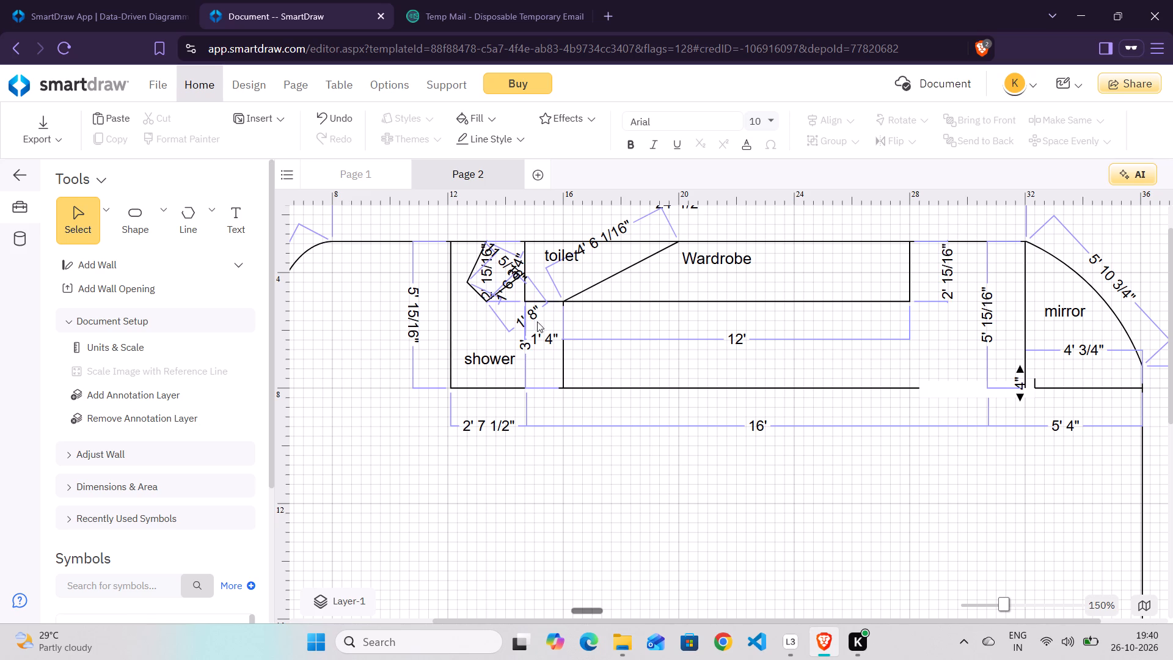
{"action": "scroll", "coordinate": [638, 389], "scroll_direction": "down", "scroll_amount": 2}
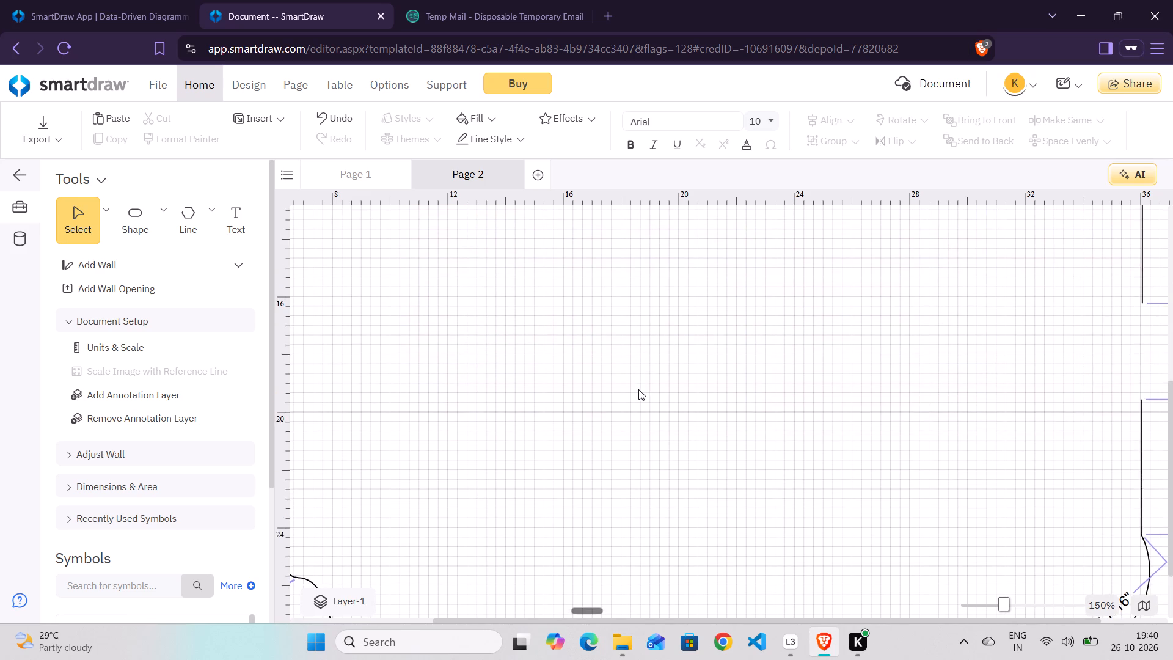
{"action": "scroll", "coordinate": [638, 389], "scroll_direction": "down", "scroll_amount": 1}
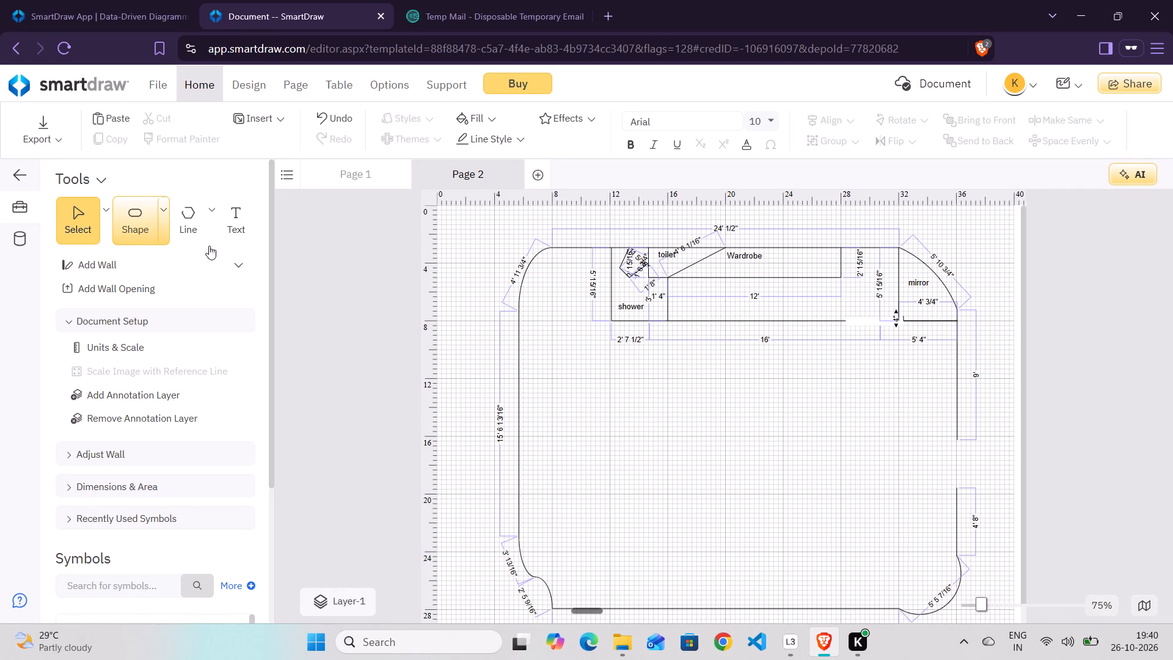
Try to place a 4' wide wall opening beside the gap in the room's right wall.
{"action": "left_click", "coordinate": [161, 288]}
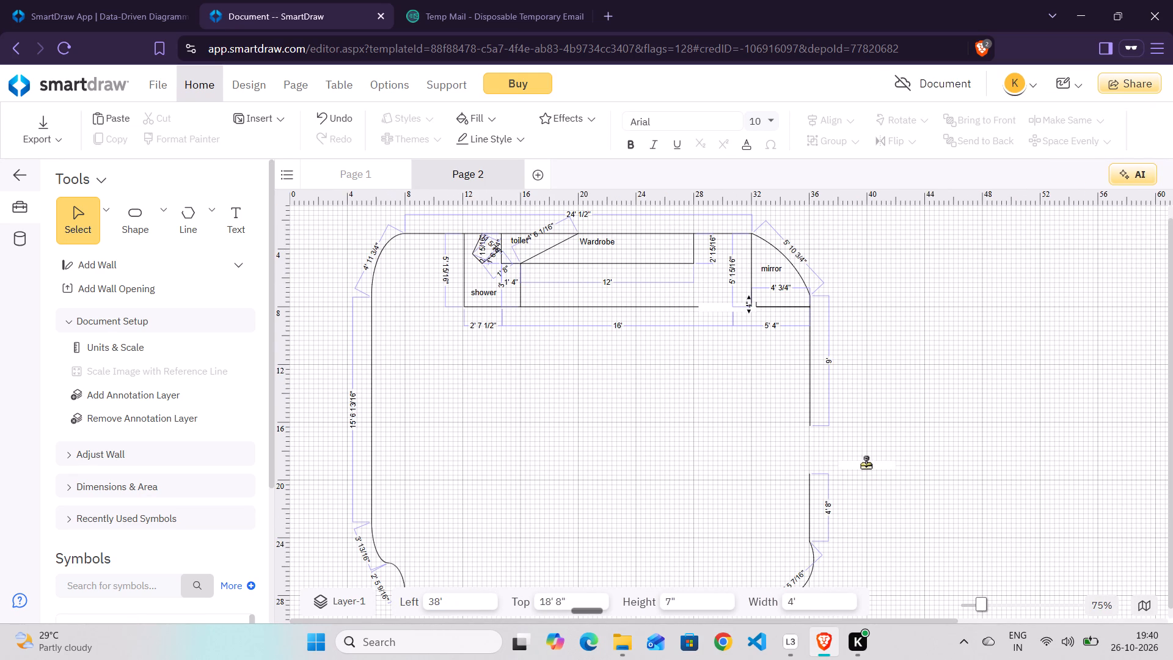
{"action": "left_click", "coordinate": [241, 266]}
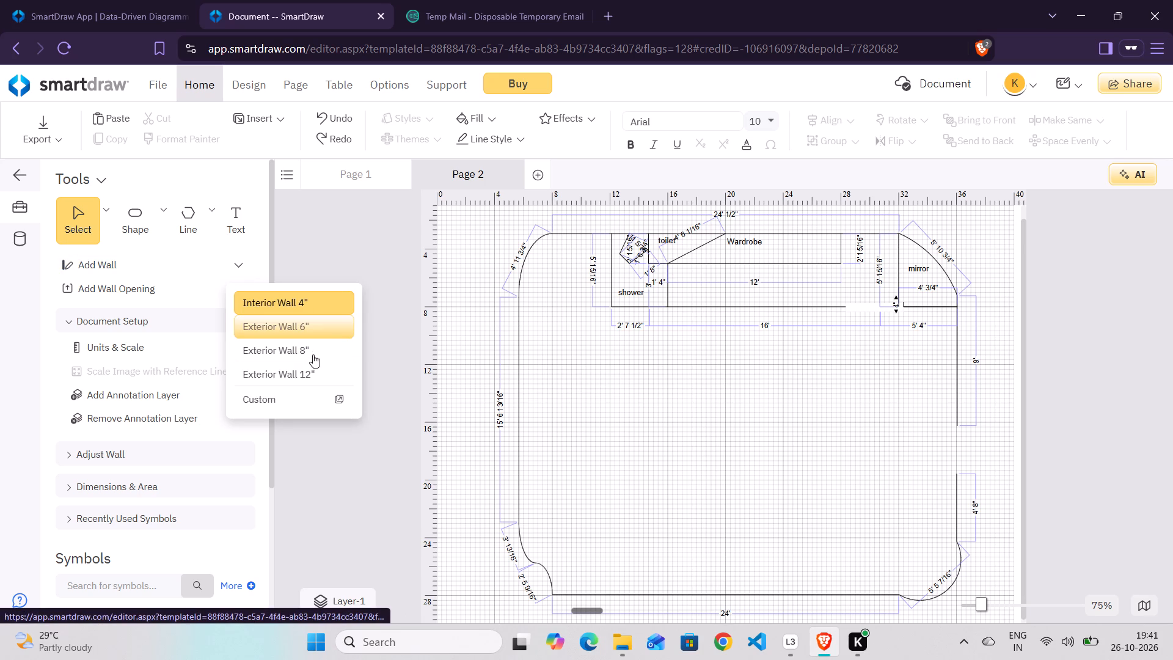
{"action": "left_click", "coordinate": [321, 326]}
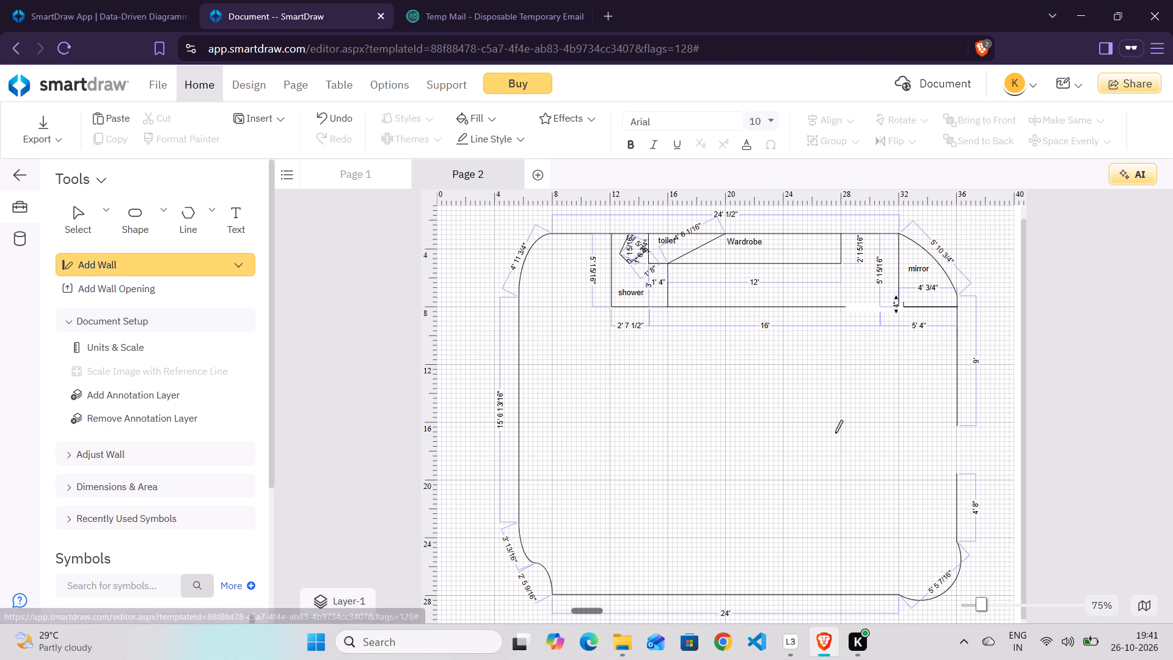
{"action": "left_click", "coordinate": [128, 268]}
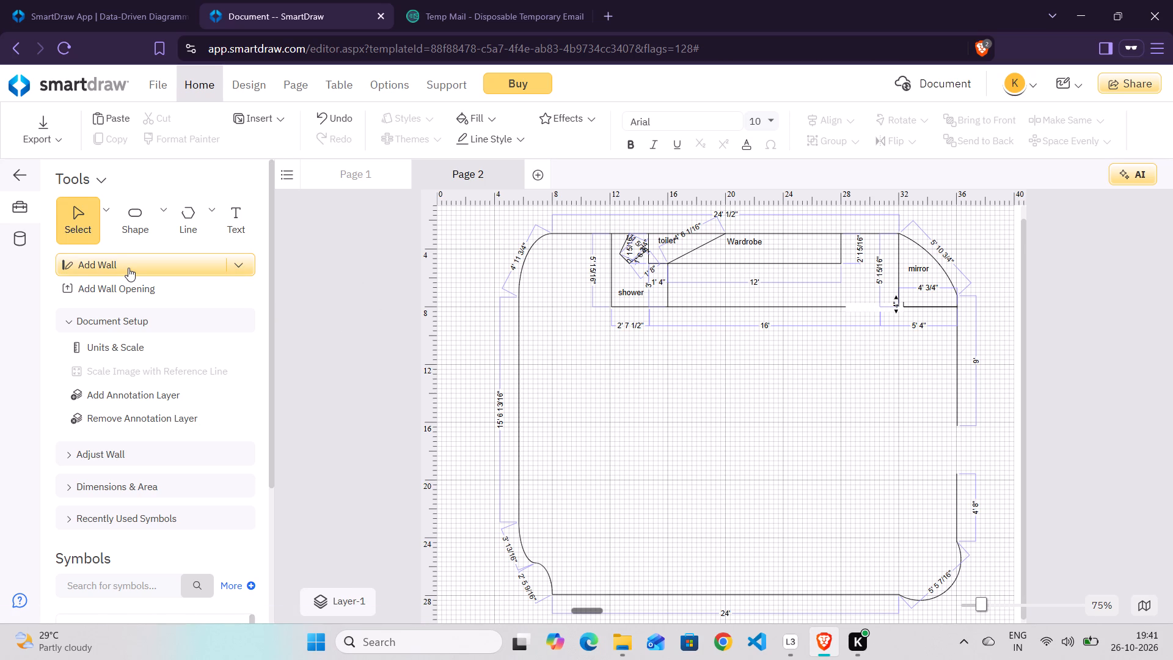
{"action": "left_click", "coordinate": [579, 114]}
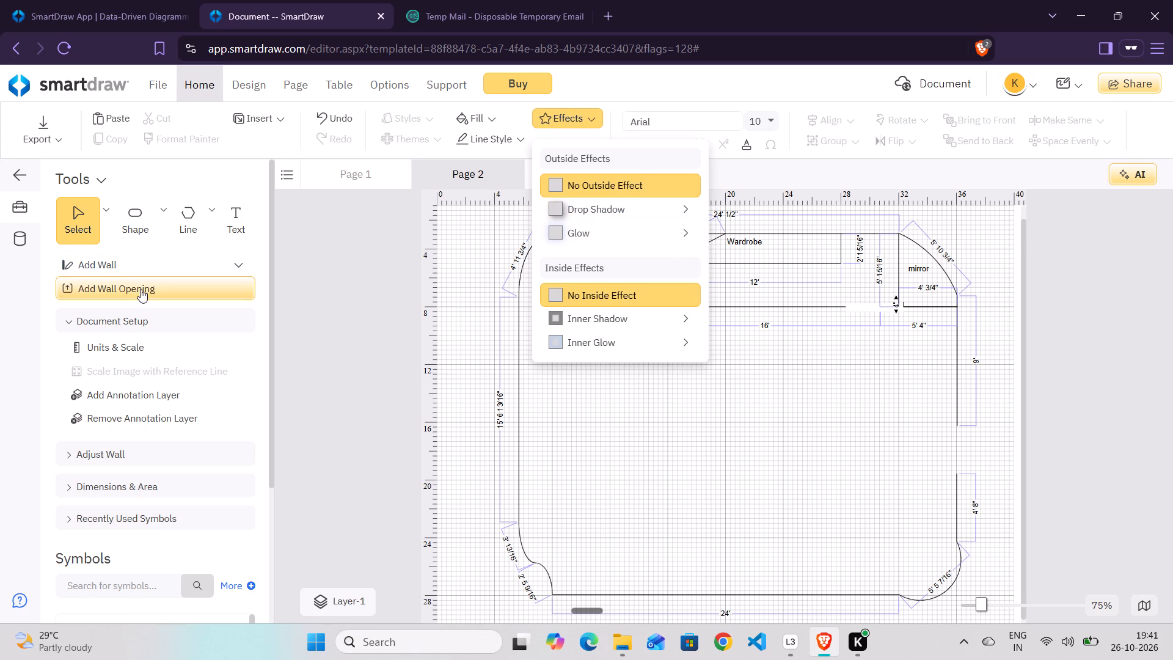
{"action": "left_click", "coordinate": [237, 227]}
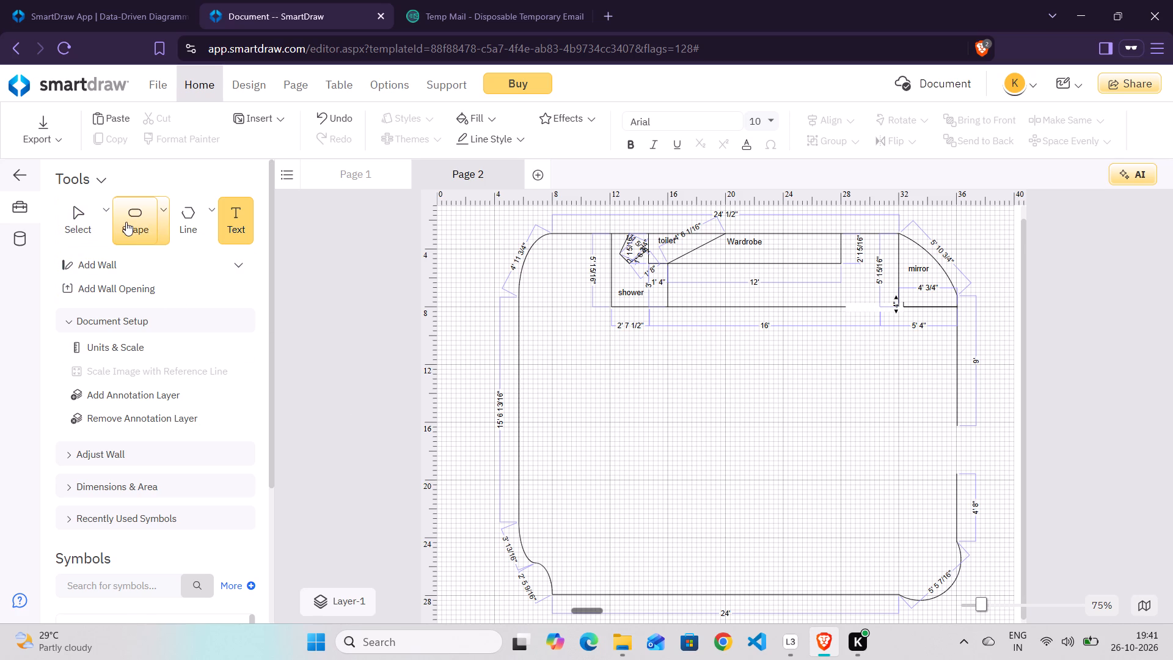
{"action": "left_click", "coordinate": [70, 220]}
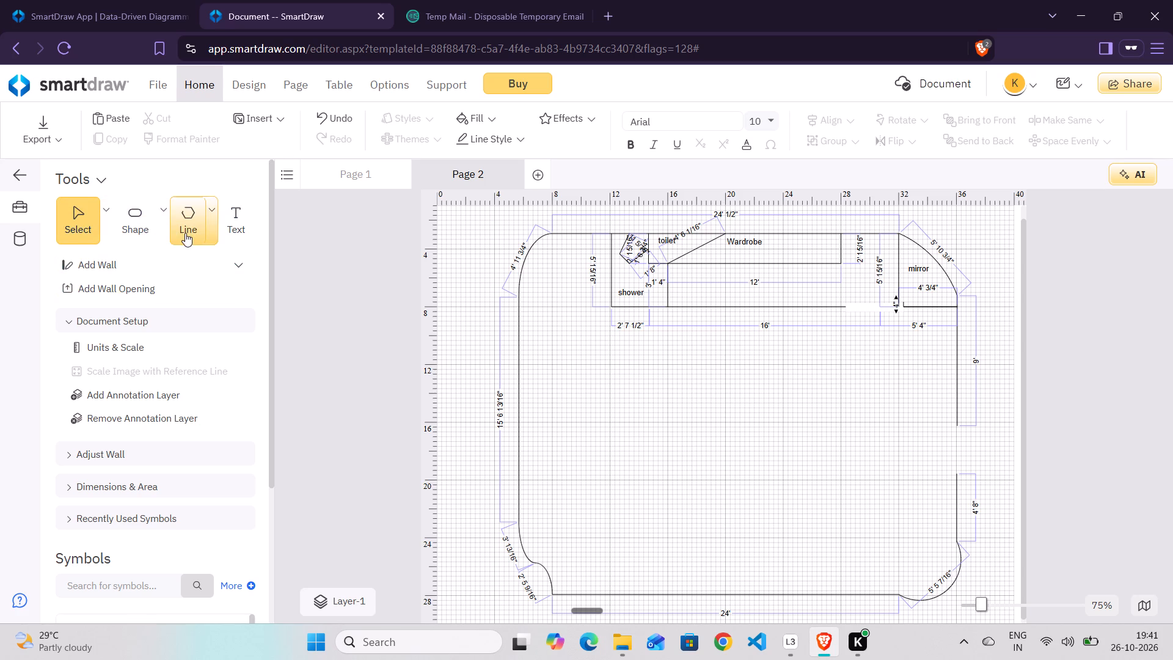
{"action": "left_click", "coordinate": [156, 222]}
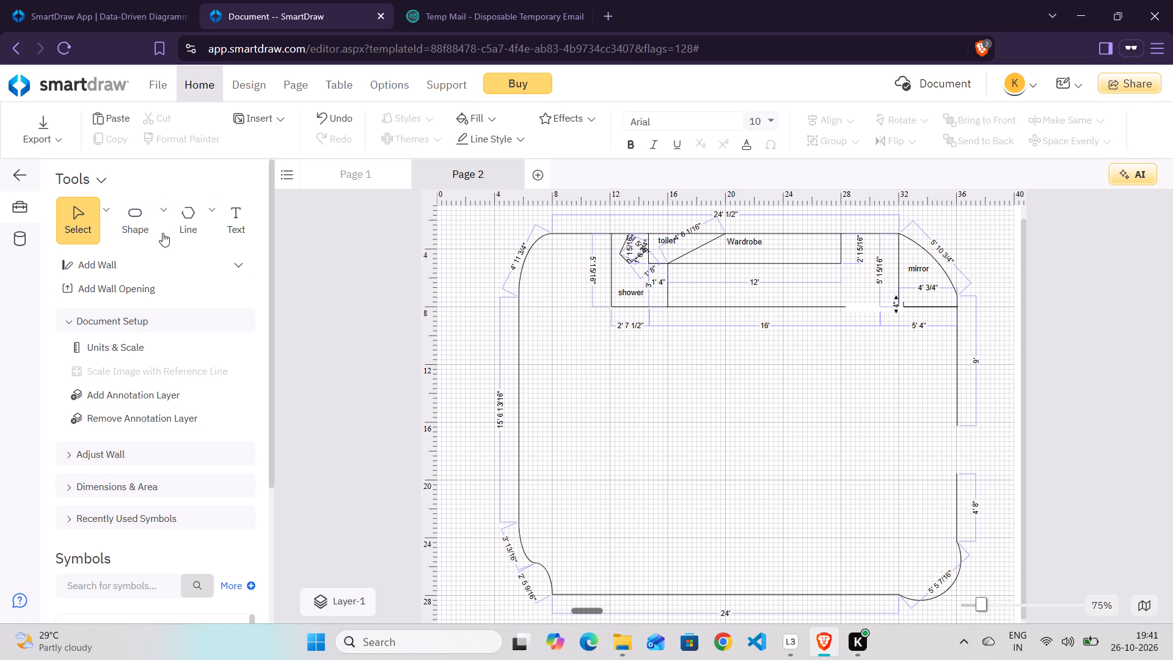
Draw a straight horizontal line about 14' 7 3/4" long from the room's left wall, 12' down the page.
{"action": "left_click", "coordinate": [166, 229]}
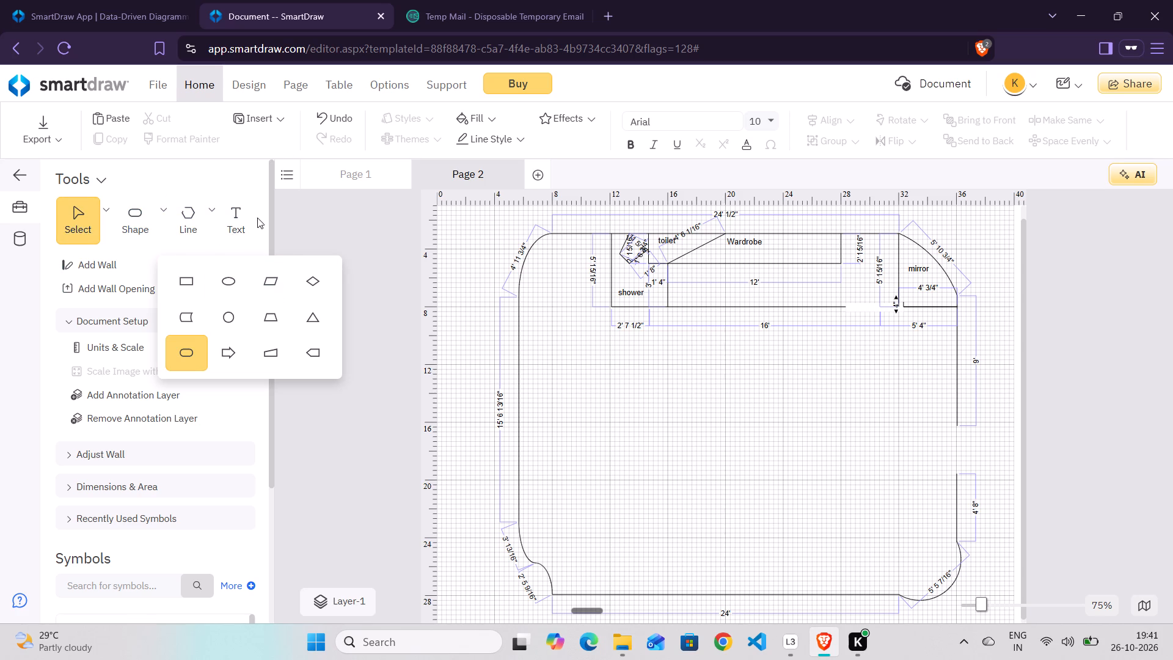
{"action": "left_click", "coordinate": [231, 223]}
{"action": "left_click", "coordinate": [208, 221]}
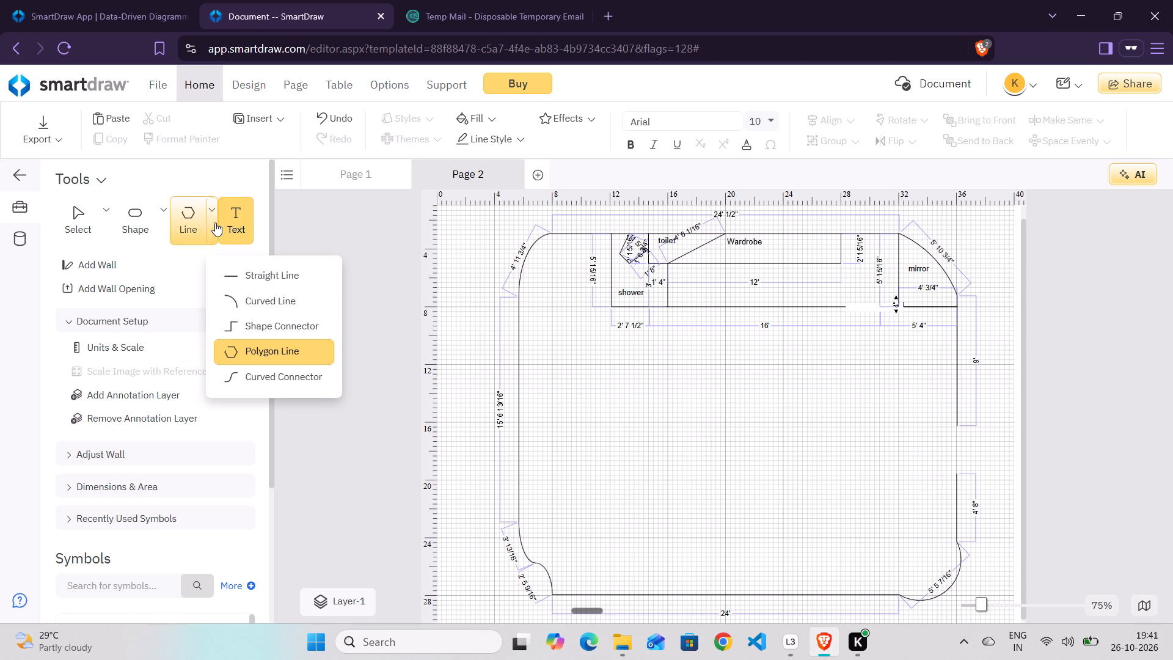
{"action": "left_click", "coordinate": [294, 276]}
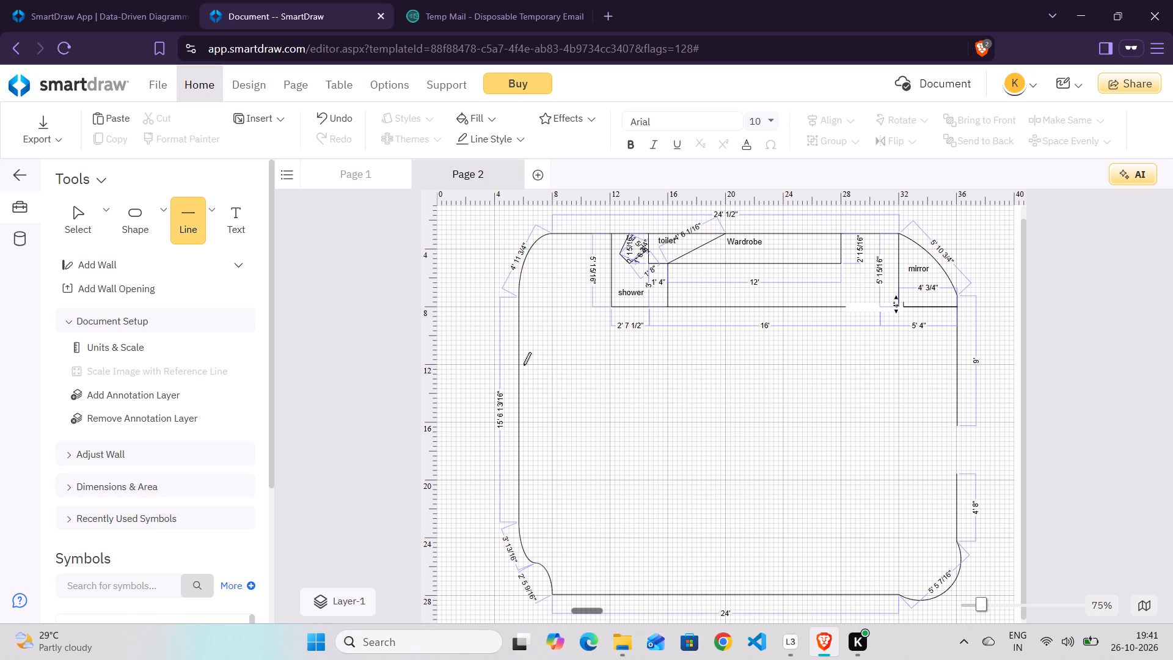
{"action": "left_click_drag", "start_coordinate": [520, 365], "coordinate": [676, 359]}
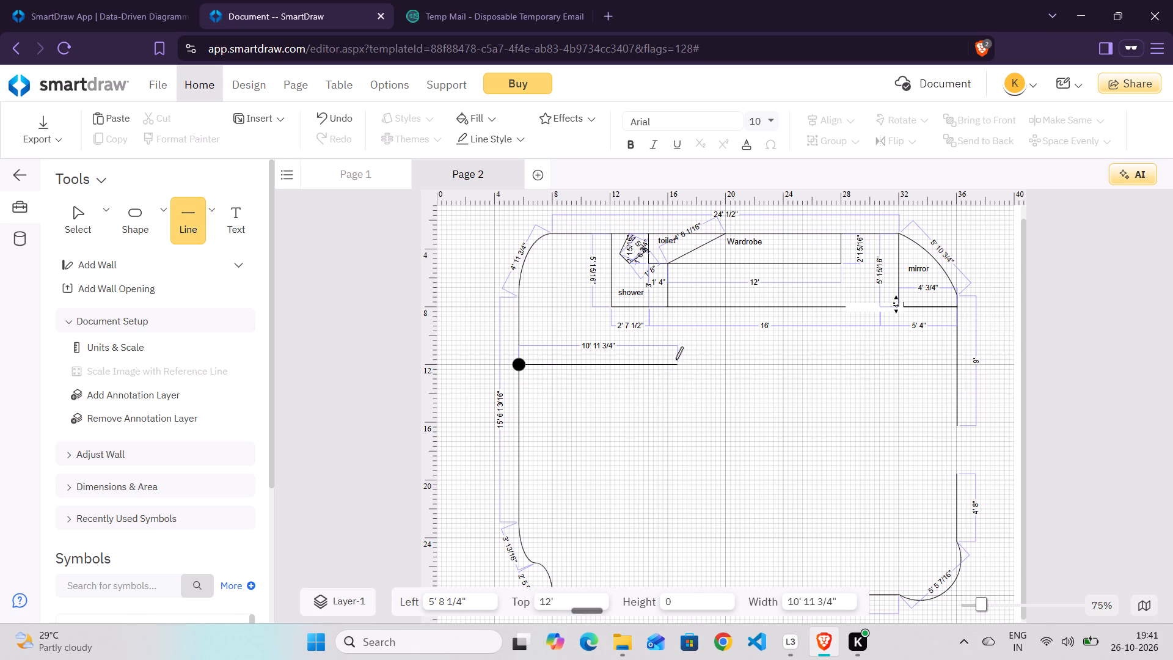
{"action": "left_click_drag", "start_coordinate": [676, 359], "coordinate": [670, 365]}
{"action": "left_click_drag", "start_coordinate": [670, 365], "coordinate": [722, 360]}
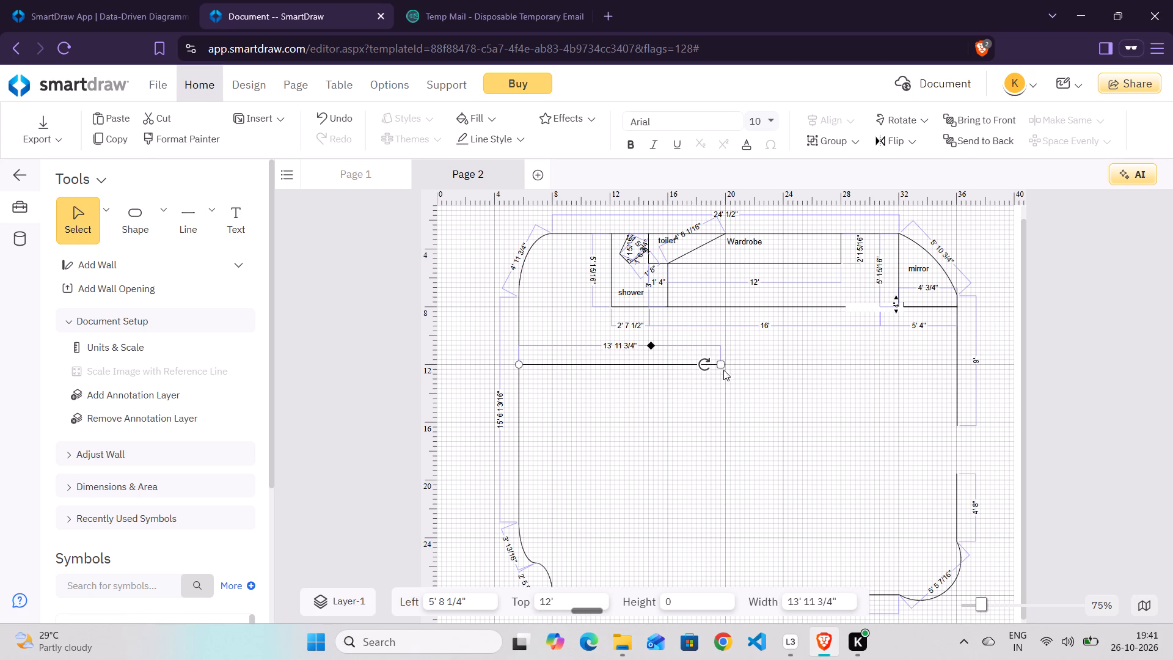
{"action": "left_click_drag", "start_coordinate": [722, 361], "coordinate": [723, 361]}
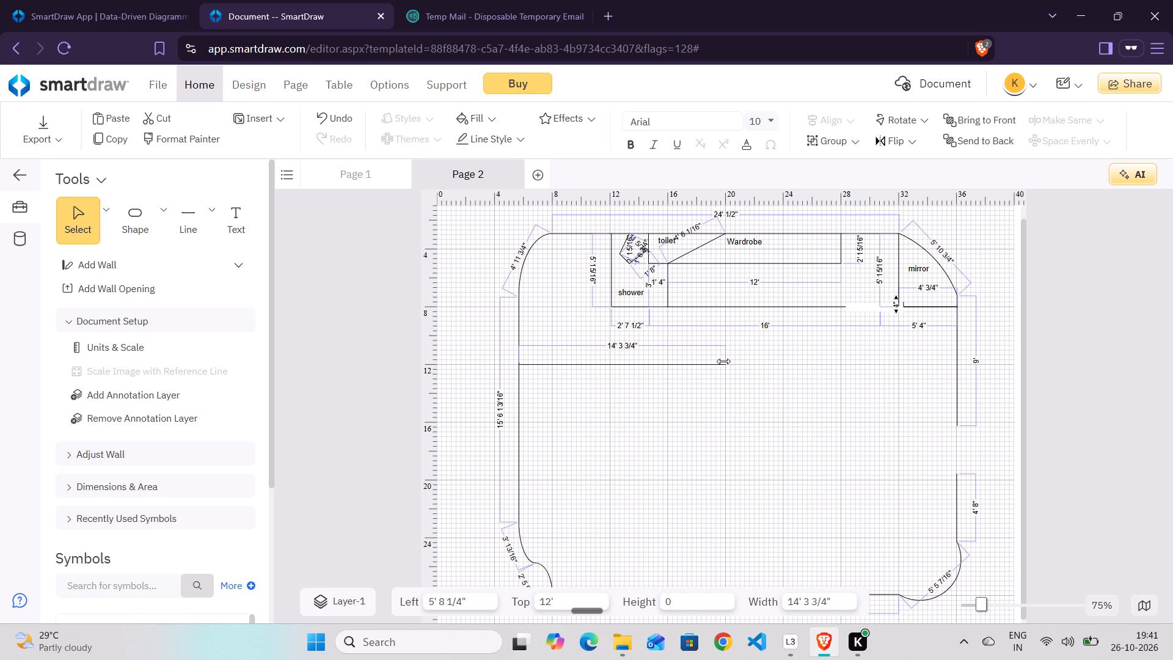
{"action": "left_click_drag", "start_coordinate": [723, 361], "coordinate": [729, 362]}
{"action": "left_click", "coordinate": [718, 391]}
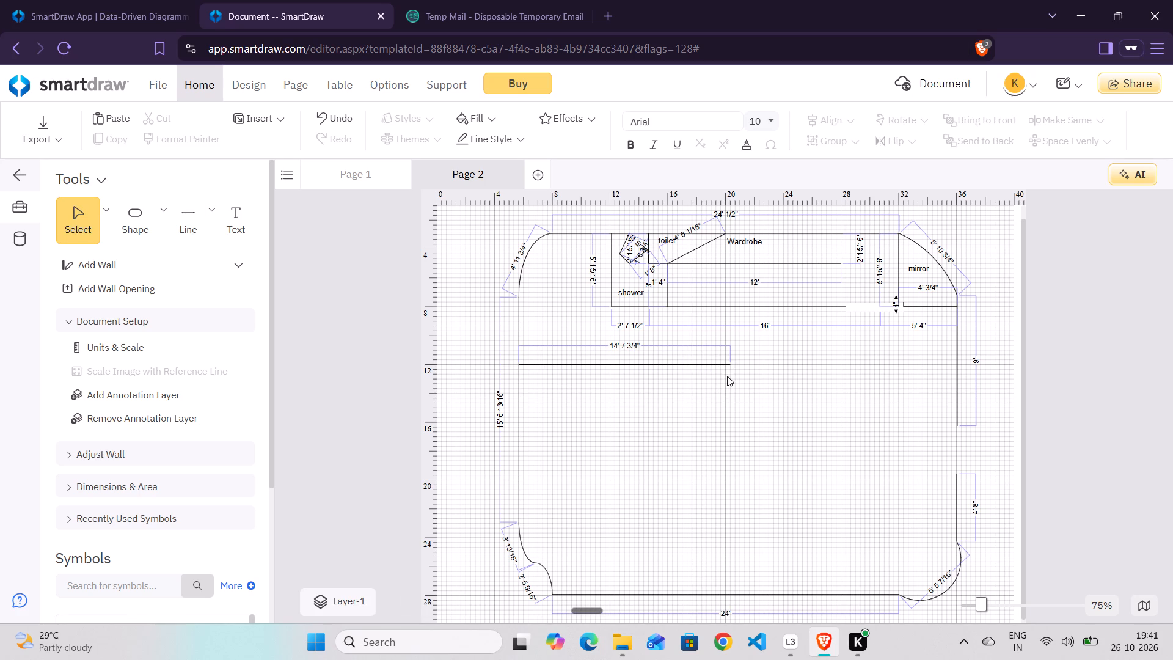
Draw an outward-bowed curved line from the horizontal line's free end, extending about 8' 3 3/4" down.
{"action": "left_click", "coordinate": [213, 215]}
{"action": "left_click", "coordinate": [302, 305]}
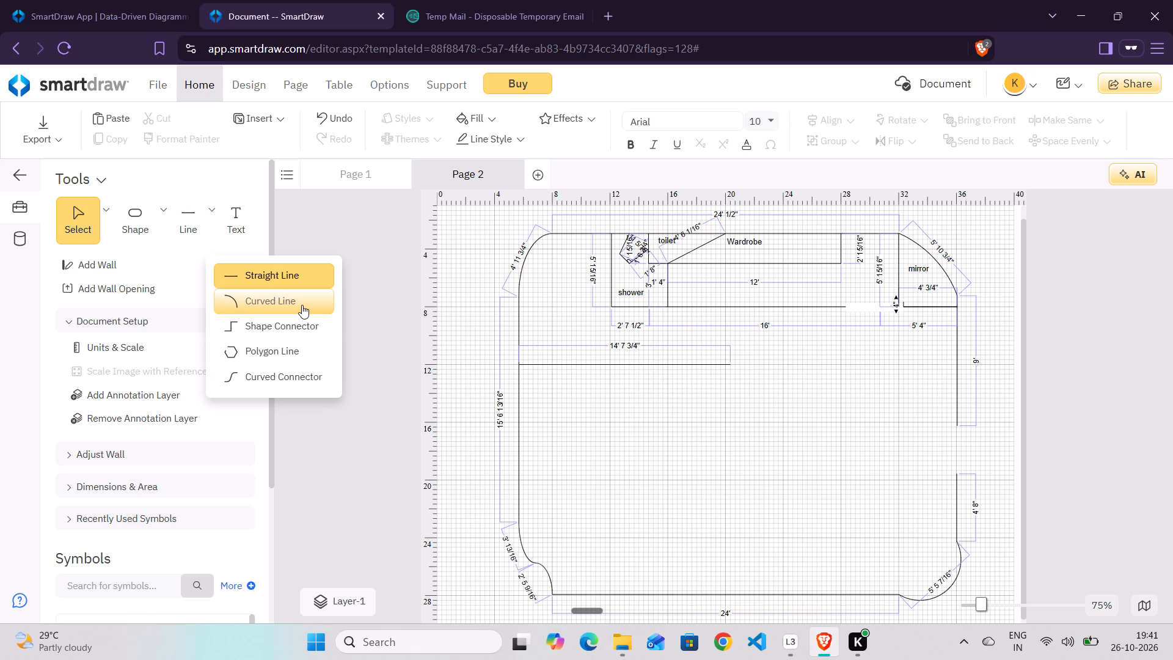
{"action": "left_click_drag", "start_coordinate": [730, 362], "coordinate": [731, 366]}
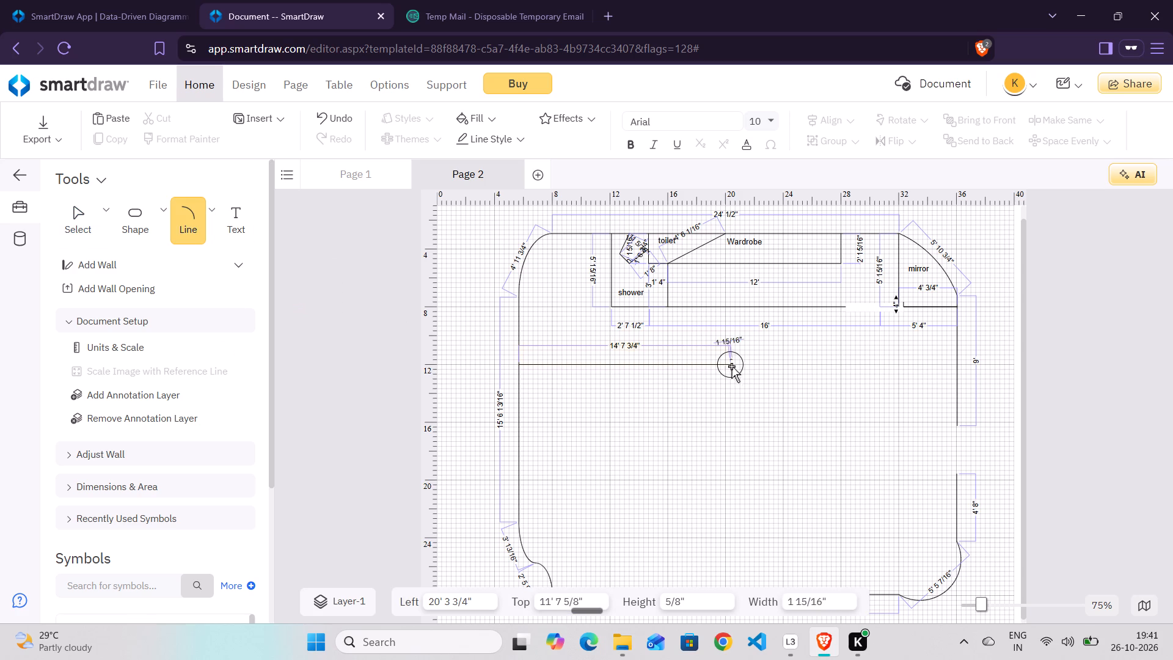
{"action": "left_click_drag", "start_coordinate": [731, 366], "coordinate": [750, 383]}
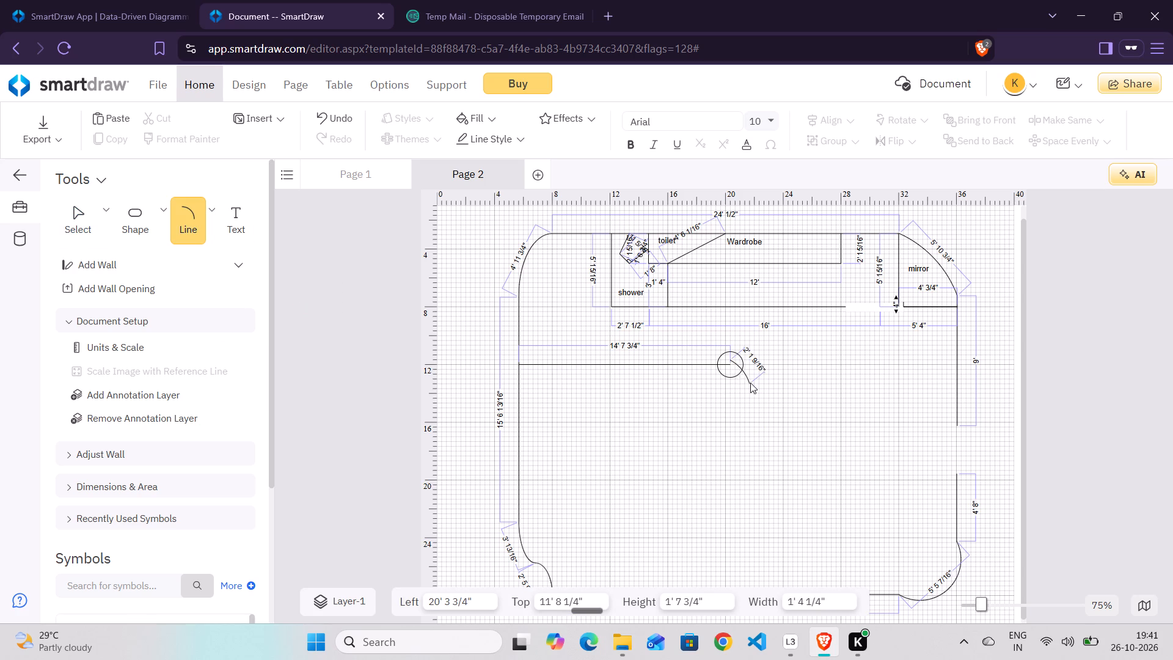
{"action": "left_click_drag", "start_coordinate": [750, 383], "coordinate": [733, 501]}
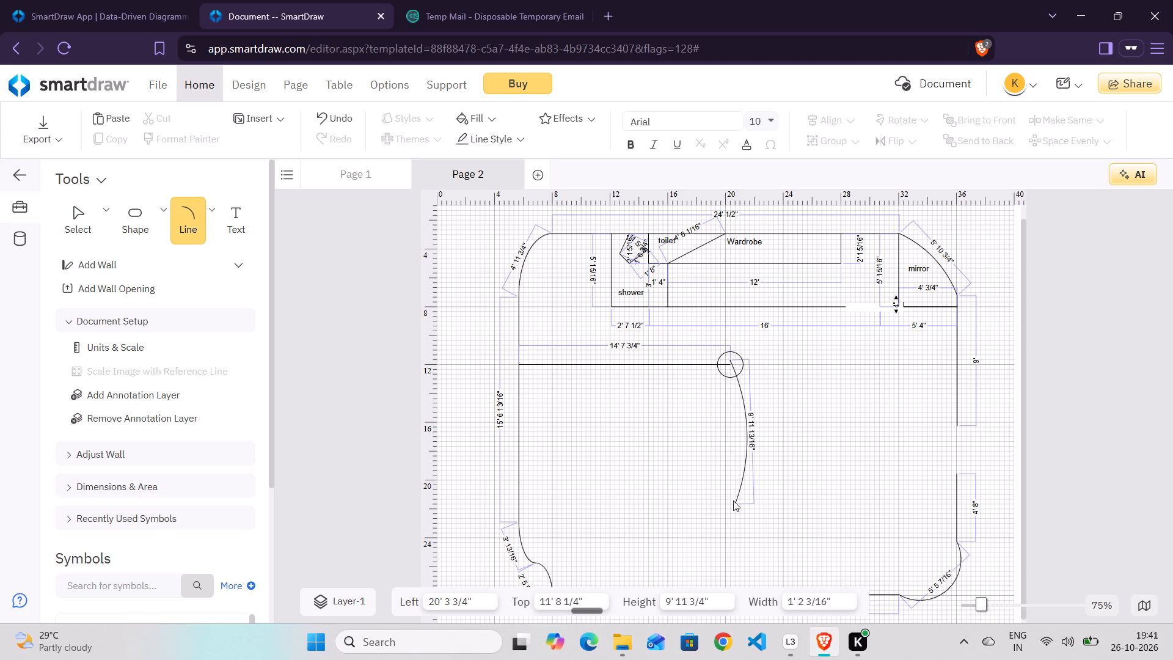
{"action": "left_click_drag", "start_coordinate": [733, 501], "coordinate": [733, 488]}
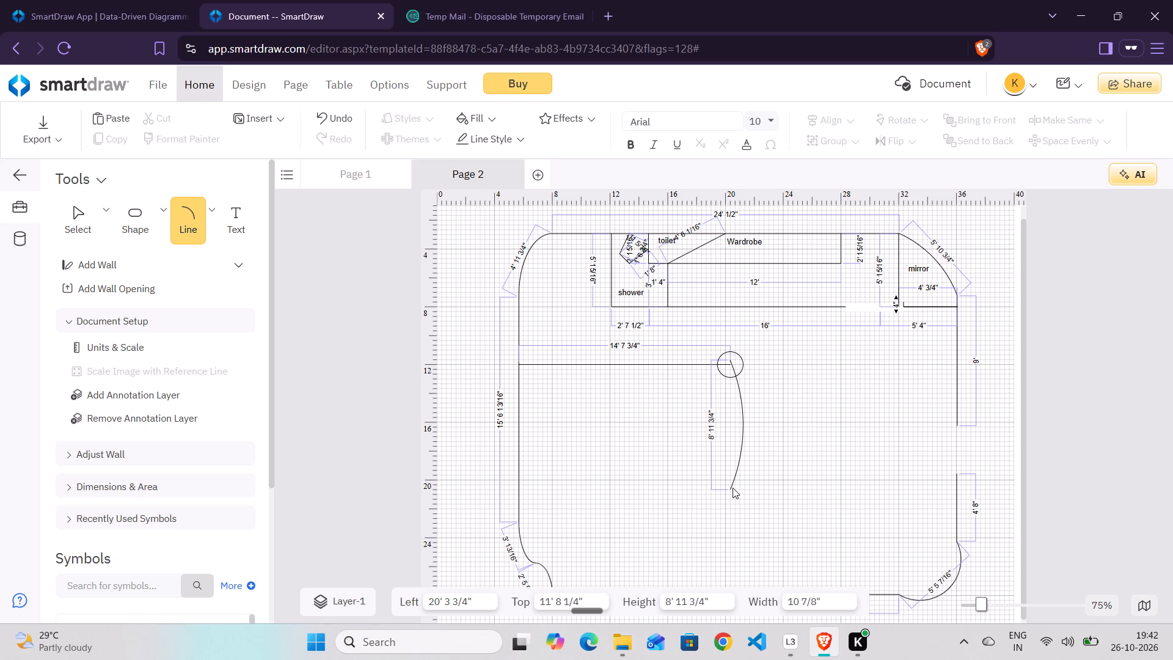
{"action": "left_click_drag", "start_coordinate": [733, 488], "coordinate": [733, 481]}
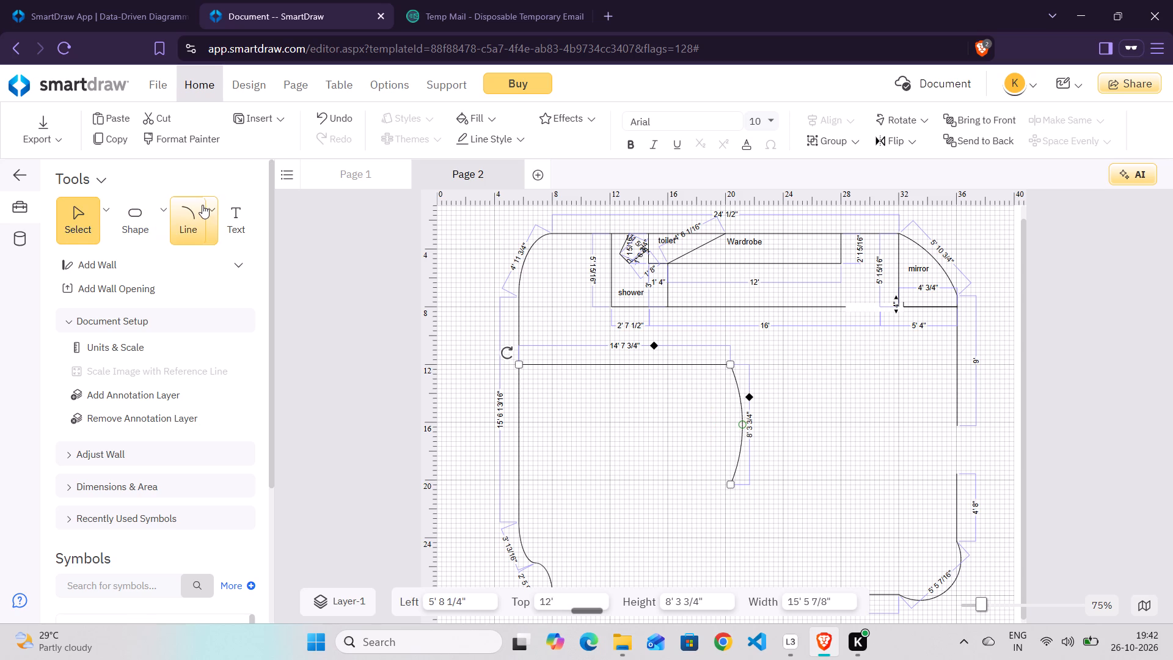
Draw a straight line about 14' 3 3/4" long from the curve's lower end back toward the room's left wall.
{"action": "left_click", "coordinate": [206, 205]}
{"action": "left_click", "coordinate": [285, 269]}
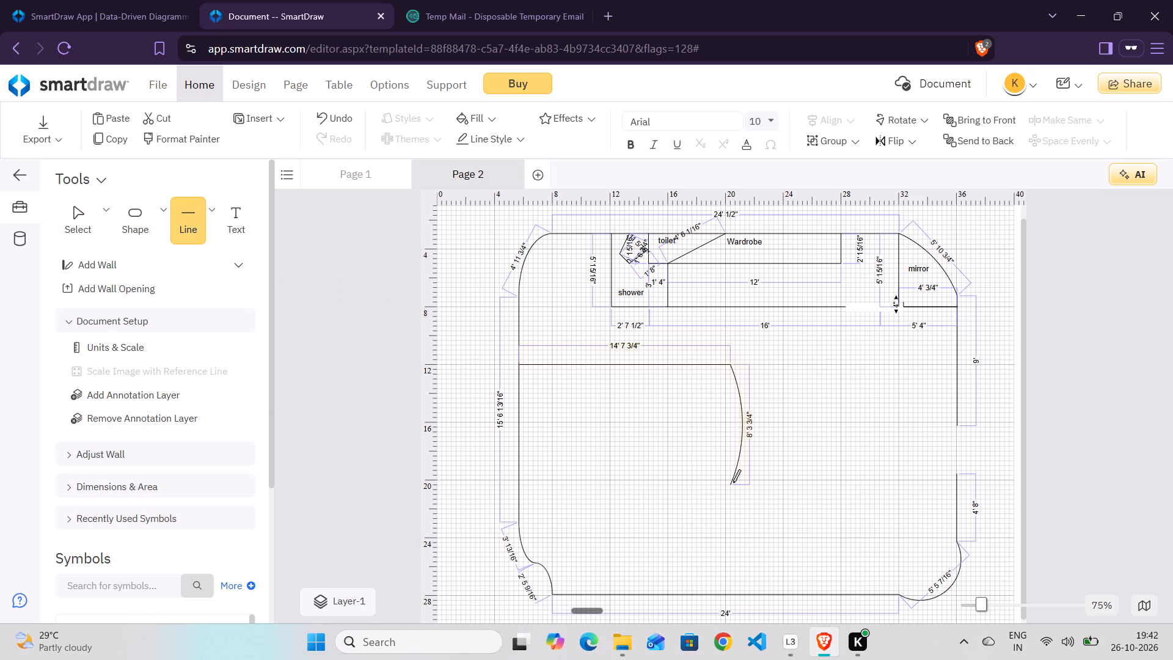
{"action": "left_click_drag", "start_coordinate": [726, 485], "coordinate": [527, 482]}
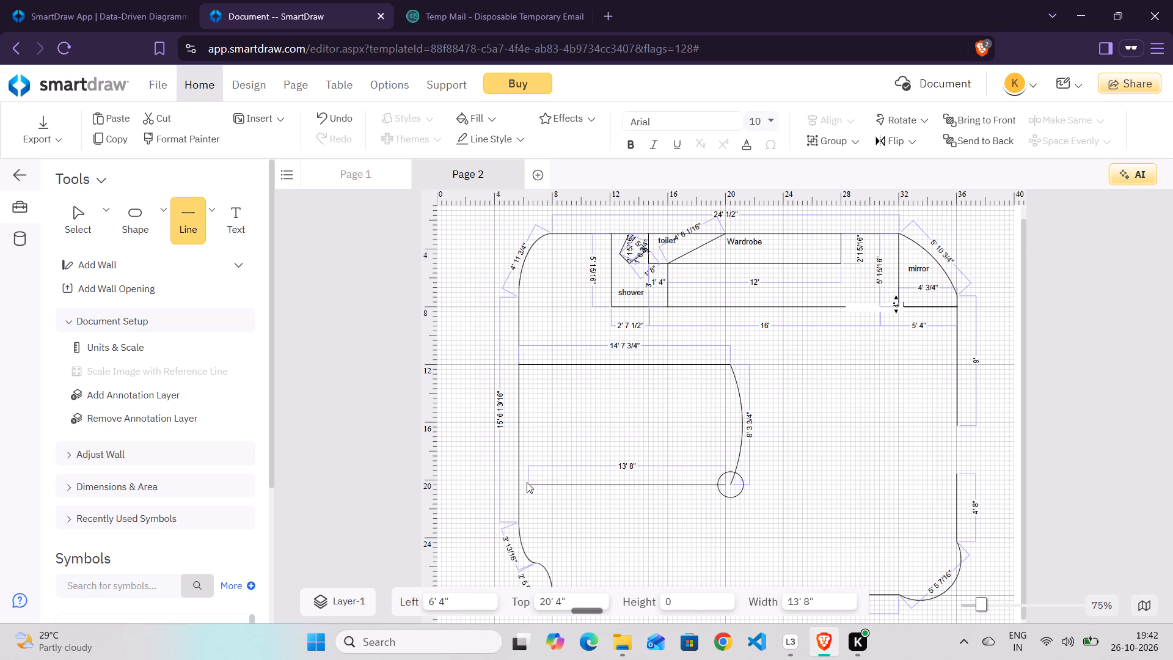
{"action": "left_click_drag", "start_coordinate": [527, 482], "coordinate": [524, 484]}
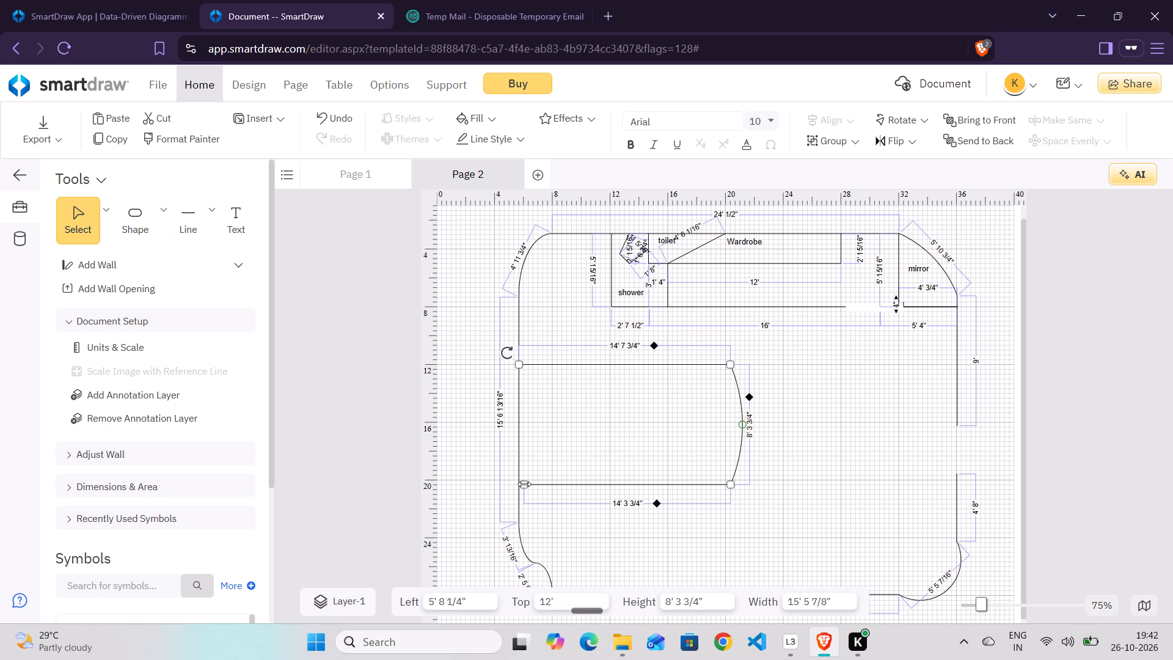
{"action": "left_click", "coordinate": [765, 507]}
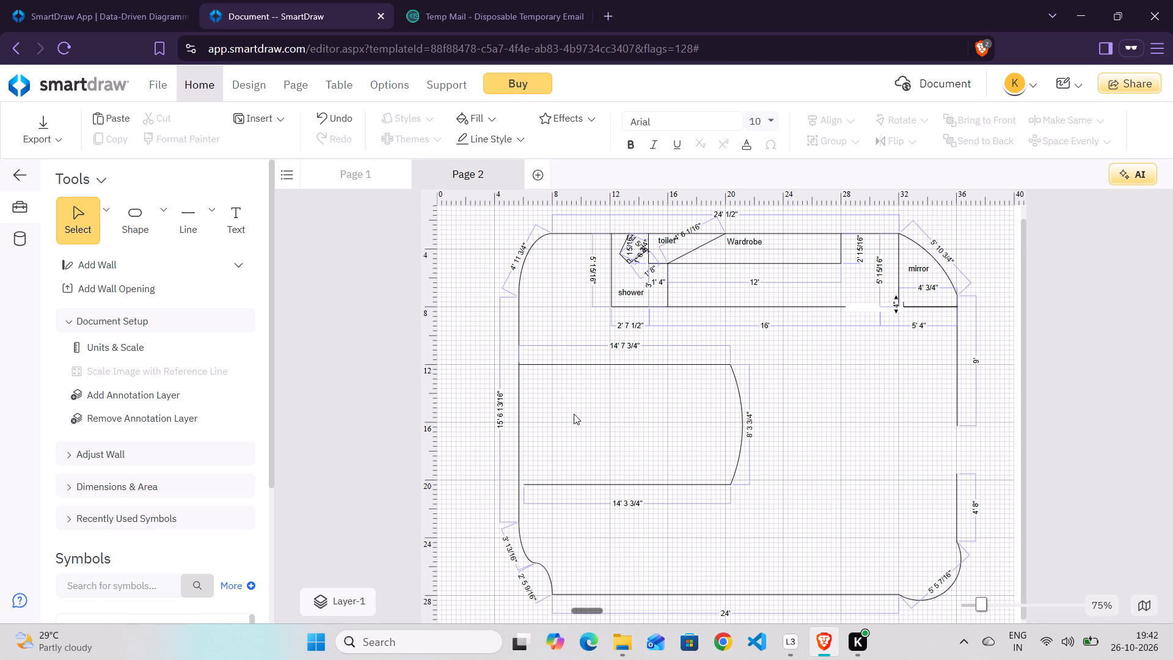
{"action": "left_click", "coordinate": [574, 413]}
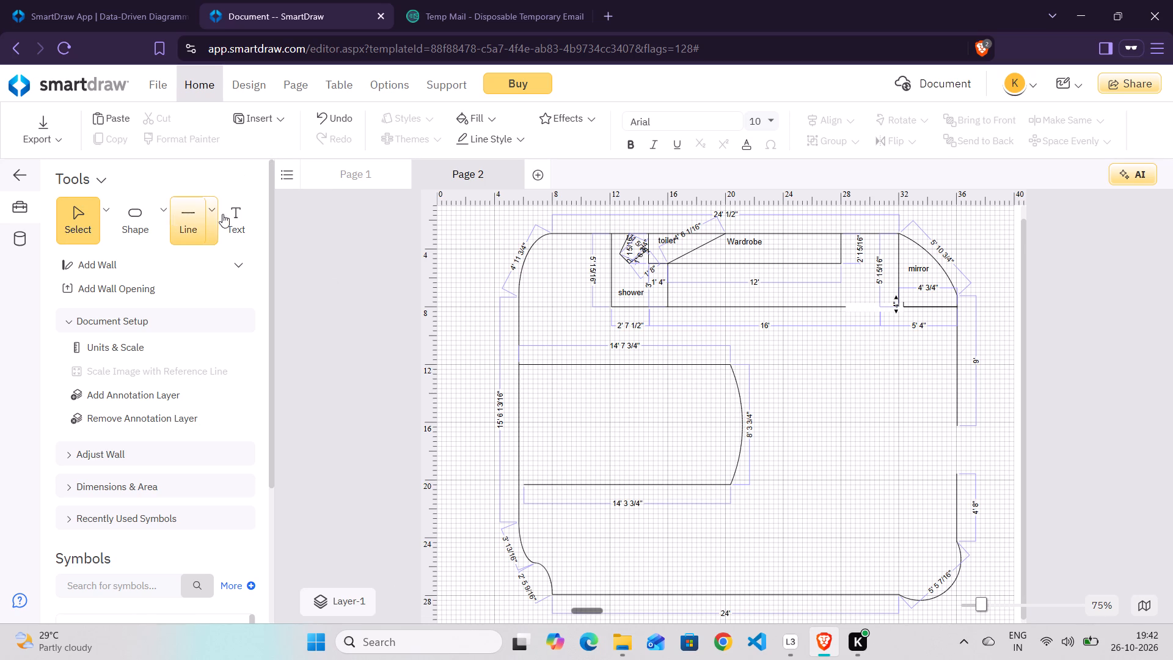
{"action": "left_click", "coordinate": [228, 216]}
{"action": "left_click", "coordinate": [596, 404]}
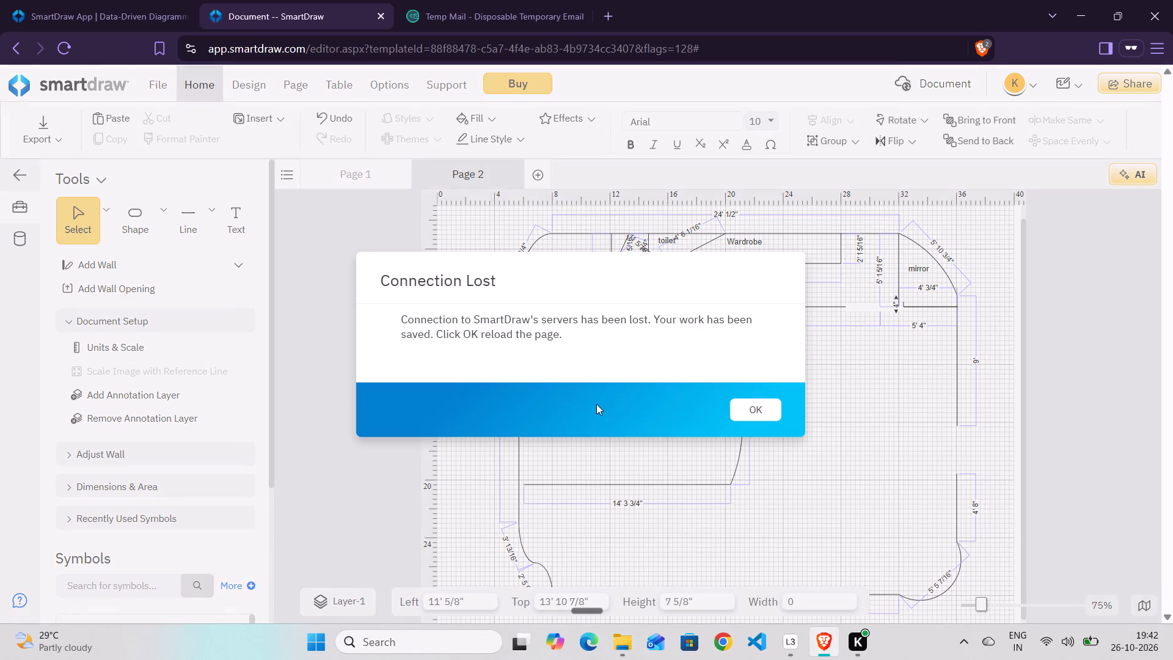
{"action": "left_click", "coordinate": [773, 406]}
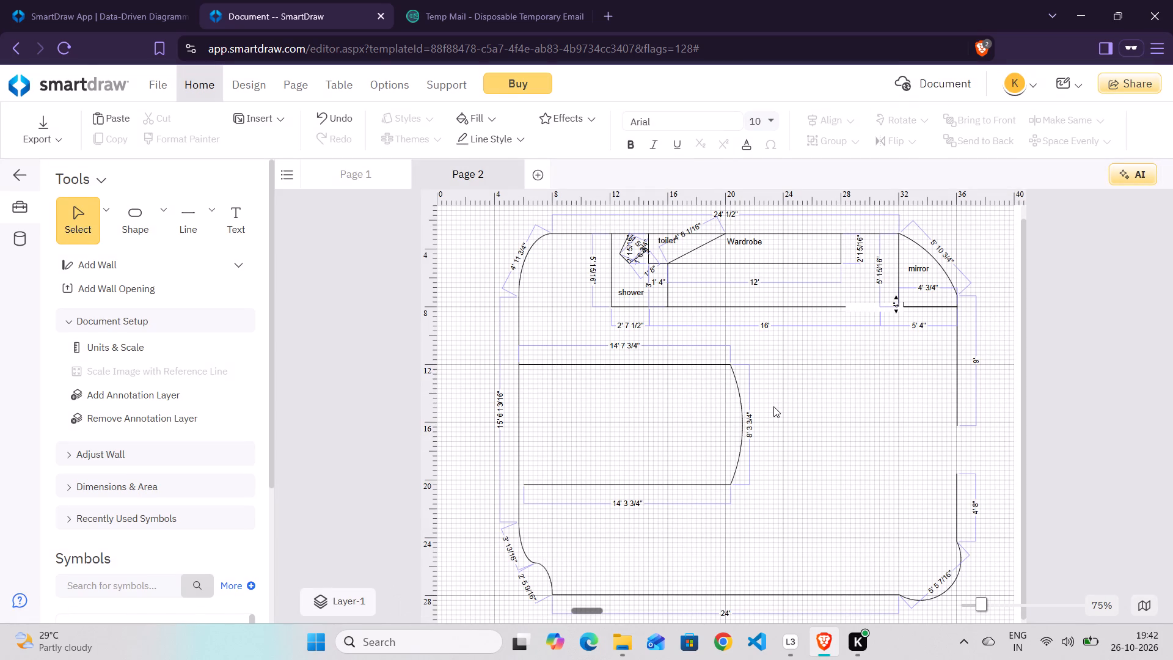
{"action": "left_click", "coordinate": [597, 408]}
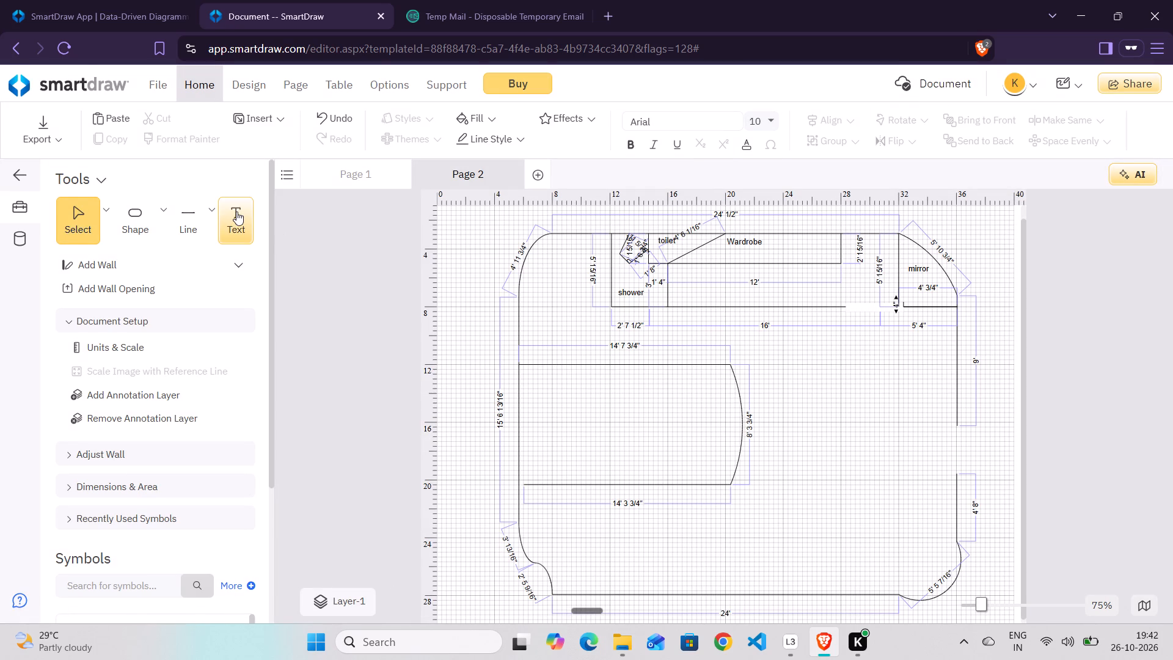
Add the text label "Bed" inside the new outline, at about 8' 11 1/4" across and 14' 4 7/16" down.
{"action": "left_click", "coordinate": [236, 211]}
{"action": "left_click", "coordinate": [566, 411]}
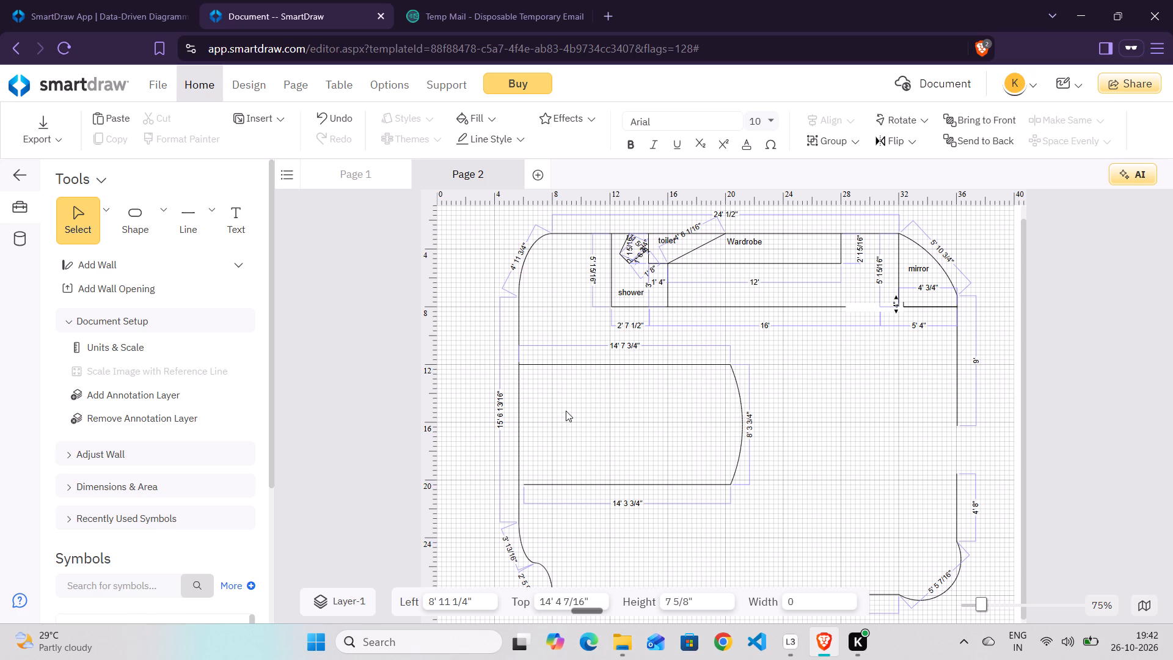
{"action": "key", "text": "b"}
{"action": "key", "text": "BackSpace"}
{"action": "key", "text": "shift+b"}
{"action": "type", "text": "ed"}
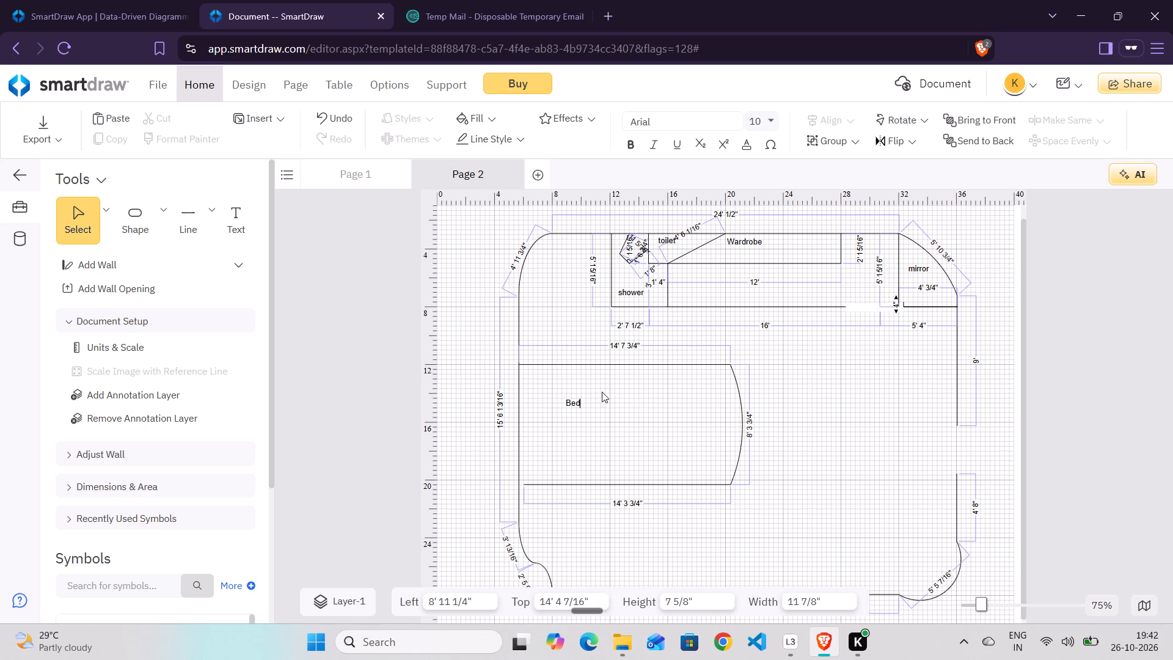
{"action": "left_click", "coordinate": [664, 556]}
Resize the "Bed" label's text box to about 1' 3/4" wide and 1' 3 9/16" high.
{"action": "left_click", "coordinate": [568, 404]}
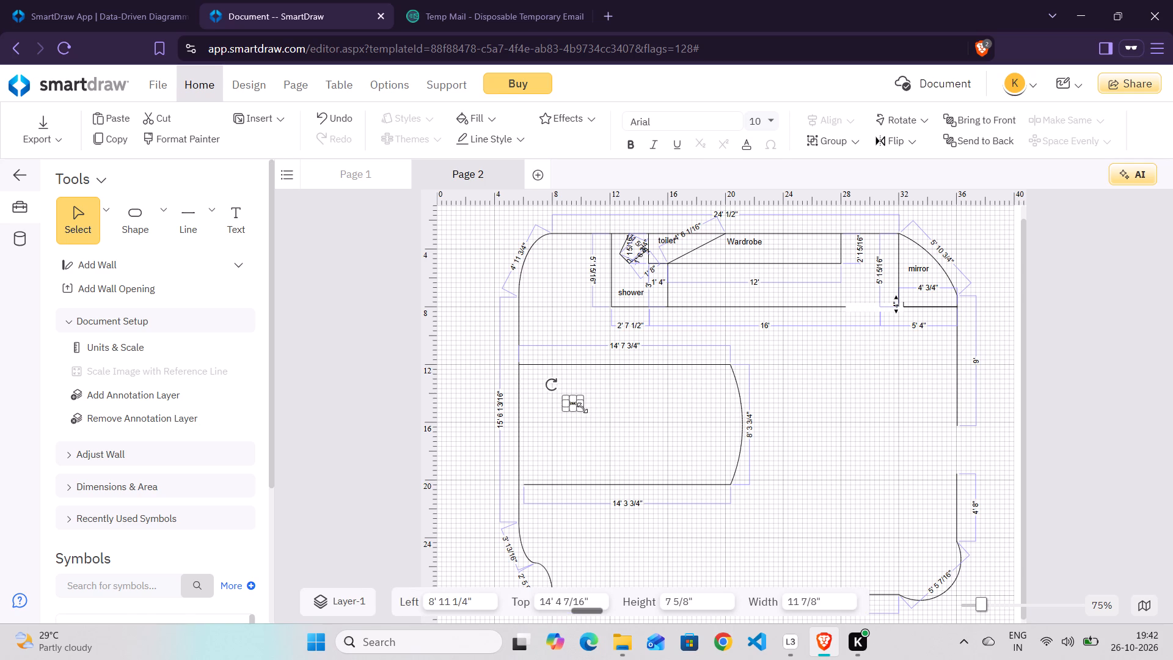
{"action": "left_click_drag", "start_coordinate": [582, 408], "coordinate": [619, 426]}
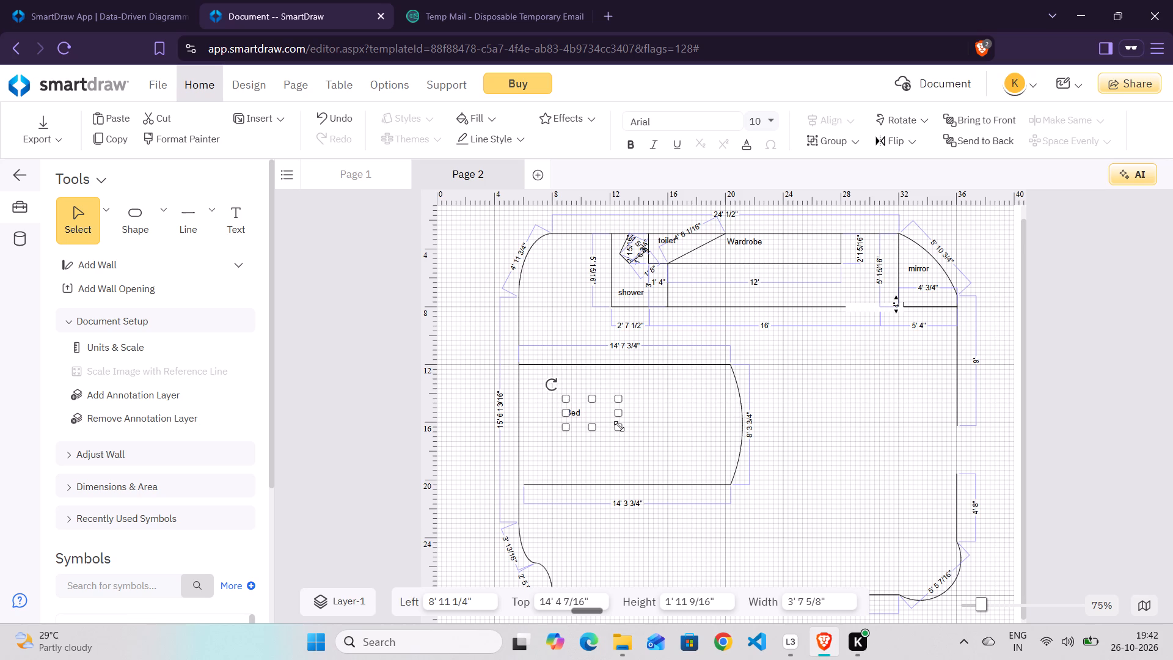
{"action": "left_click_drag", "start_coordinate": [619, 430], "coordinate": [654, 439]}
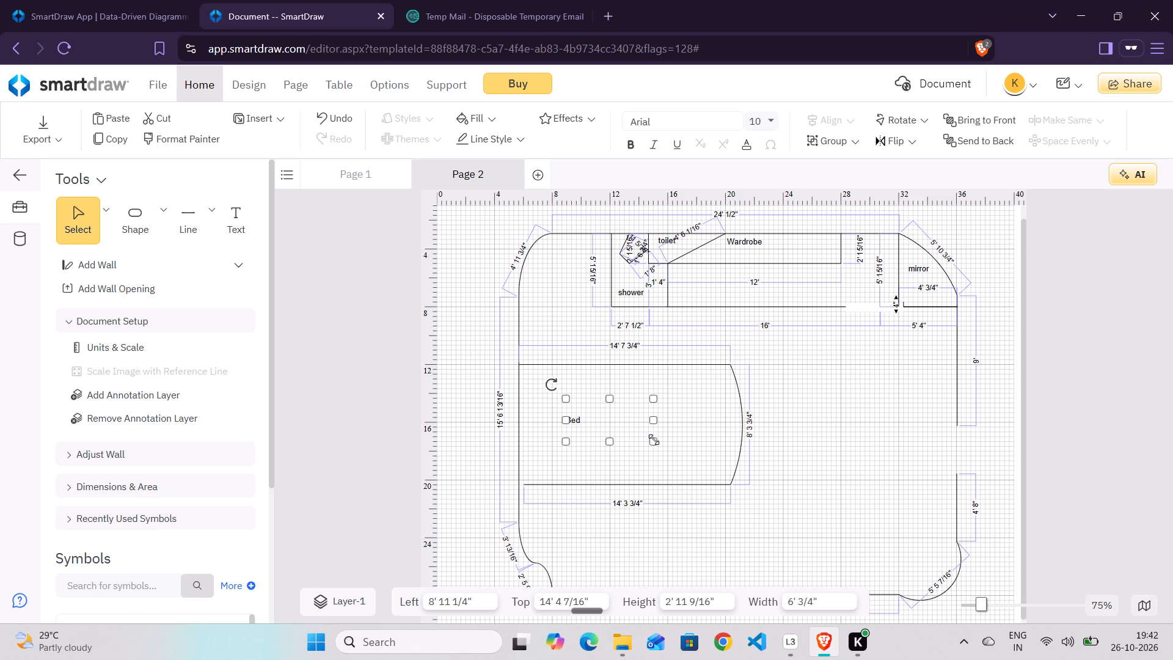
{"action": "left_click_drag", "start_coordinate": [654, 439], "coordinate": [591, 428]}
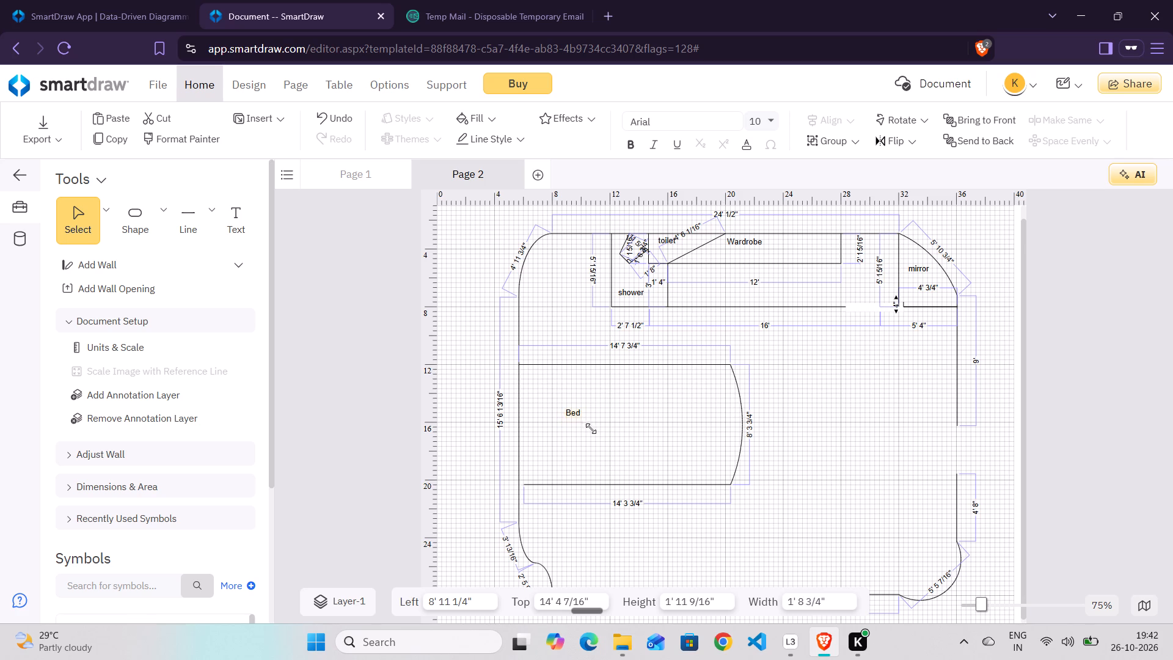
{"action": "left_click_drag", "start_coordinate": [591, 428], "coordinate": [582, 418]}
Set the "Bed" label's font size to 26.
{"action": "left_click", "coordinate": [771, 120]}
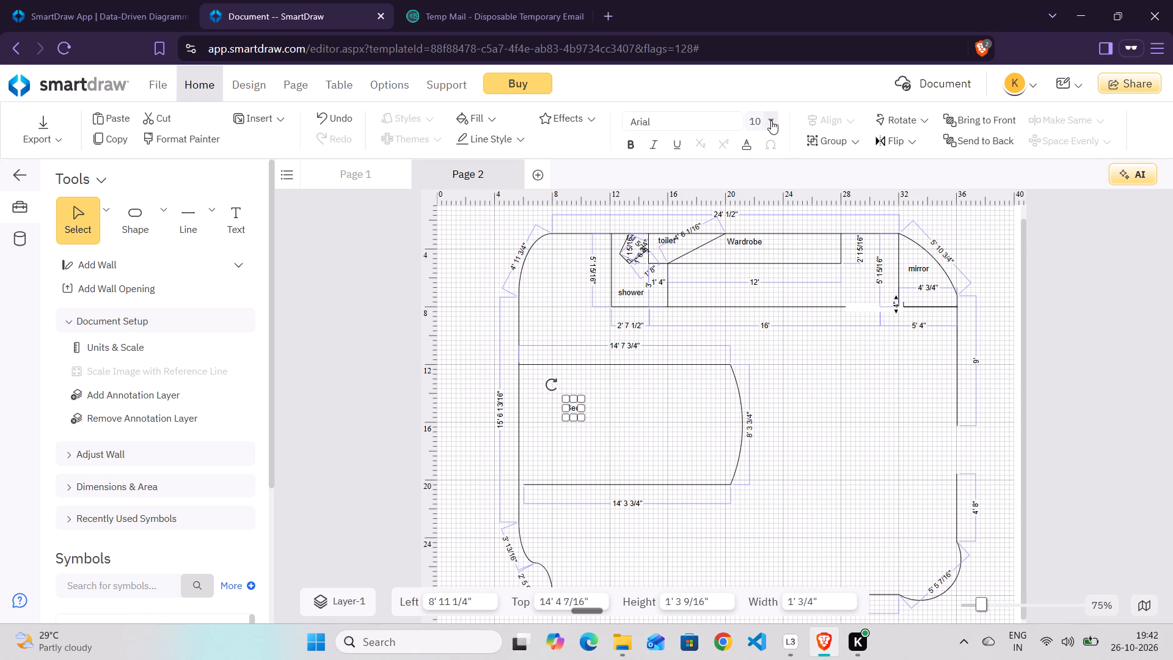
{"action": "left_click", "coordinate": [787, 304]}
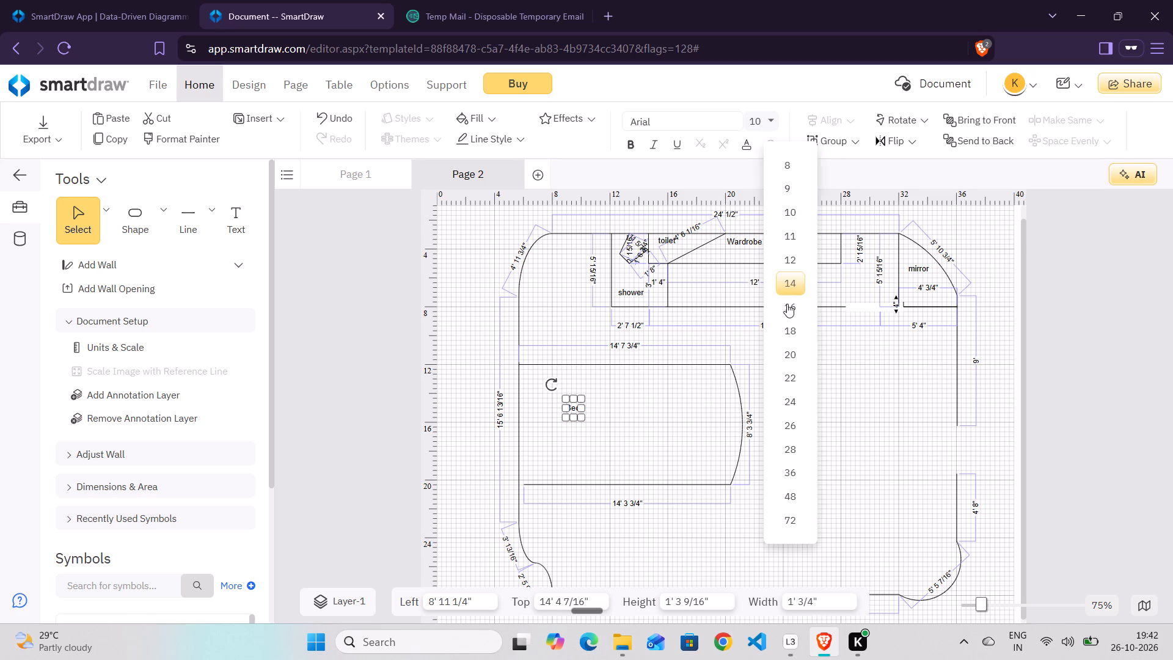
{"action": "left_click", "coordinate": [766, 119]}
{"action": "left_click", "coordinate": [784, 418]}
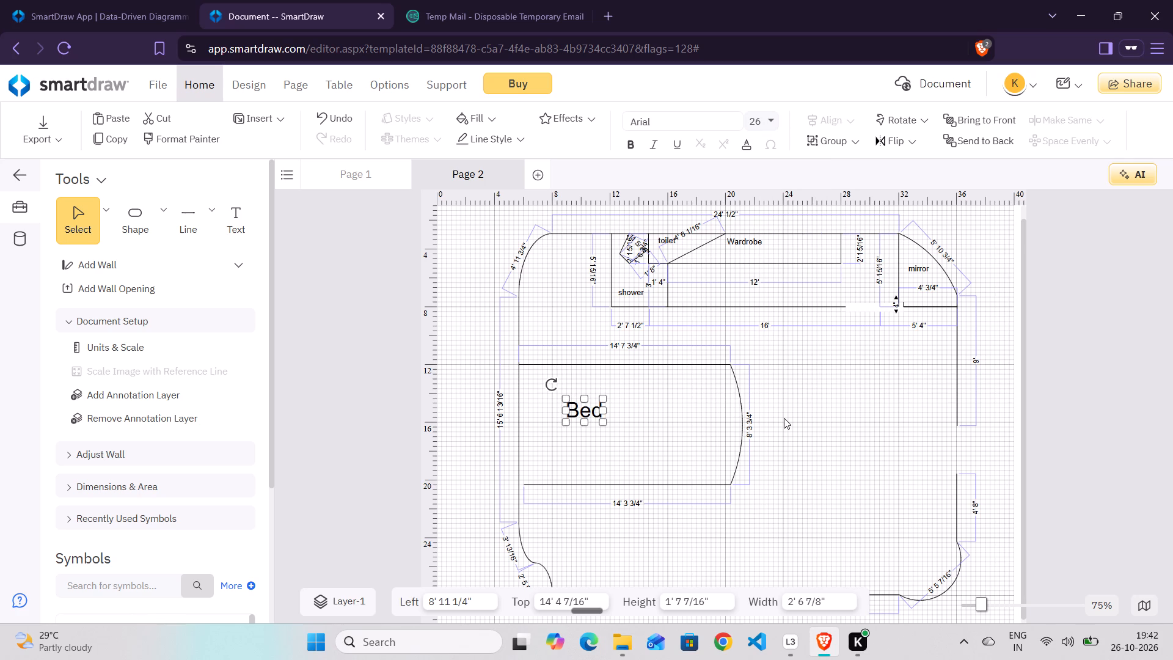
Enlarge the "Bed" label's text box to about 8' 4 3/4" wide and 3' 3 9/16" high.
{"action": "left_click_drag", "start_coordinate": [607, 423], "coordinate": [667, 457]}
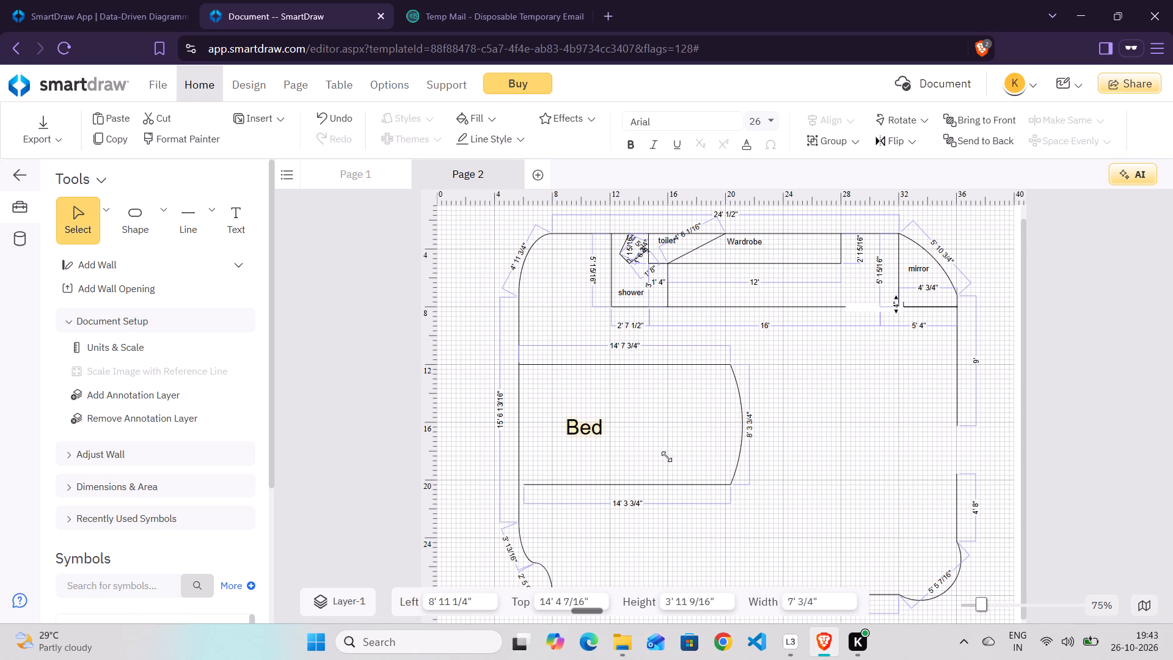
{"action": "left_click_drag", "start_coordinate": [667, 457], "coordinate": [689, 444]}
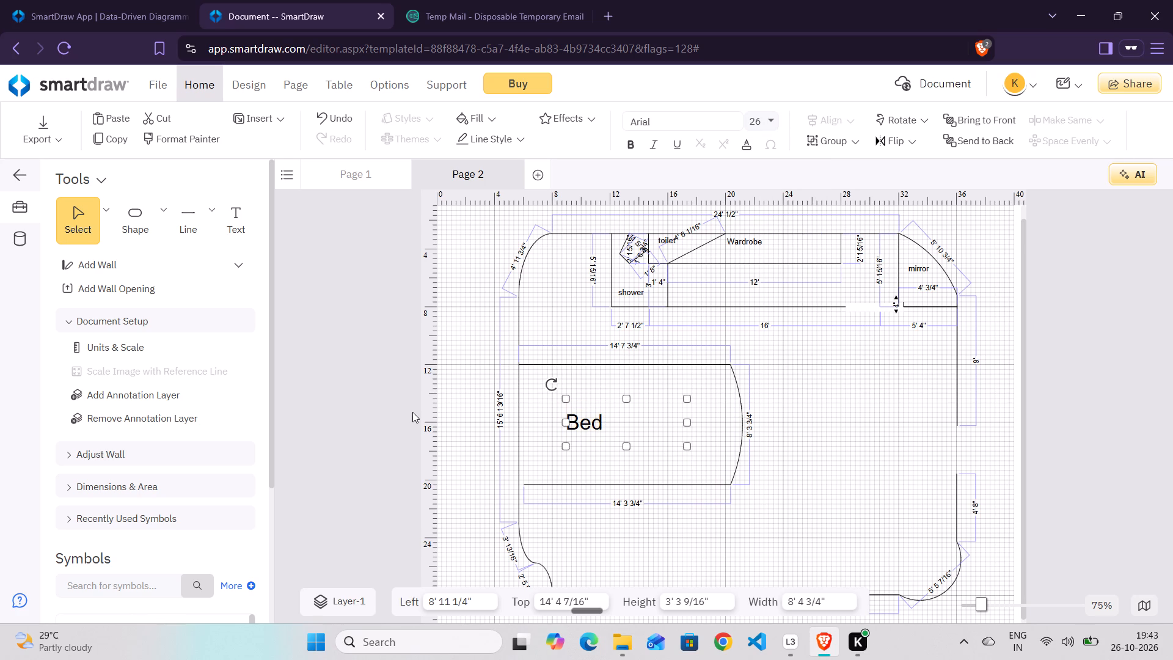
{"action": "left_click", "coordinate": [412, 412]}
{"action": "left_click", "coordinate": [771, 510]}
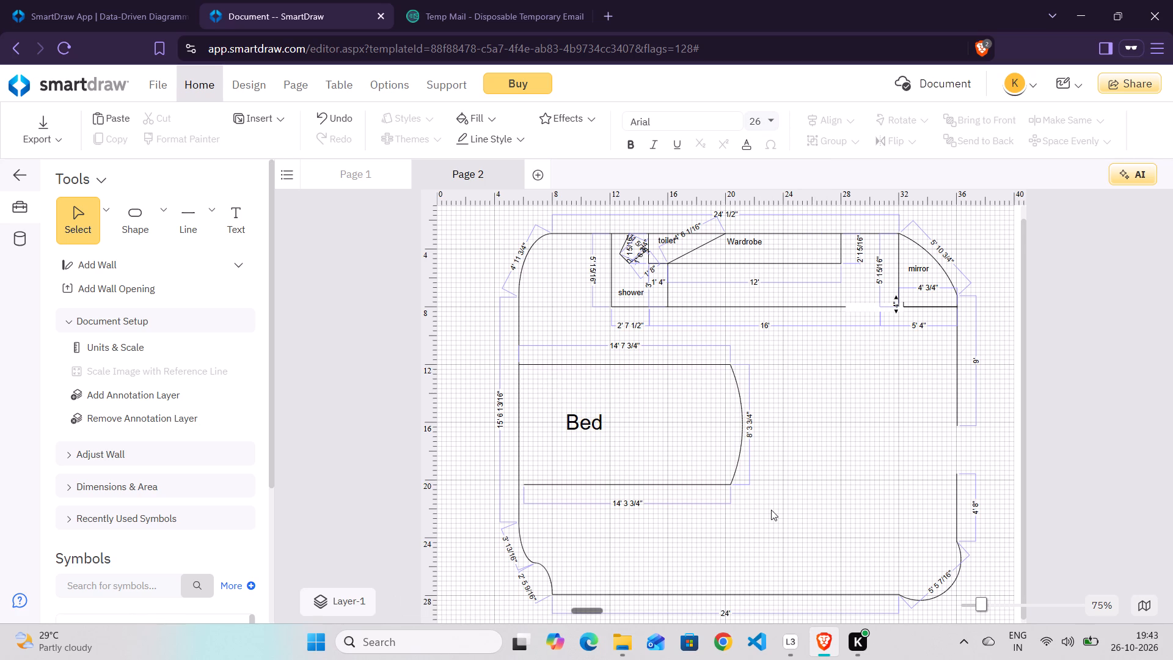
Draw a horizontal line about 19' 8" long above the room's bottom wall, starting about 12' 4" across and 24' down.
{"action": "scroll", "coordinate": [815, 466], "scroll_direction": "down", "scroll_amount": 1}
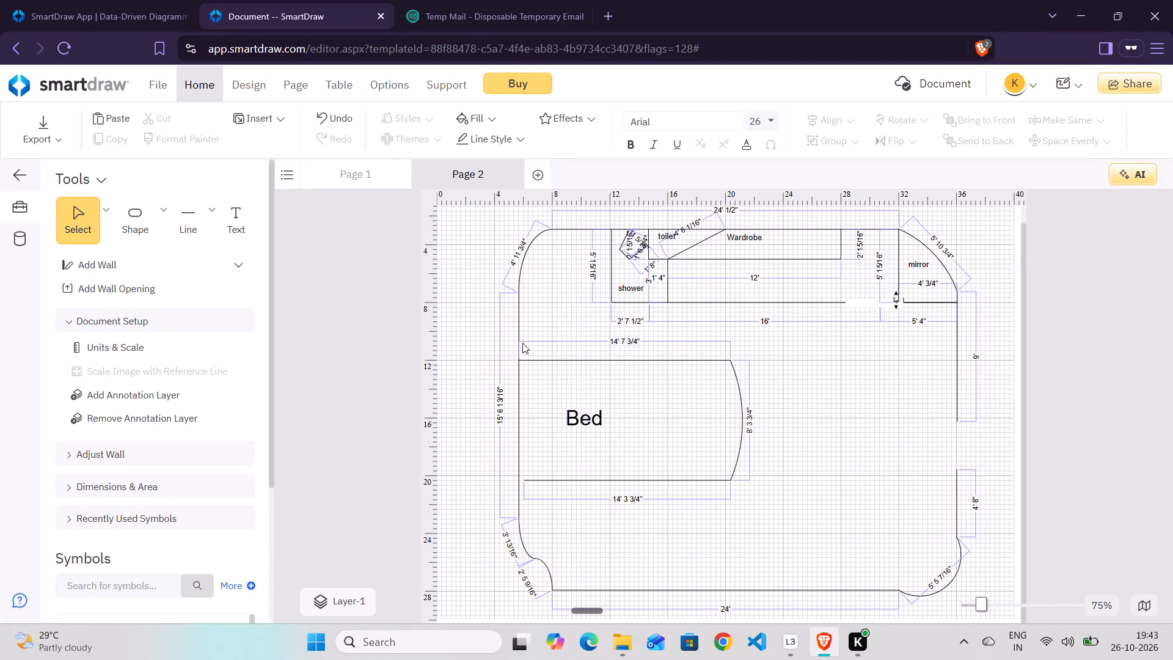
{"action": "left_click", "coordinate": [199, 229]}
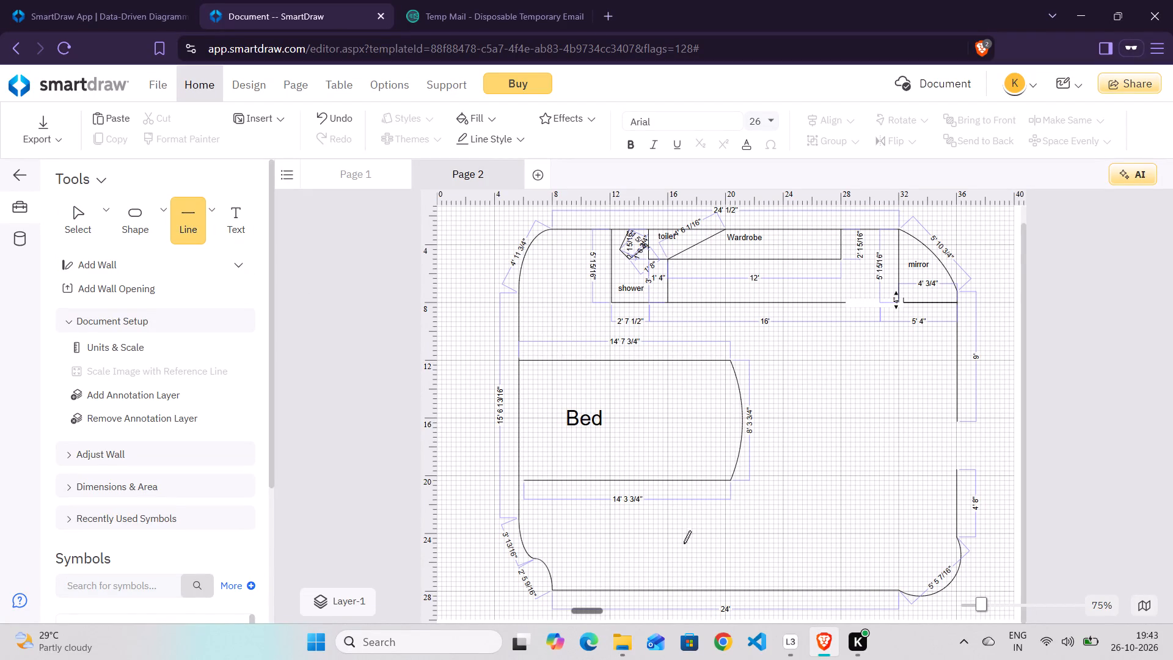
{"action": "left_click_drag", "start_coordinate": [613, 532], "coordinate": [858, 539]}
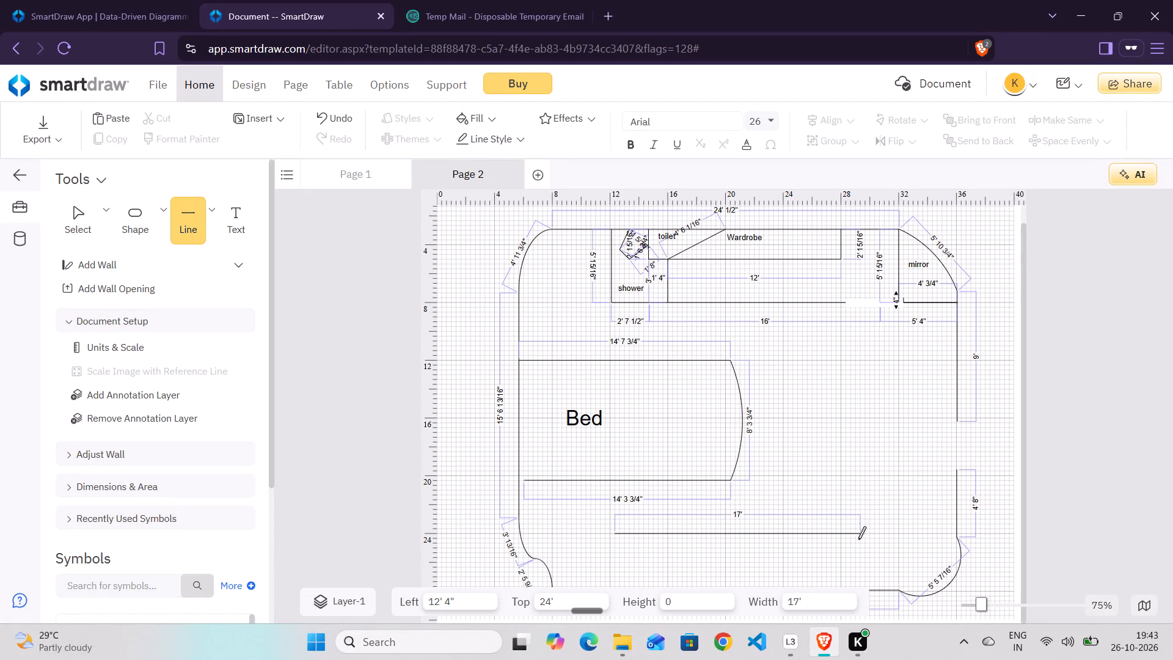
{"action": "left_click_drag", "start_coordinate": [858, 539], "coordinate": [847, 529]}
{"action": "left_click_drag", "start_coordinate": [847, 529], "coordinate": [840, 530]}
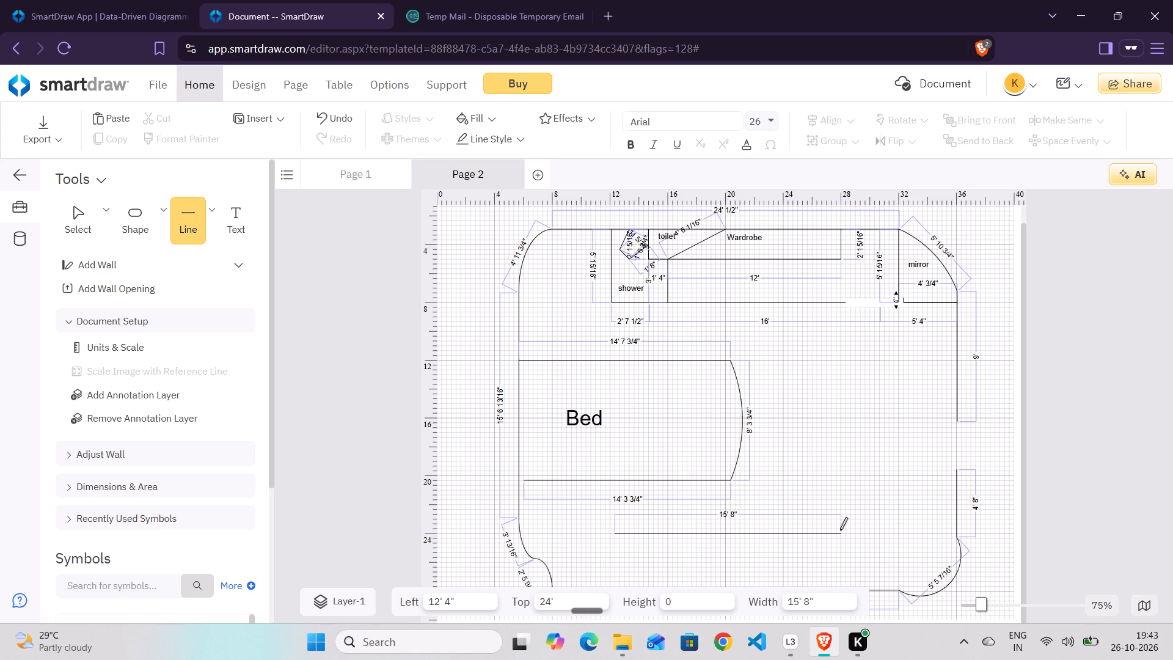
{"action": "left_click_drag", "start_coordinate": [840, 530], "coordinate": [895, 529]}
{"action": "left_click_drag", "start_coordinate": [895, 529], "coordinate": [901, 532]}
{"action": "left_click_drag", "start_coordinate": [901, 532], "coordinate": [901, 543]}
Draw vertical lines about 3' 11 1/16" long from both ends of the 19' 8" line down to the bottom wall.
{"action": "left_click", "coordinate": [189, 212]}
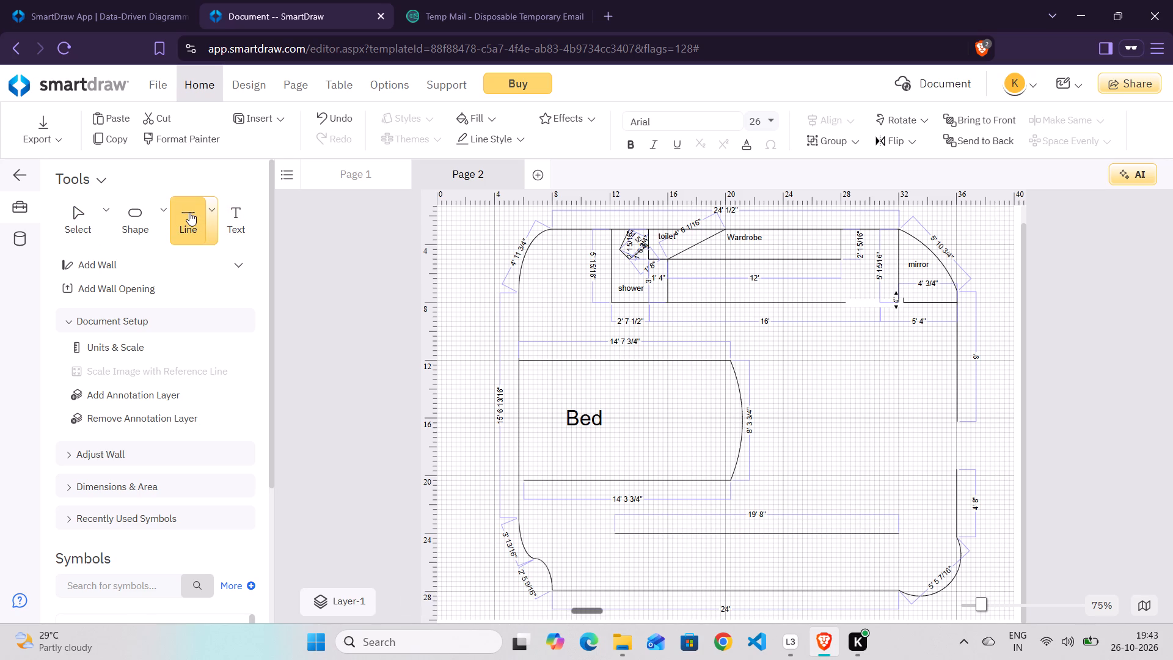
{"action": "left_click_drag", "start_coordinate": [613, 532], "coordinate": [614, 585]}
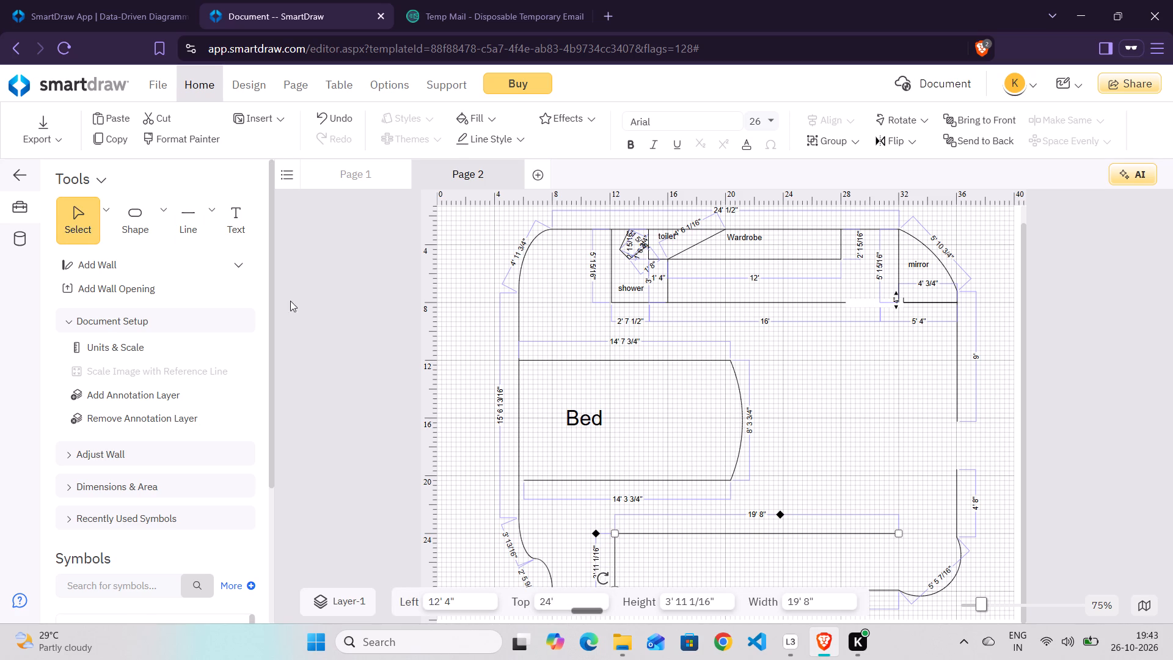
{"action": "left_click", "coordinate": [178, 203]}
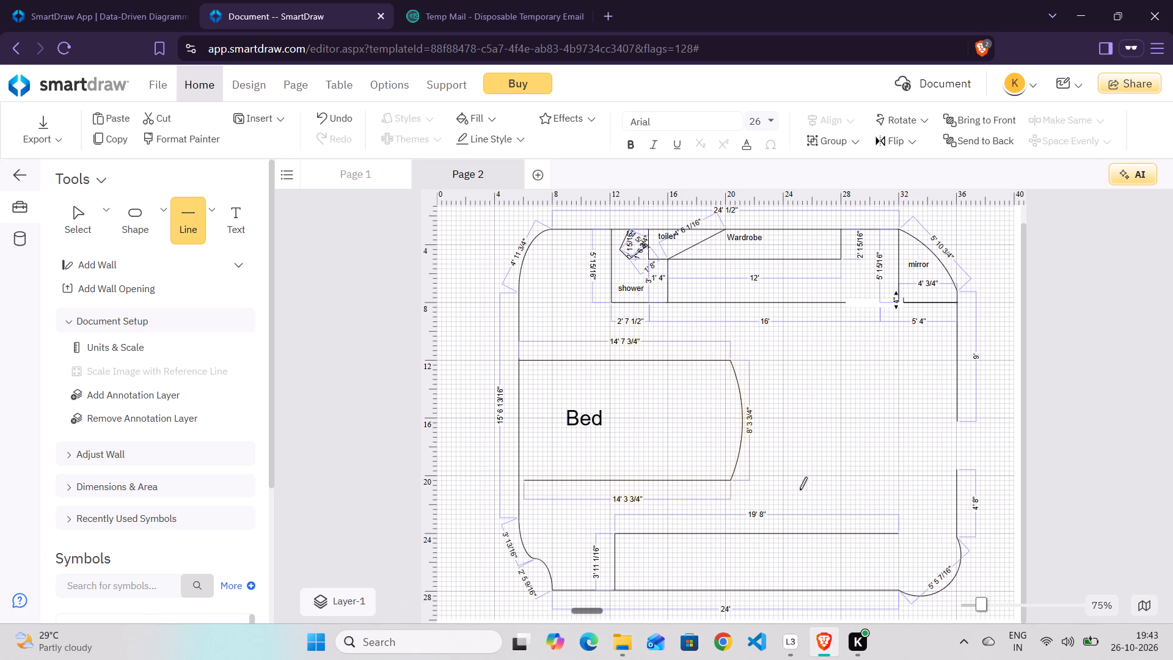
{"action": "left_click_drag", "start_coordinate": [900, 532], "coordinate": [898, 595]}
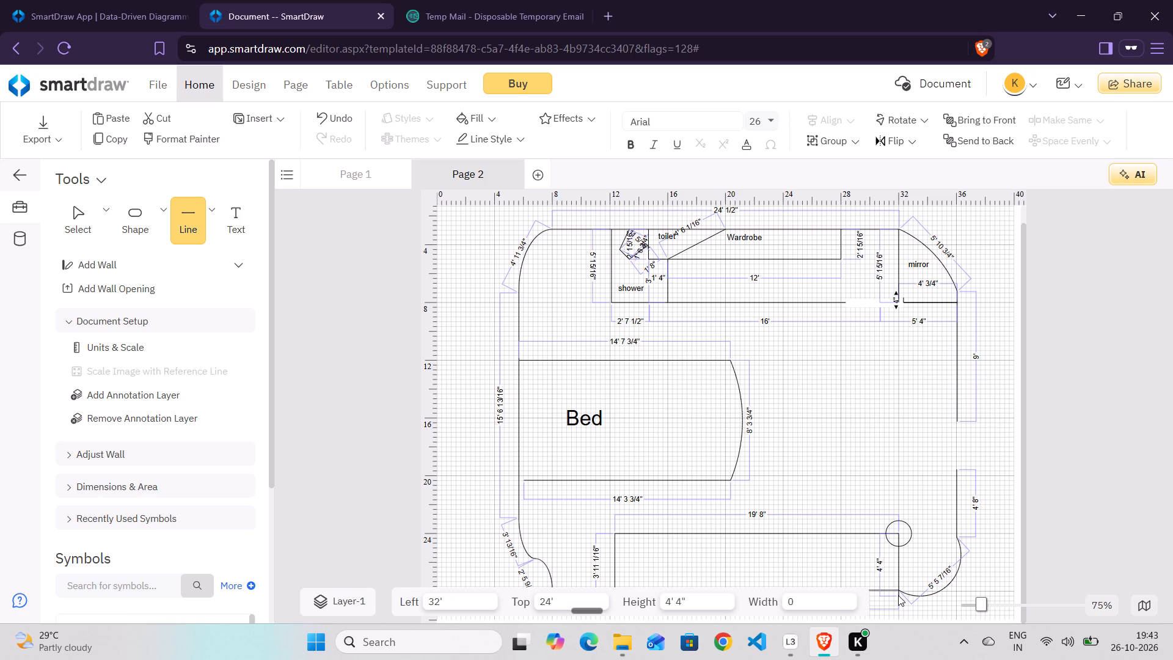
{"action": "left_click_drag", "start_coordinate": [898, 595], "coordinate": [899, 587]}
{"action": "scroll", "coordinate": [909, 457], "scroll_direction": "down", "scroll_amount": 1}
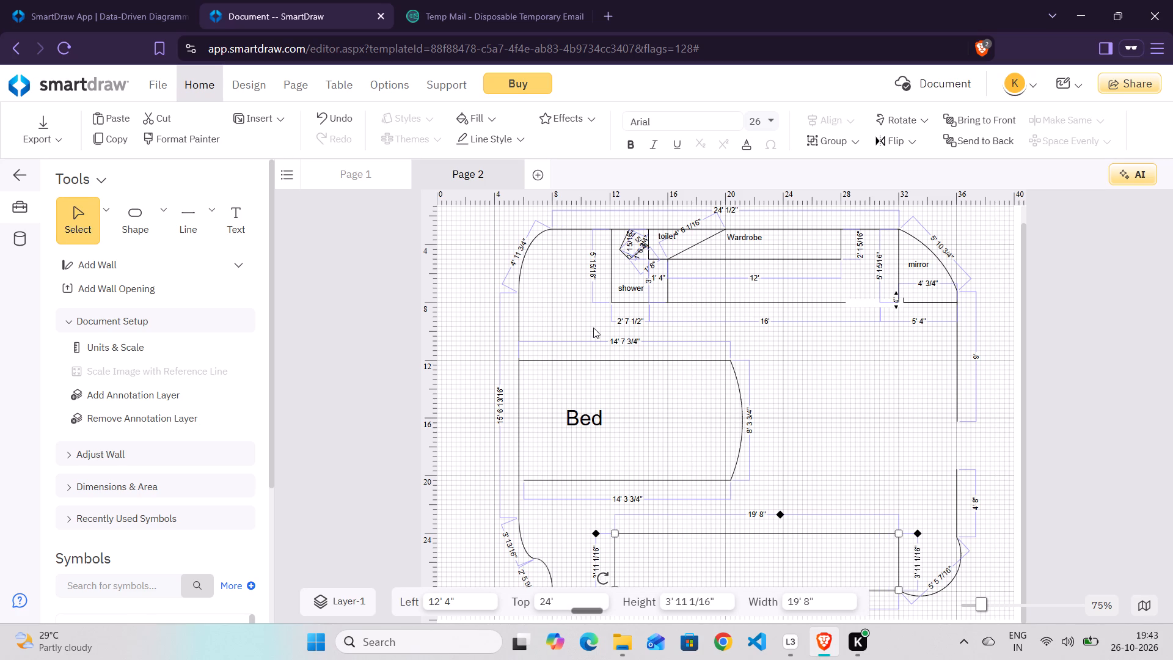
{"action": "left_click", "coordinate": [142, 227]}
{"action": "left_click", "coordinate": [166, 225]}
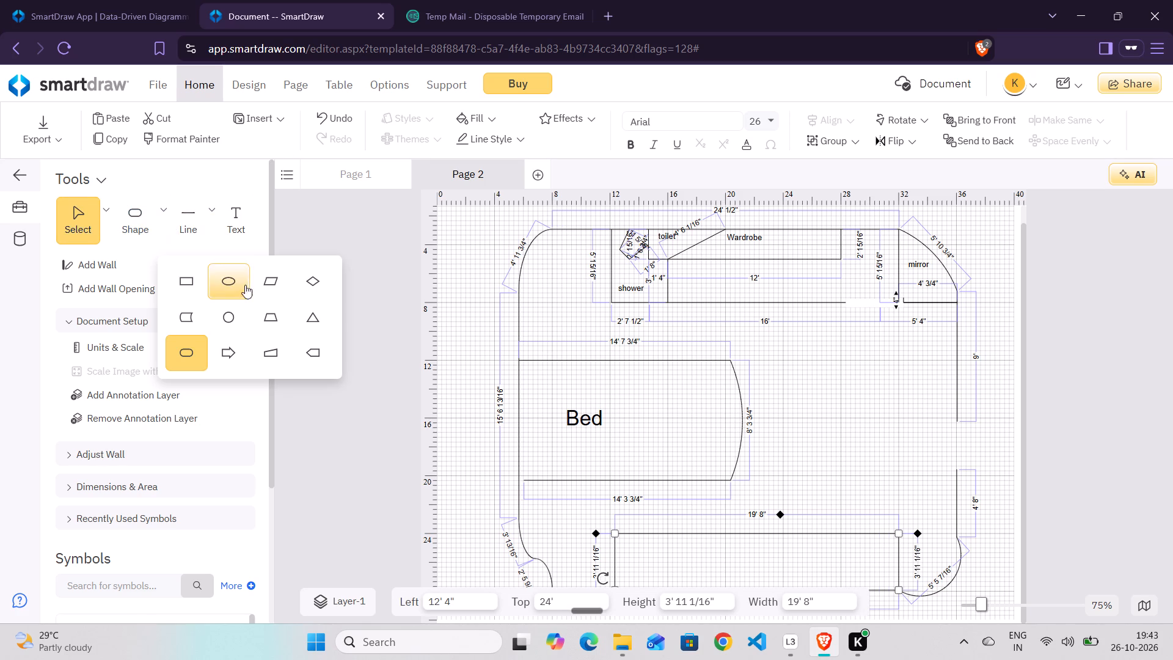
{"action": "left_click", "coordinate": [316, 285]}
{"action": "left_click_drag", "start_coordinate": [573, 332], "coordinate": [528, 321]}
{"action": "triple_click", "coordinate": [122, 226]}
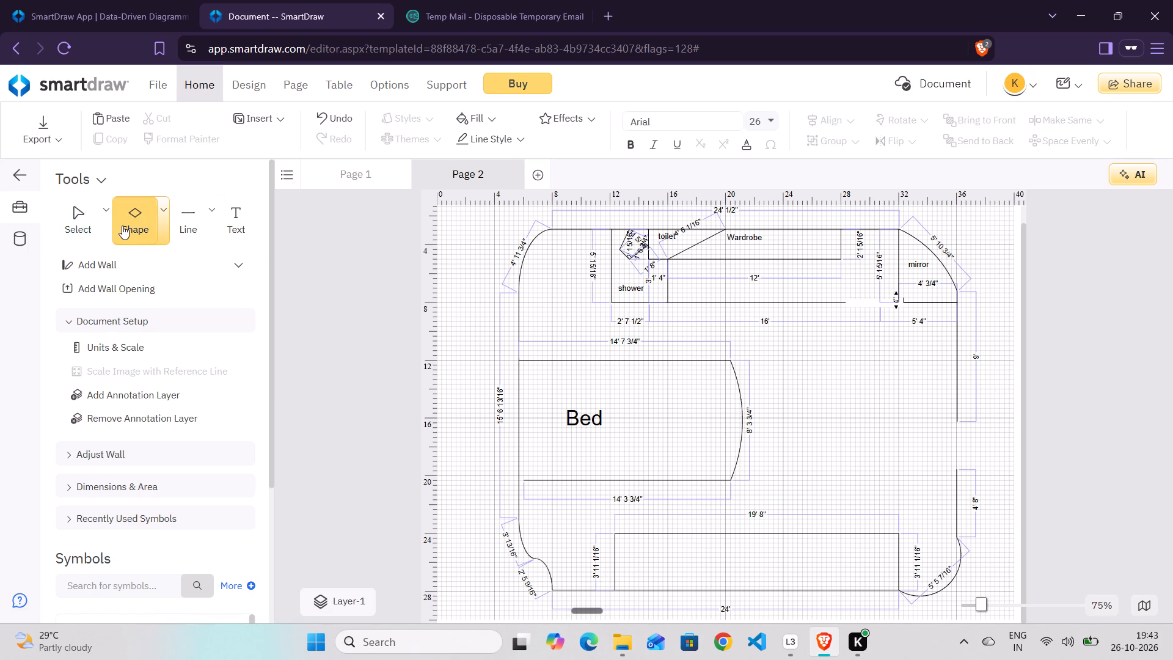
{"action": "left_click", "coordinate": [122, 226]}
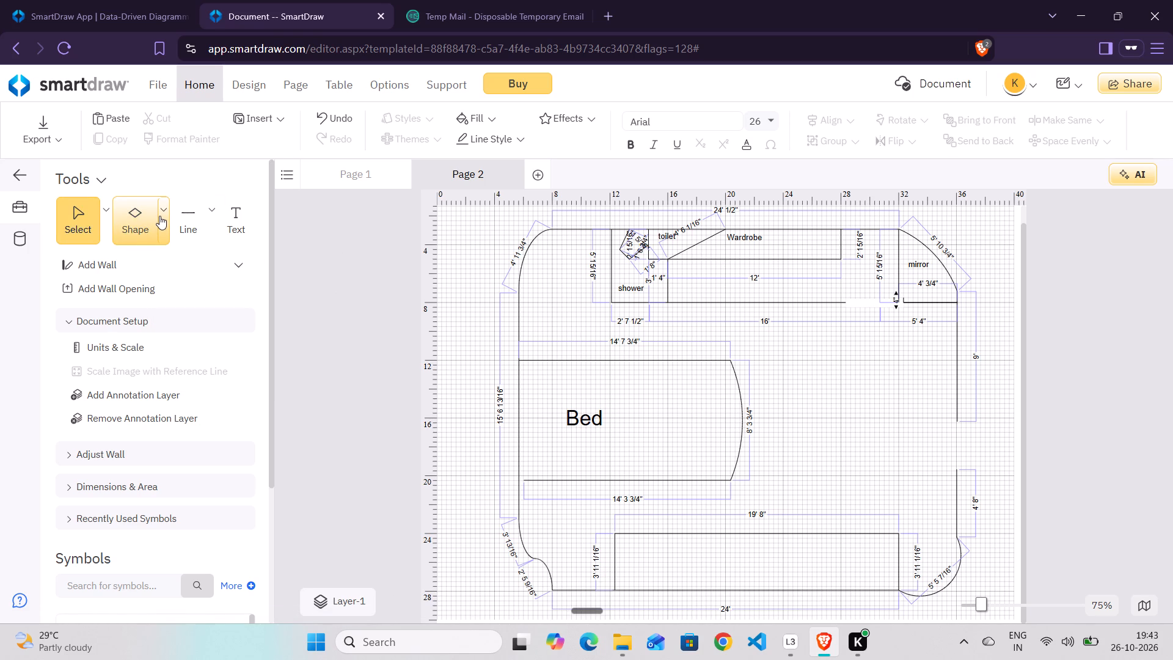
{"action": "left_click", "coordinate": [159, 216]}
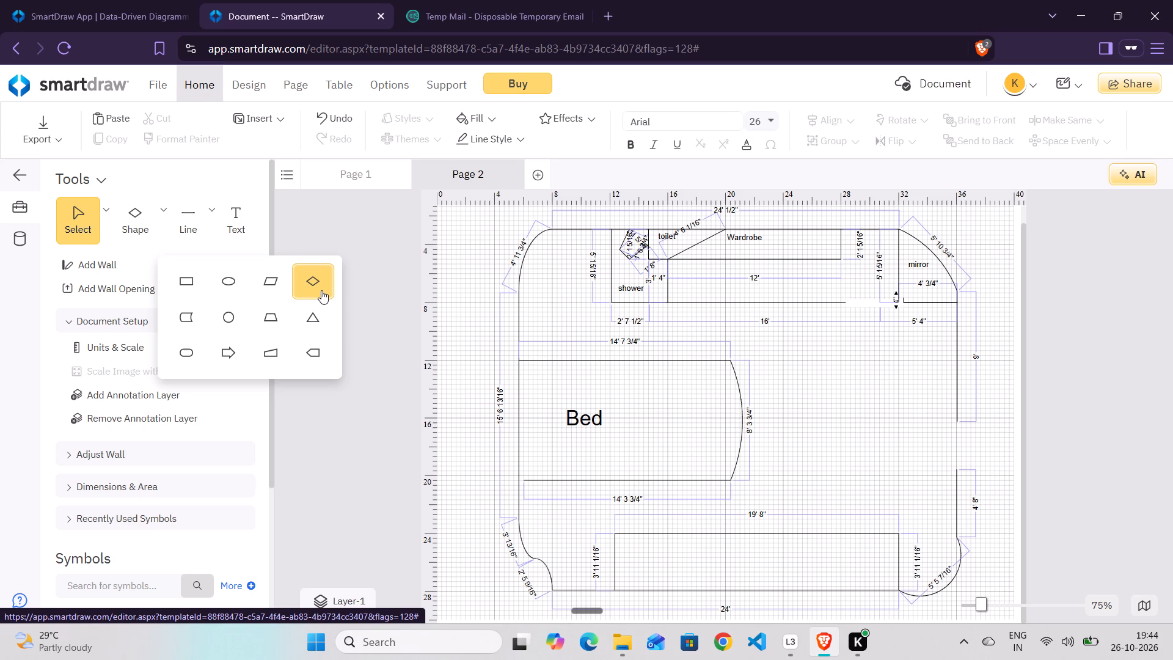
Draw a box outline about 4' wide and 2' 4" high against the bed's upper edge, starting about 6' 4" across and 9' 8" down.
{"action": "left_click", "coordinate": [176, 219]}
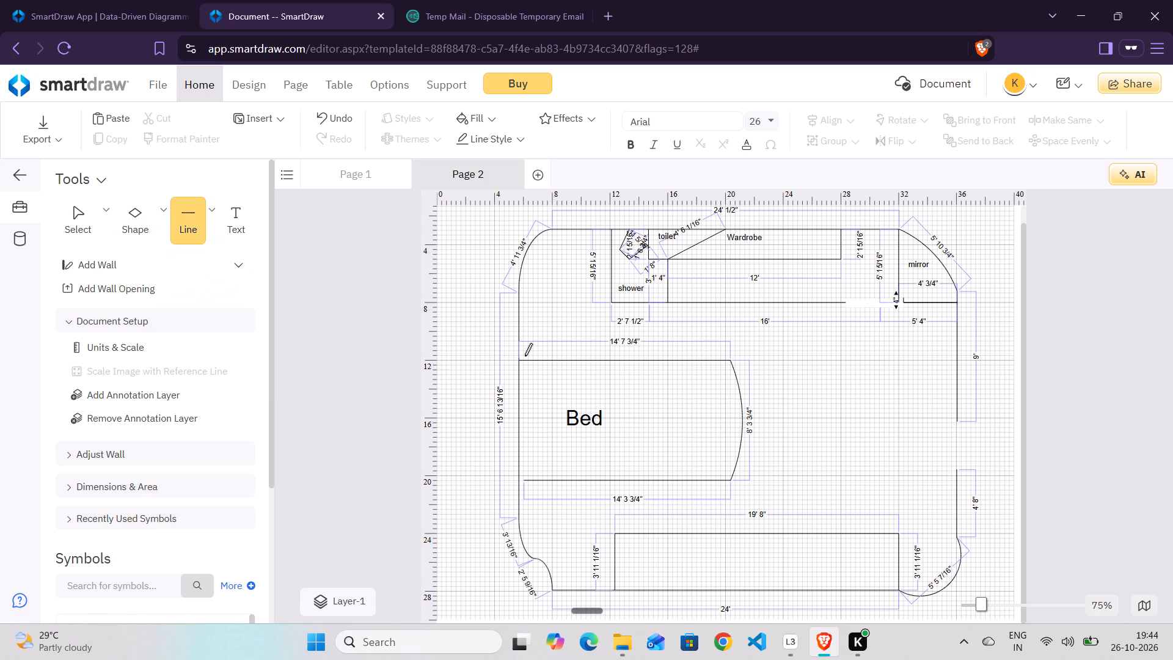
{"action": "left_click_drag", "start_coordinate": [530, 327], "coordinate": [551, 327]}
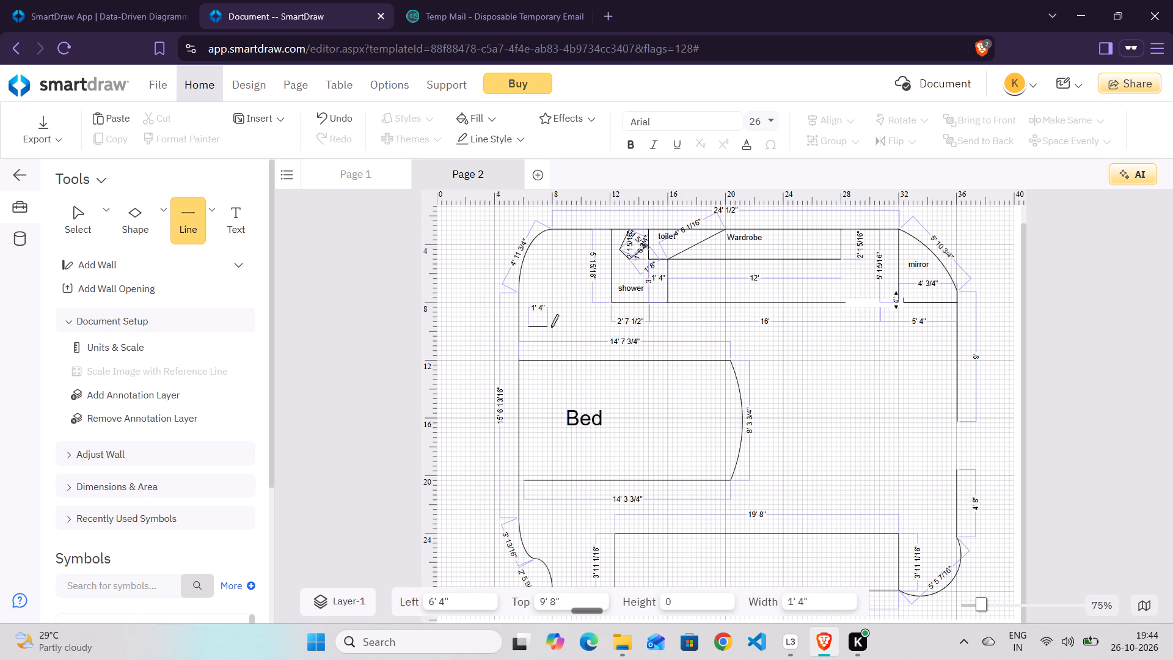
{"action": "left_click_drag", "start_coordinate": [551, 327], "coordinate": [587, 326]}
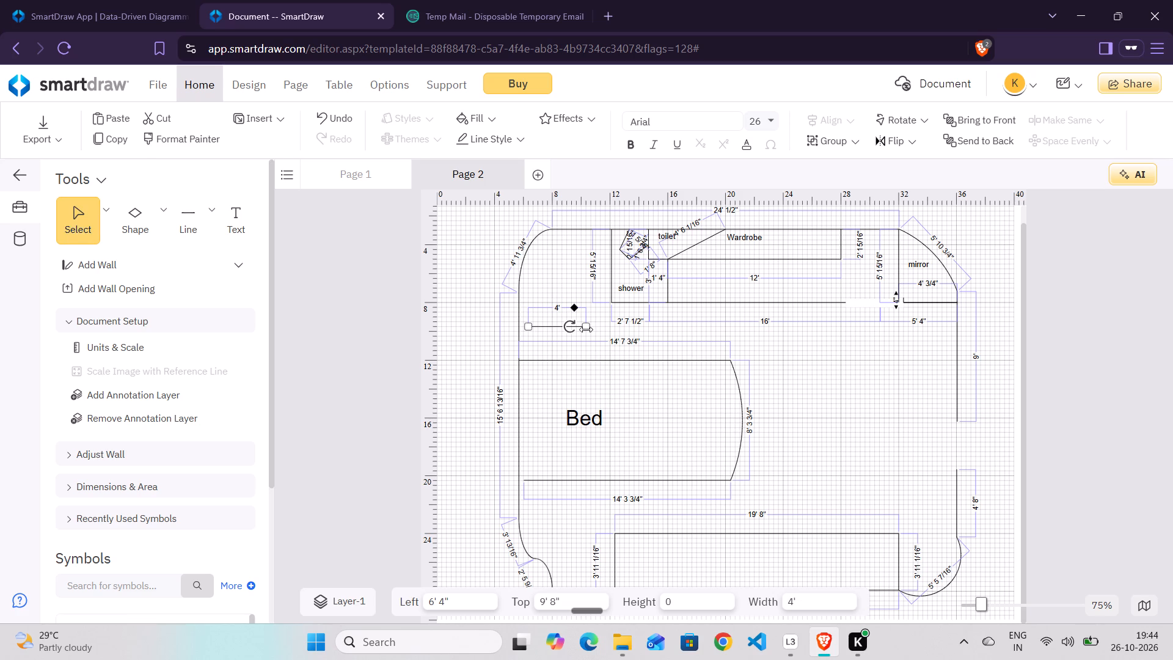
{"action": "left_click", "coordinate": [582, 349]}
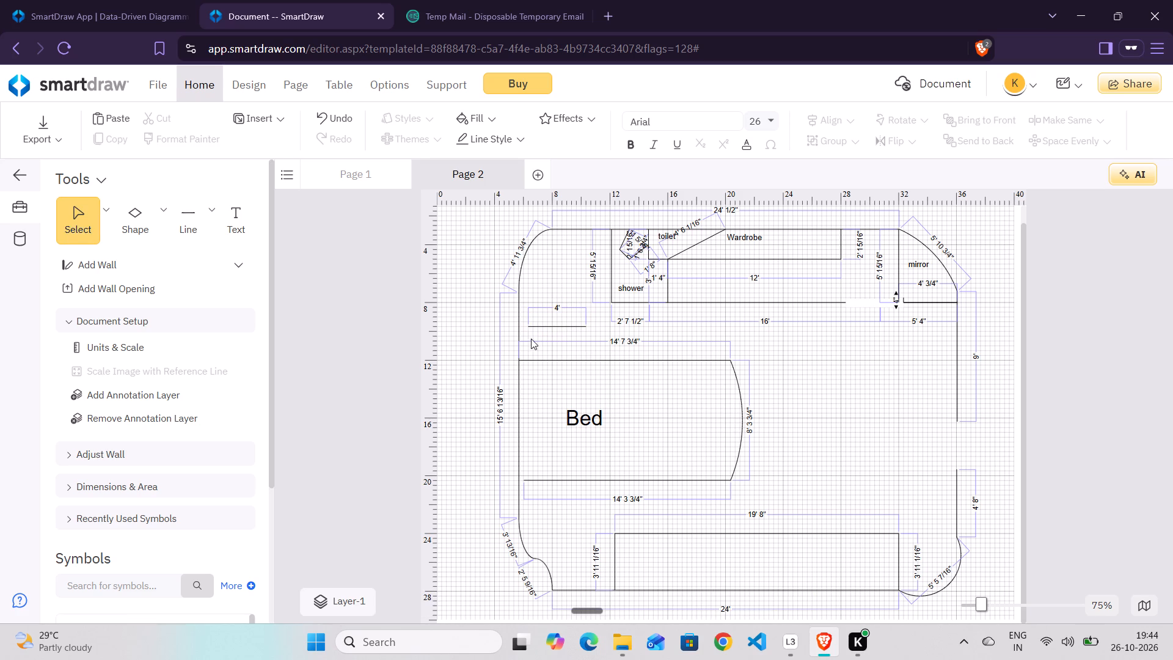
{"action": "left_click", "coordinate": [188, 227]}
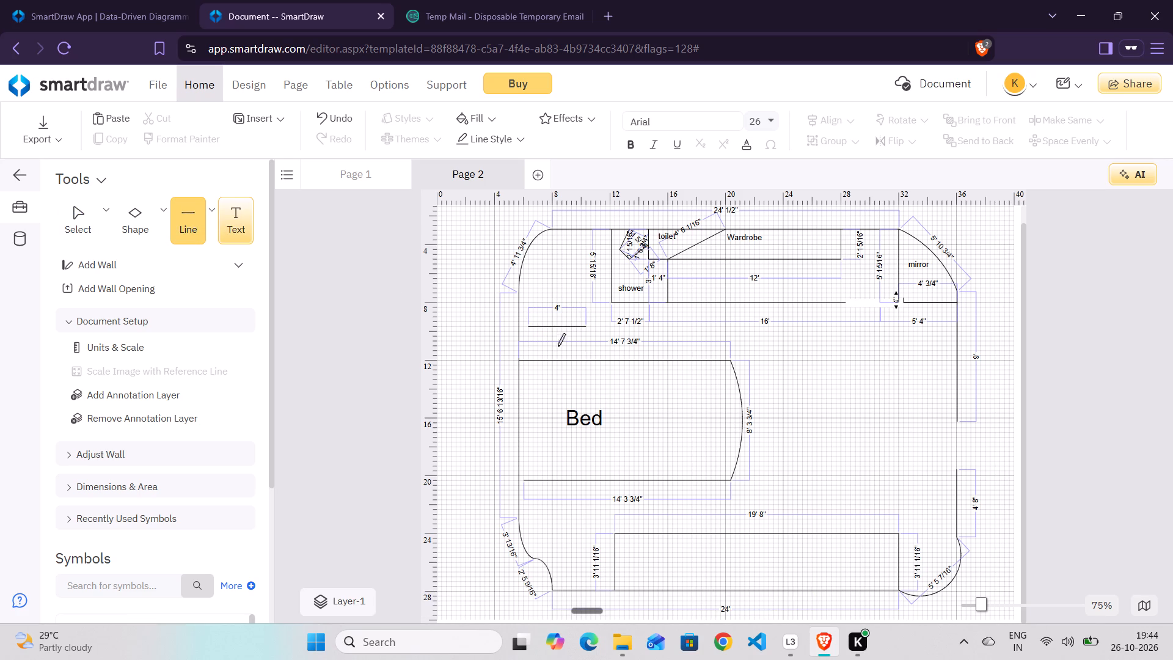
{"action": "left_click_drag", "start_coordinate": [531, 326], "coordinate": [533, 356]}
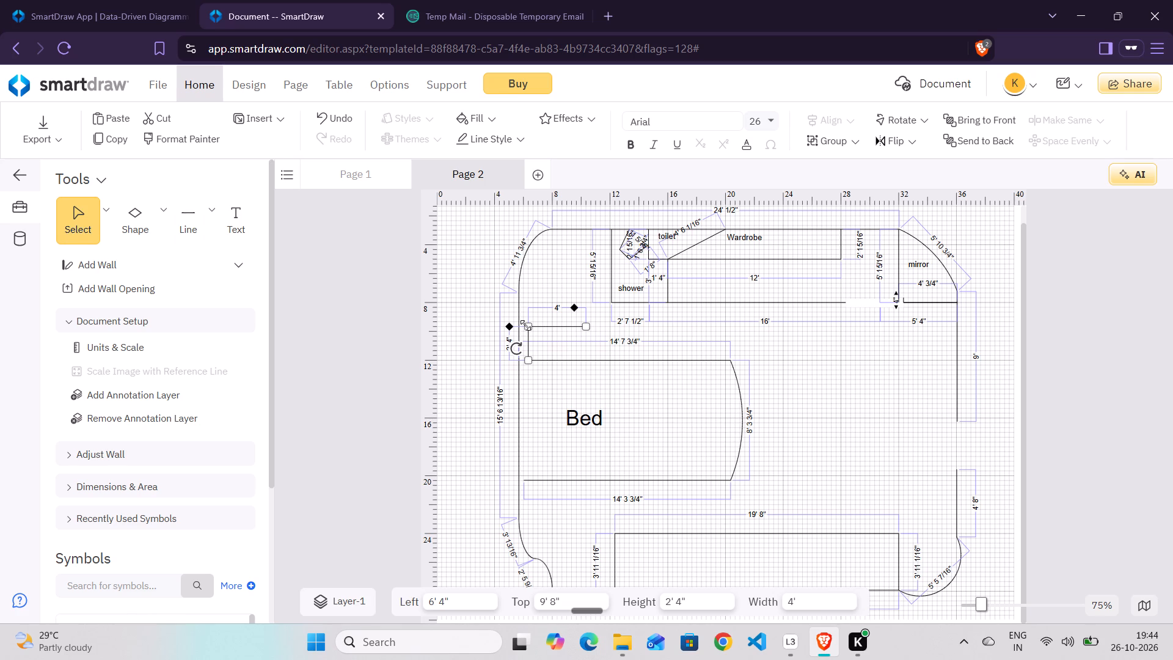
{"action": "left_click", "coordinate": [188, 221]}
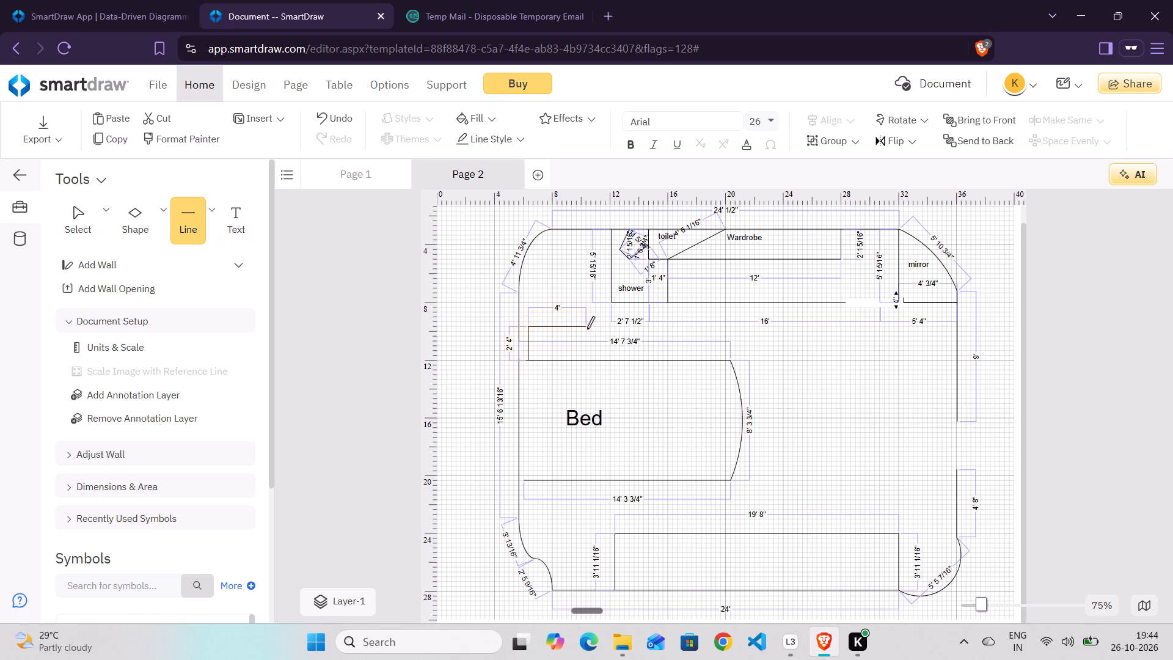
{"action": "left_click_drag", "start_coordinate": [584, 340], "coordinate": [585, 324]}
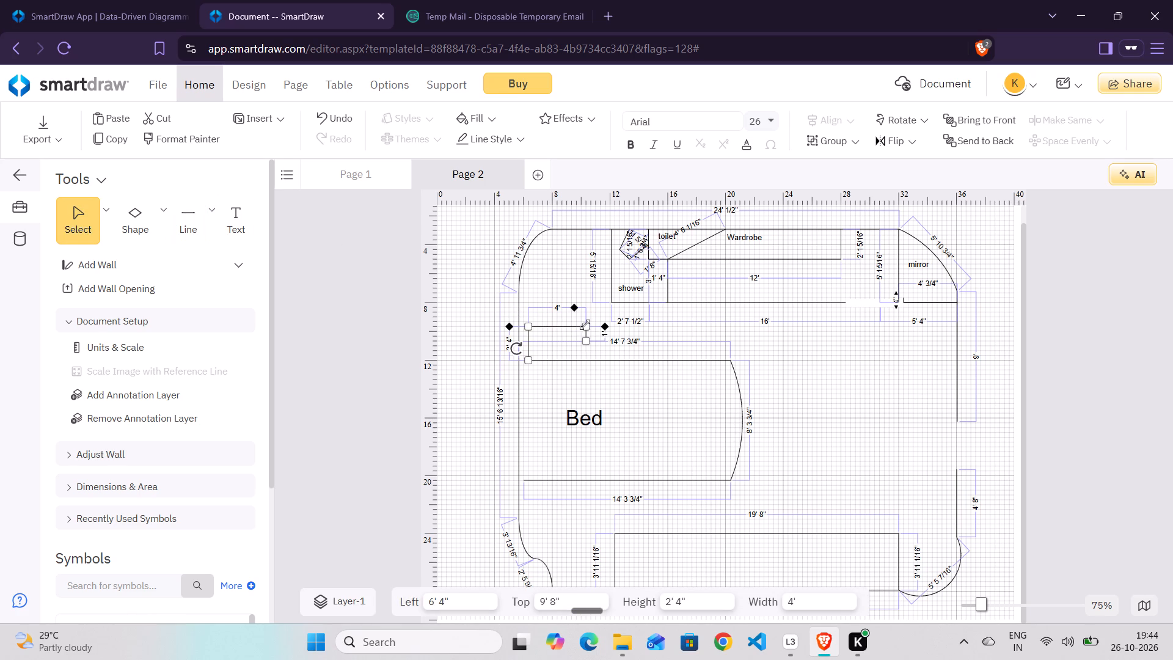
{"action": "left_click_drag", "start_coordinate": [586, 340], "coordinate": [587, 359]}
{"action": "scroll", "coordinate": [609, 609], "scroll_direction": "down", "scroll_amount": 1}
{"action": "scroll", "coordinate": [482, 484], "scroll_direction": "down", "scroll_amount": 1}
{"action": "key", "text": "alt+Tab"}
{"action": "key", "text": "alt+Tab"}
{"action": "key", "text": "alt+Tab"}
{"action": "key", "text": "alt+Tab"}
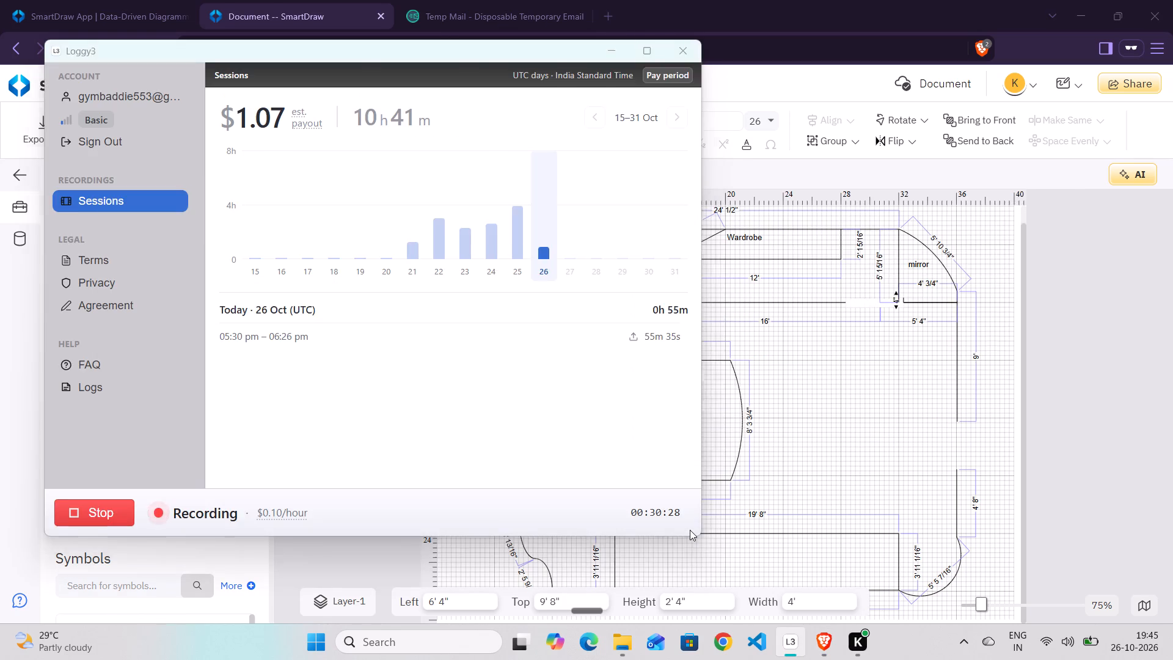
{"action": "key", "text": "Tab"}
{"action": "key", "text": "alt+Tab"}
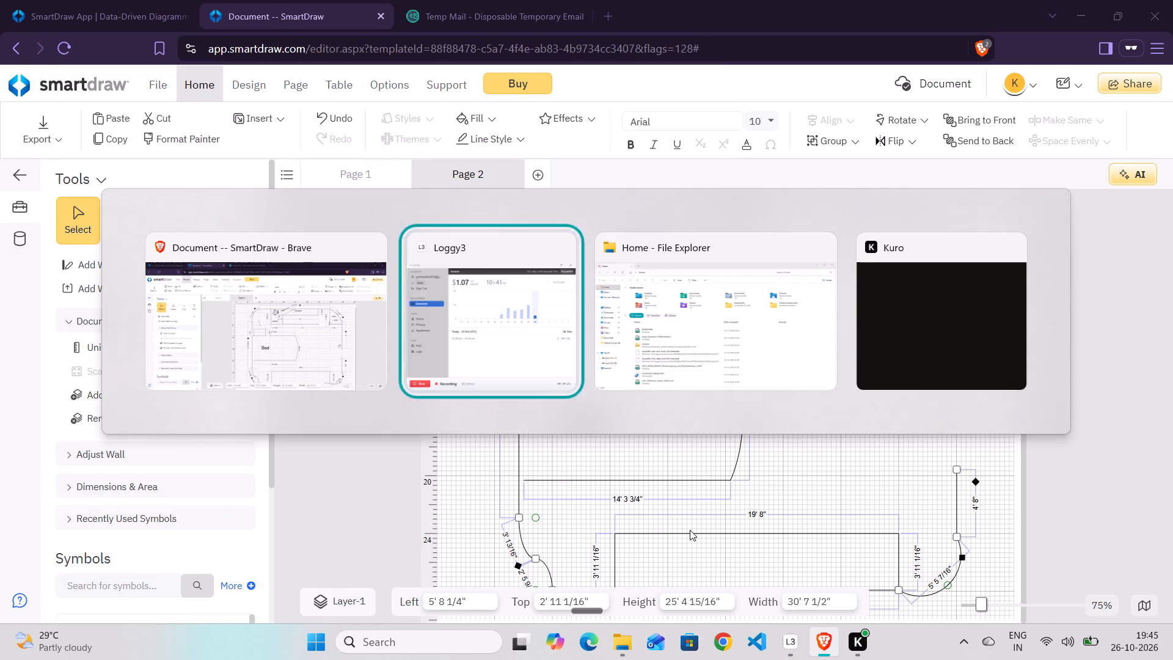